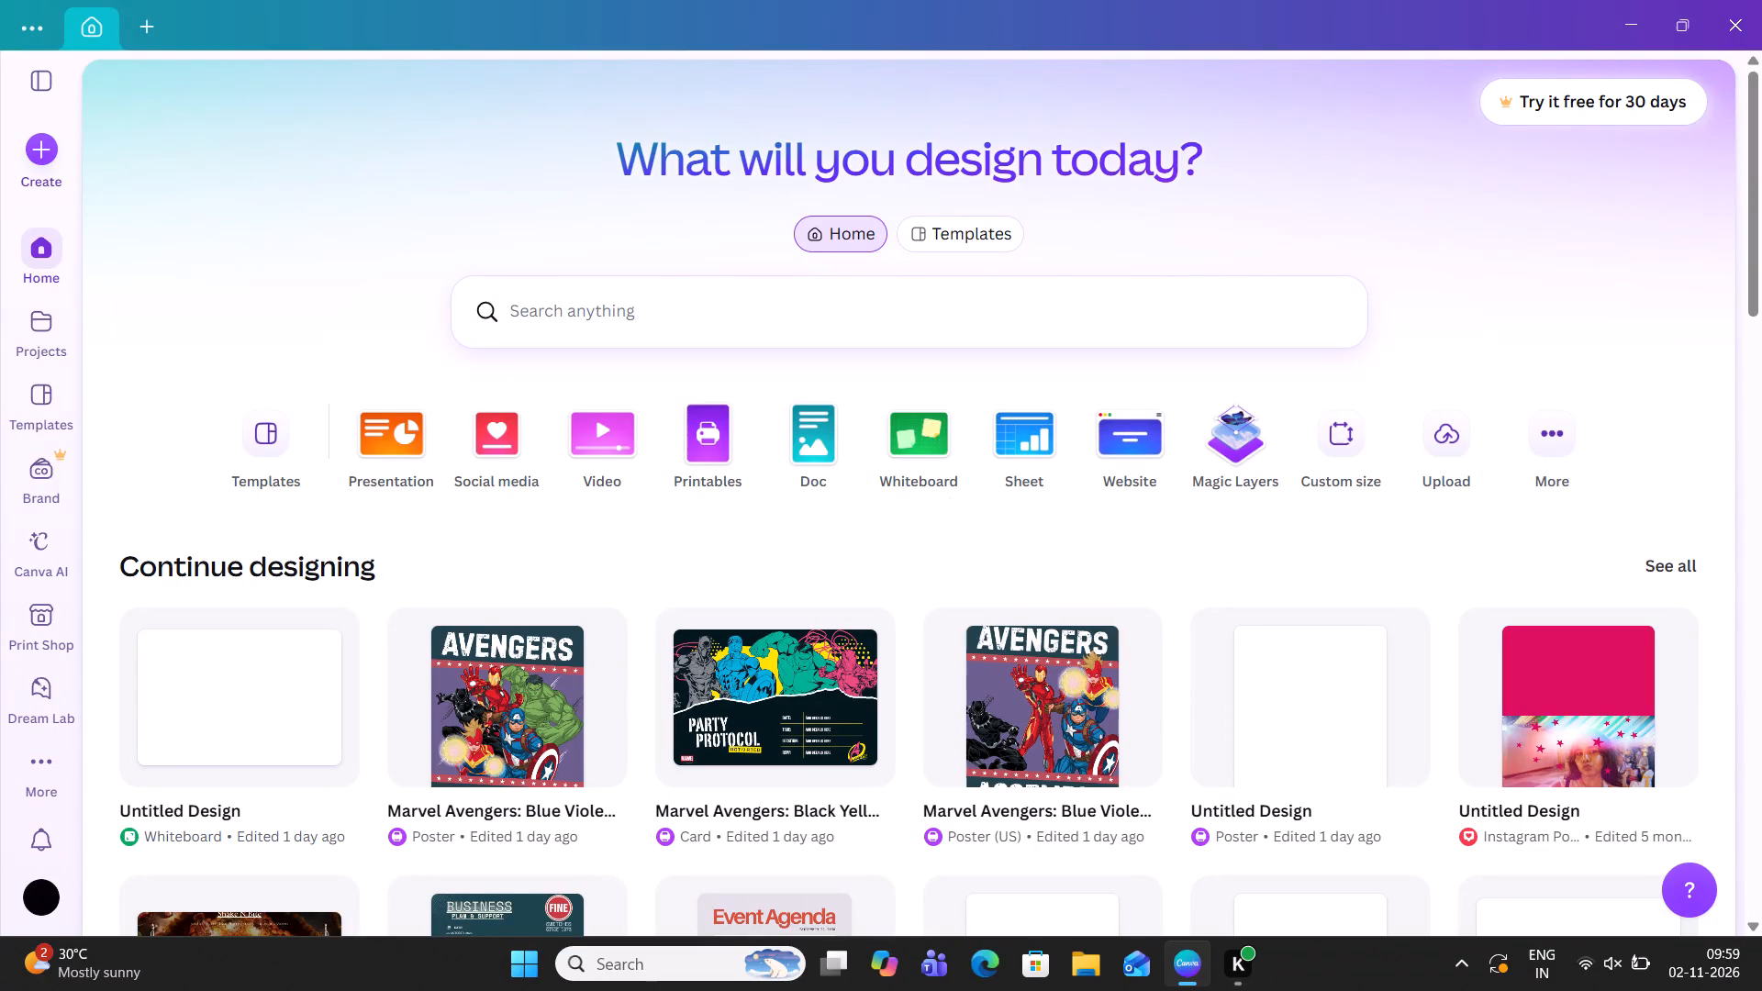
Create a new blank presentation design.
{"action": "left_click", "coordinate": [396, 434]}
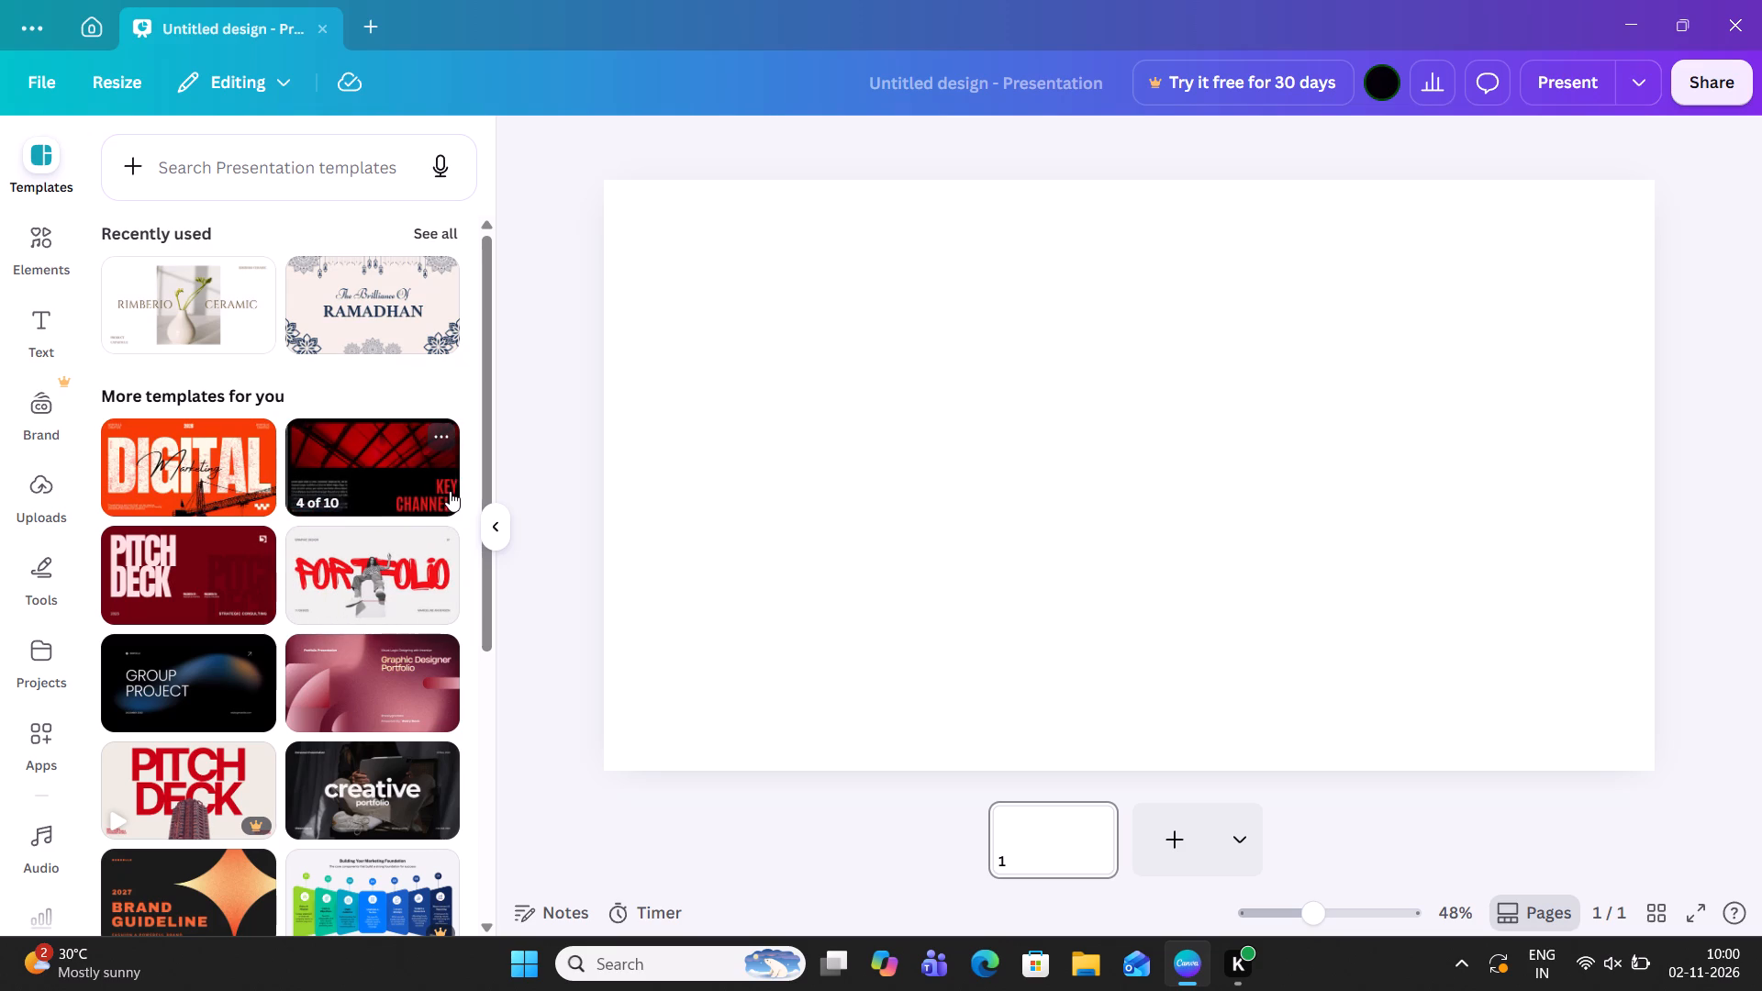
Apply all 16 pages of the dark blue gradient "Group Project" template to the presentation.
{"action": "left_click", "coordinate": [483, 697]}
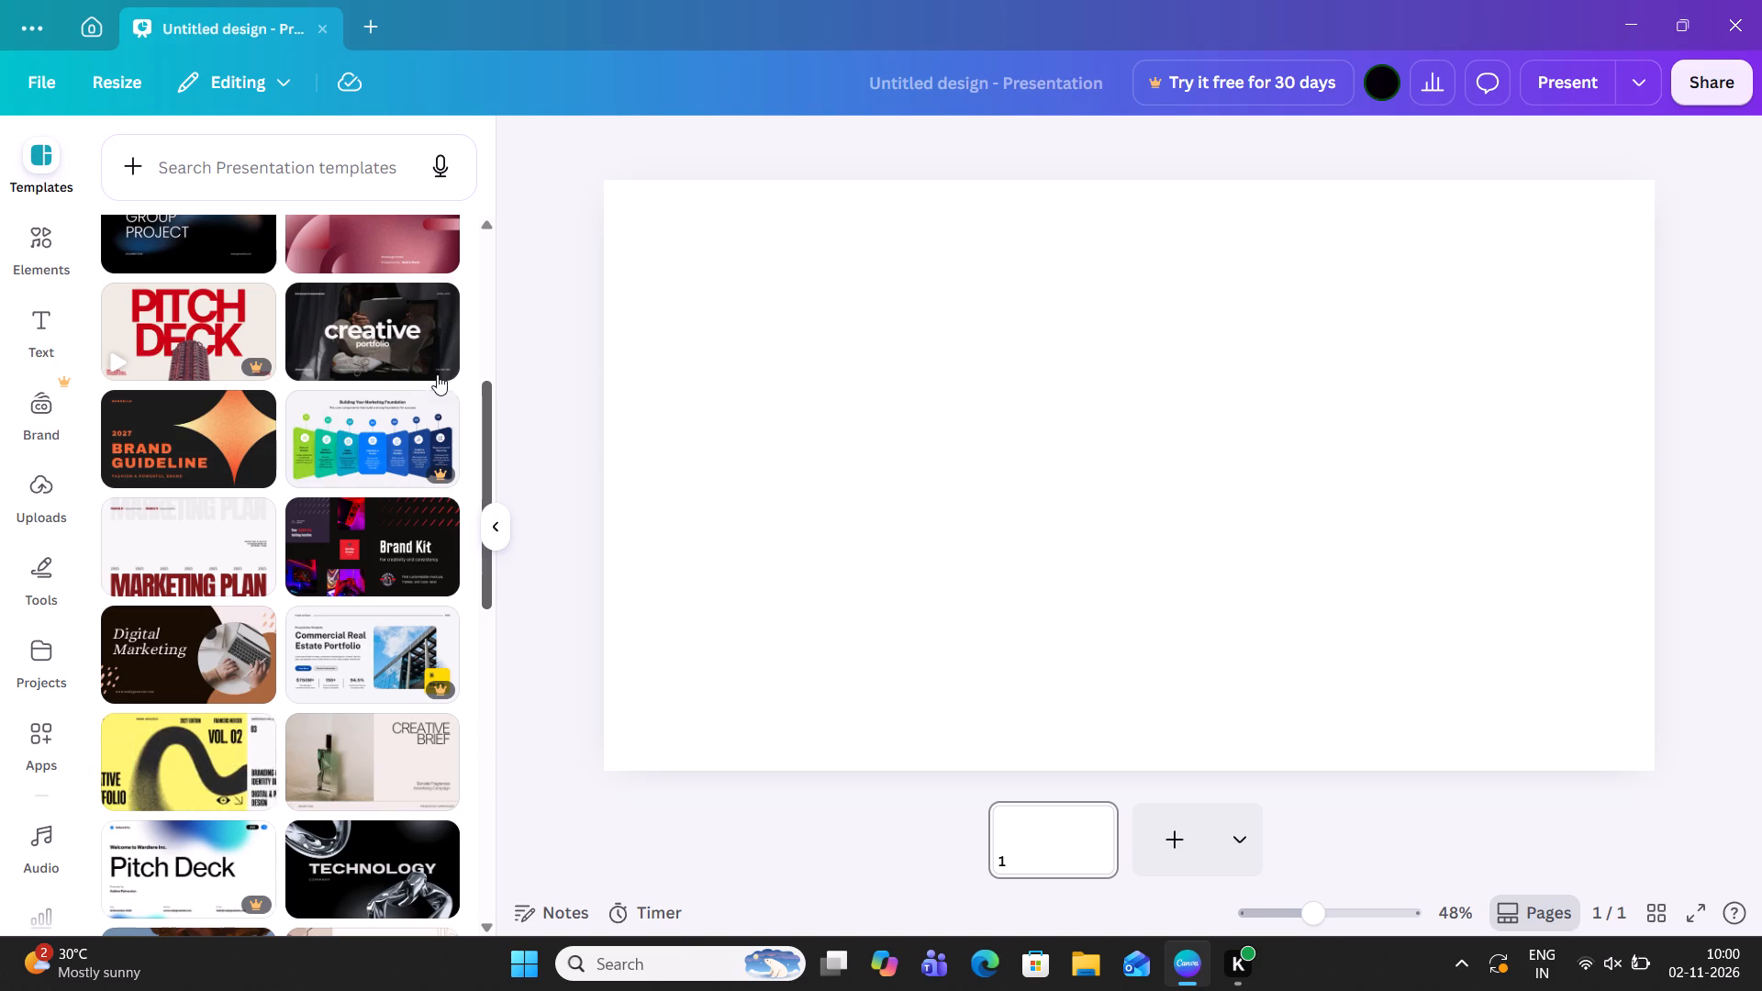
{"action": "left_click", "coordinate": [484, 341]}
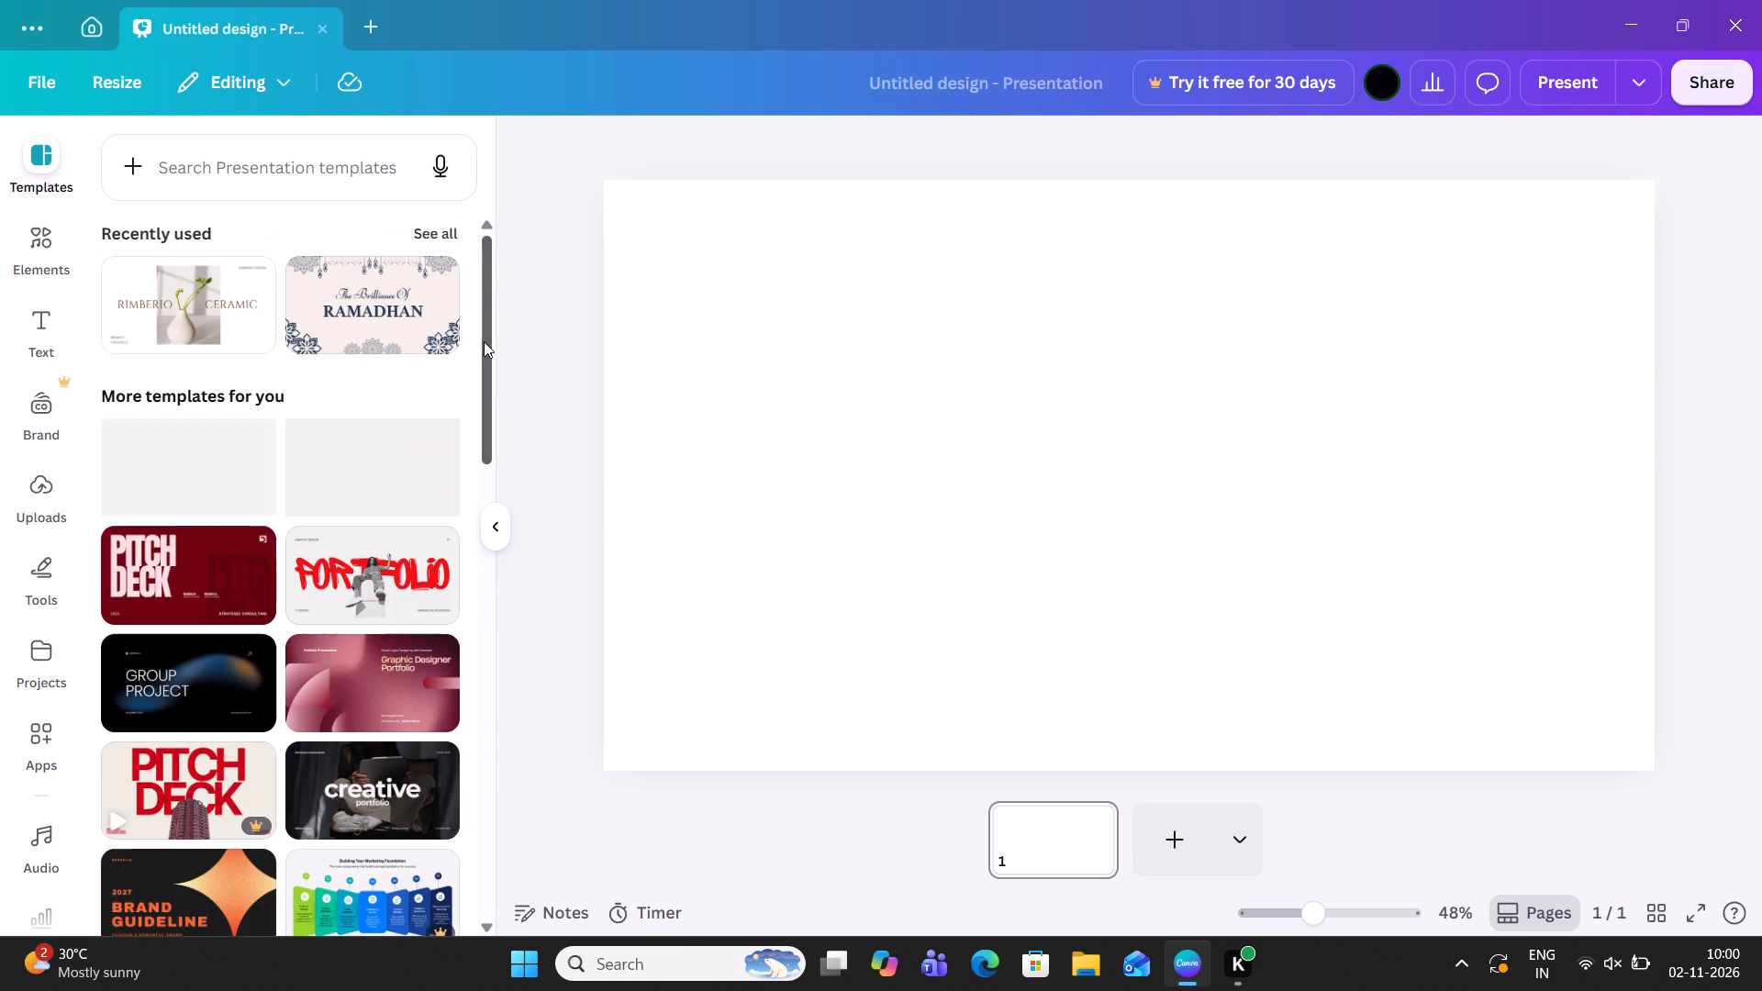
{"action": "left_click", "coordinate": [181, 656]}
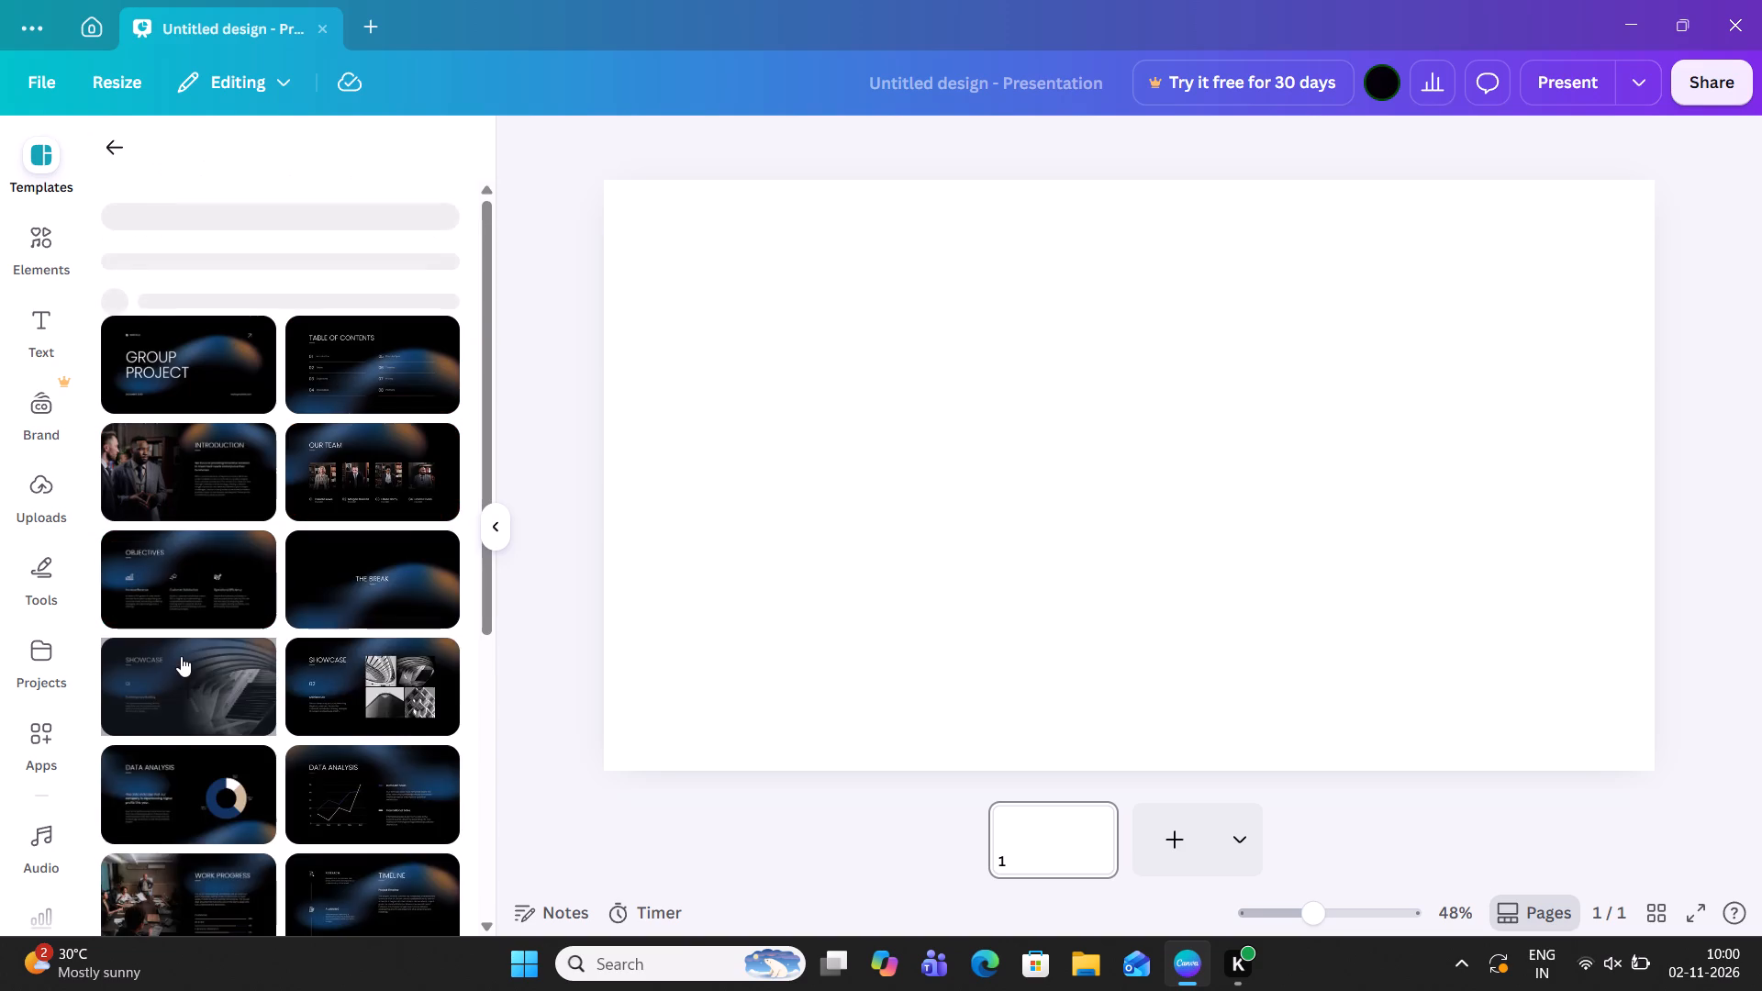
{"action": "left_click", "coordinate": [174, 380]}
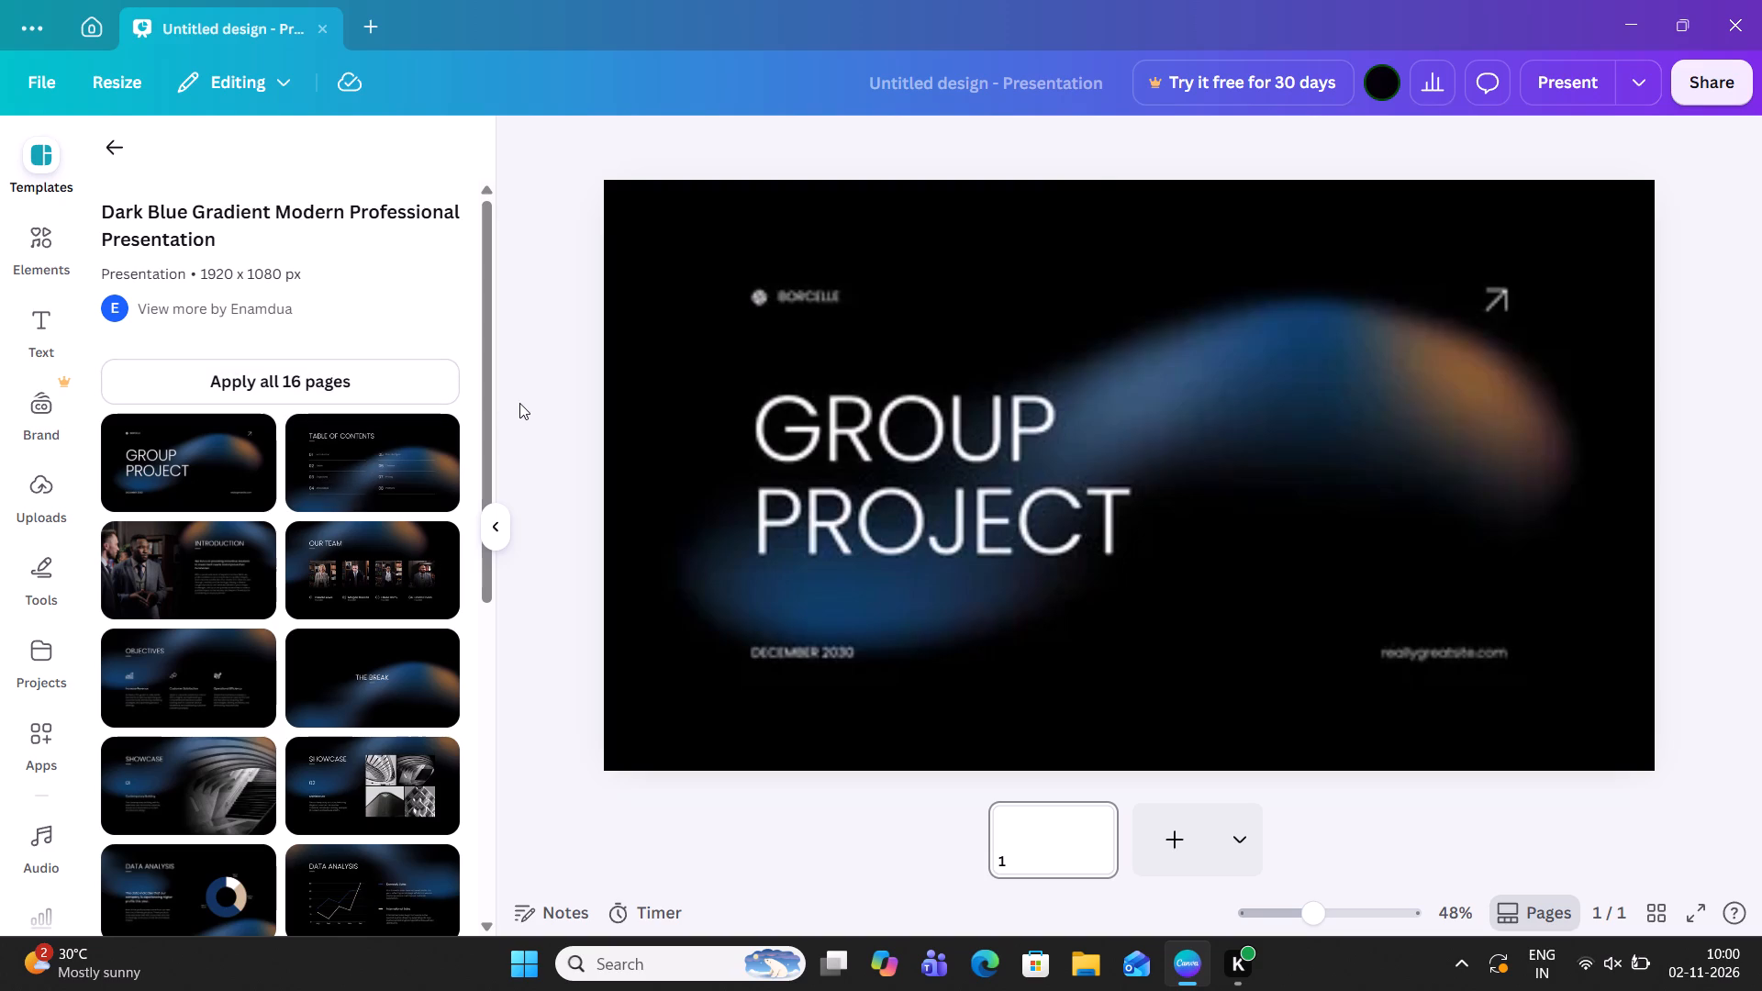
{"action": "left_click", "coordinate": [29, 150]}
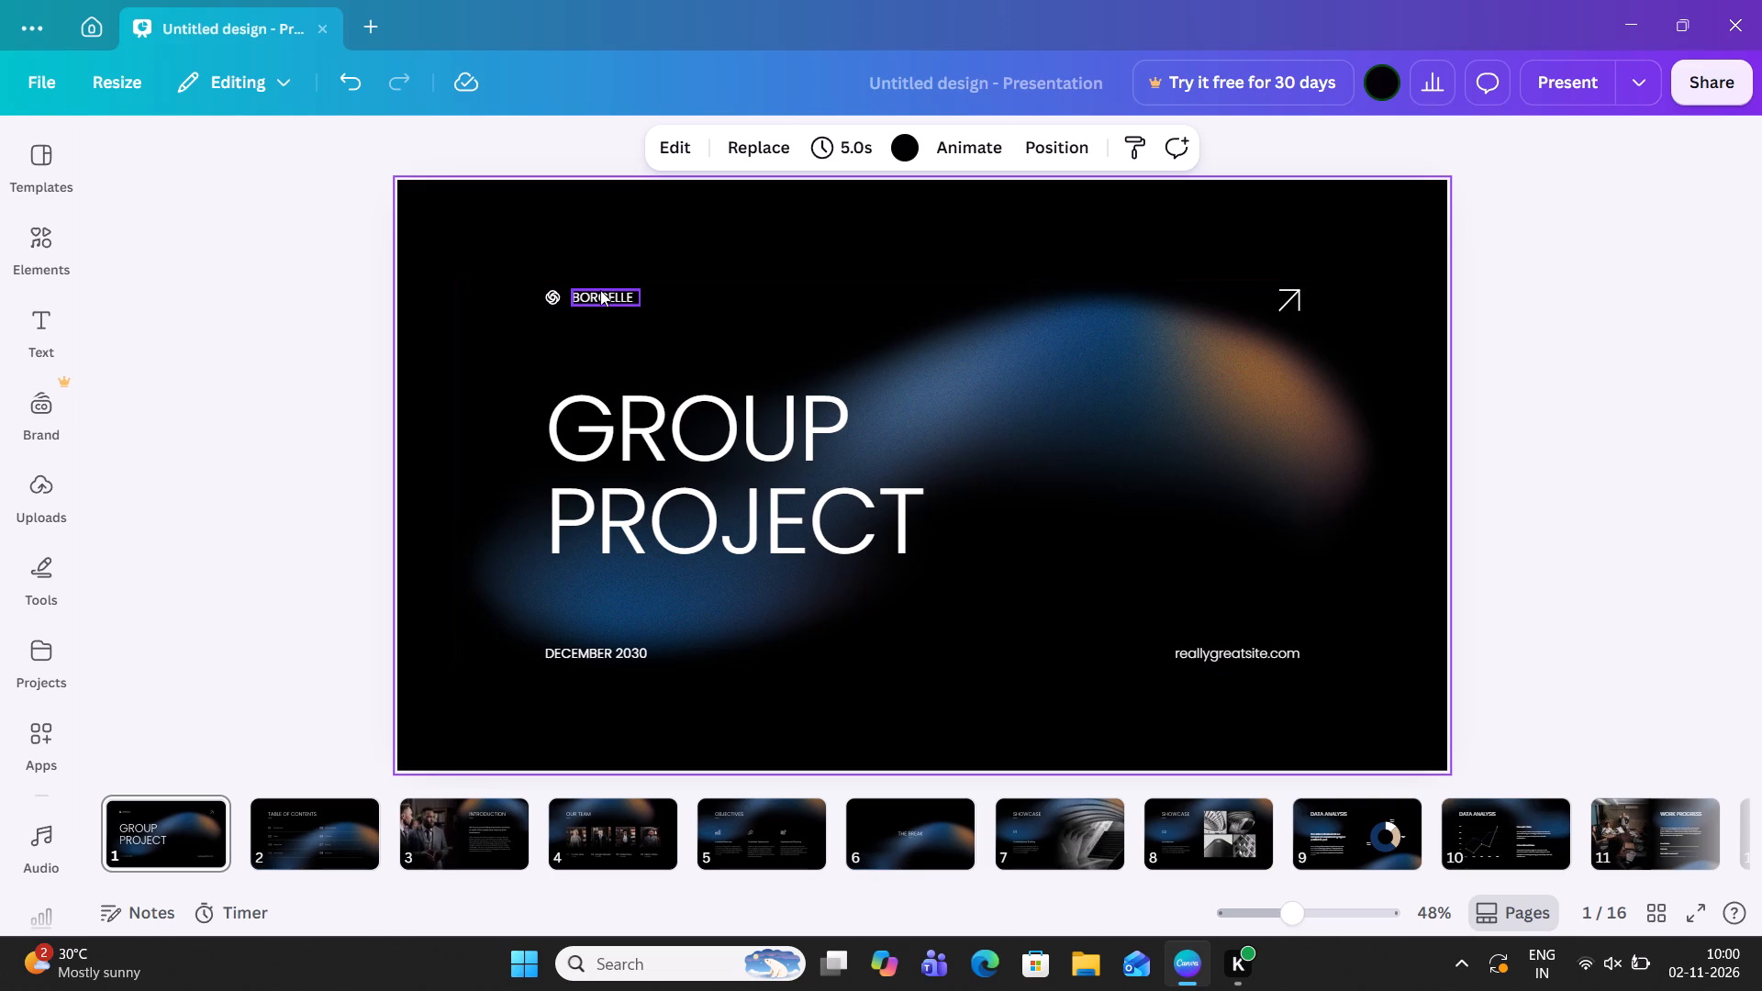
Delete the small logo icon and the "BORCELLE" text from the cover page.
{"action": "left_click", "coordinate": [556, 292]}
{"action": "left_click", "coordinate": [587, 250]}
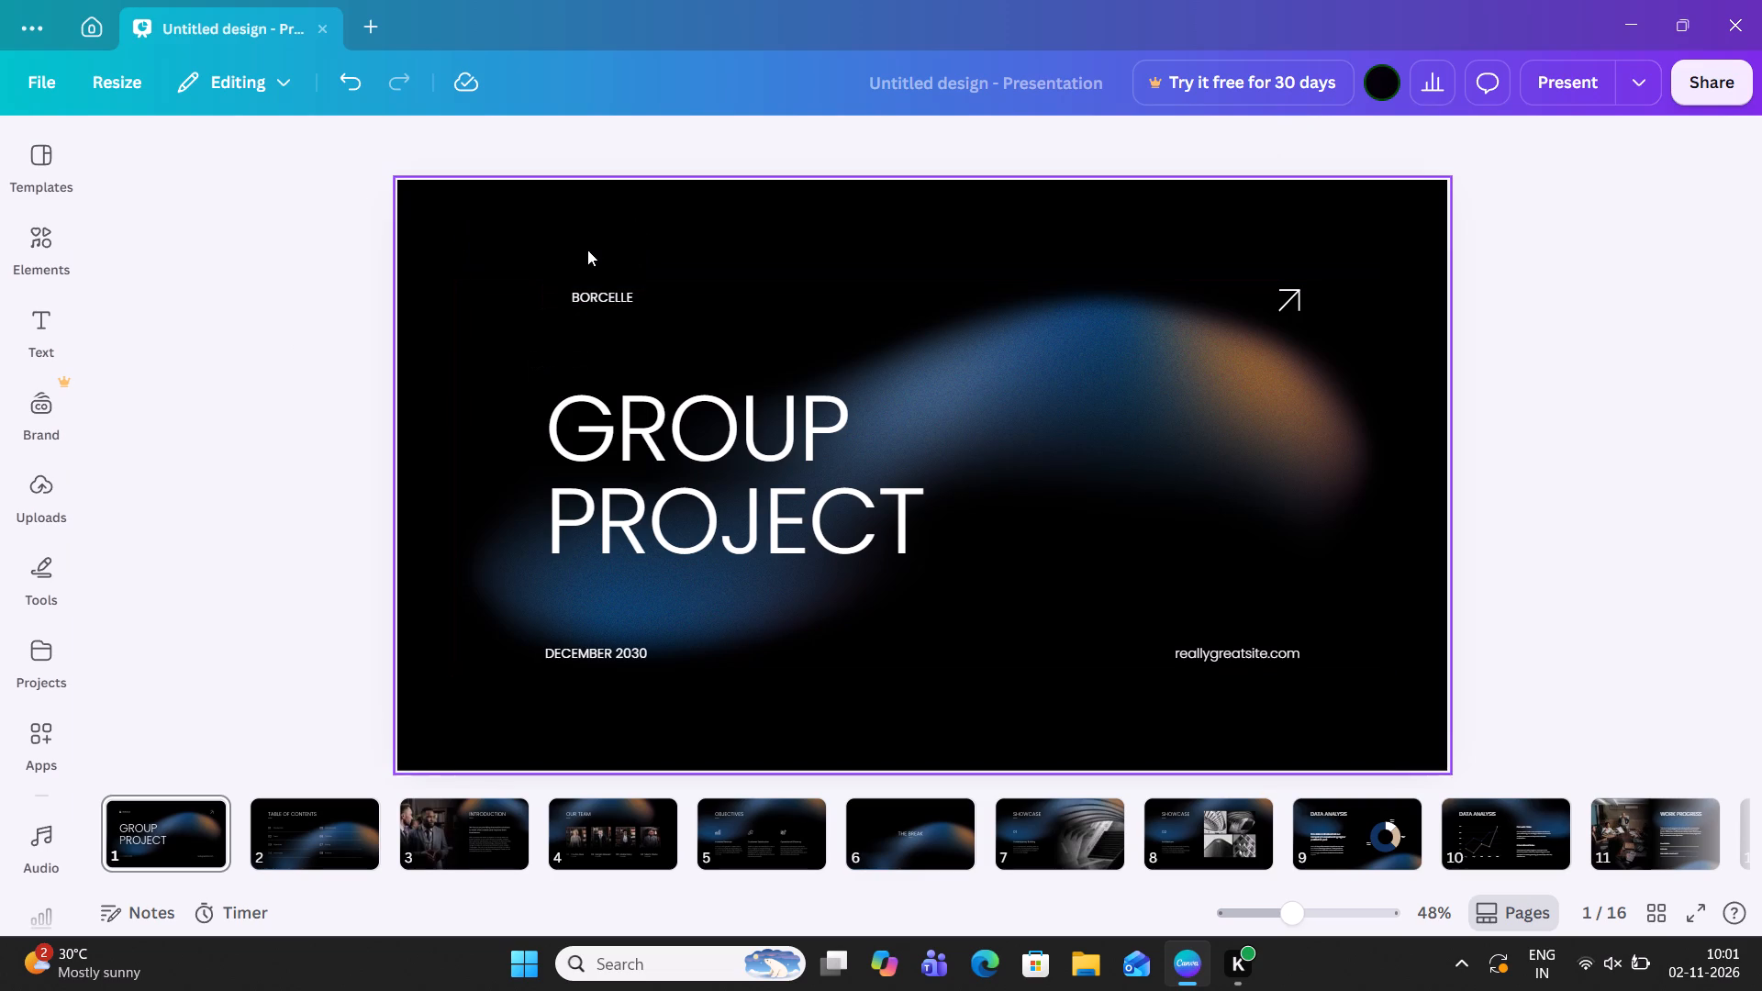
{"action": "left_click", "coordinate": [597, 291]}
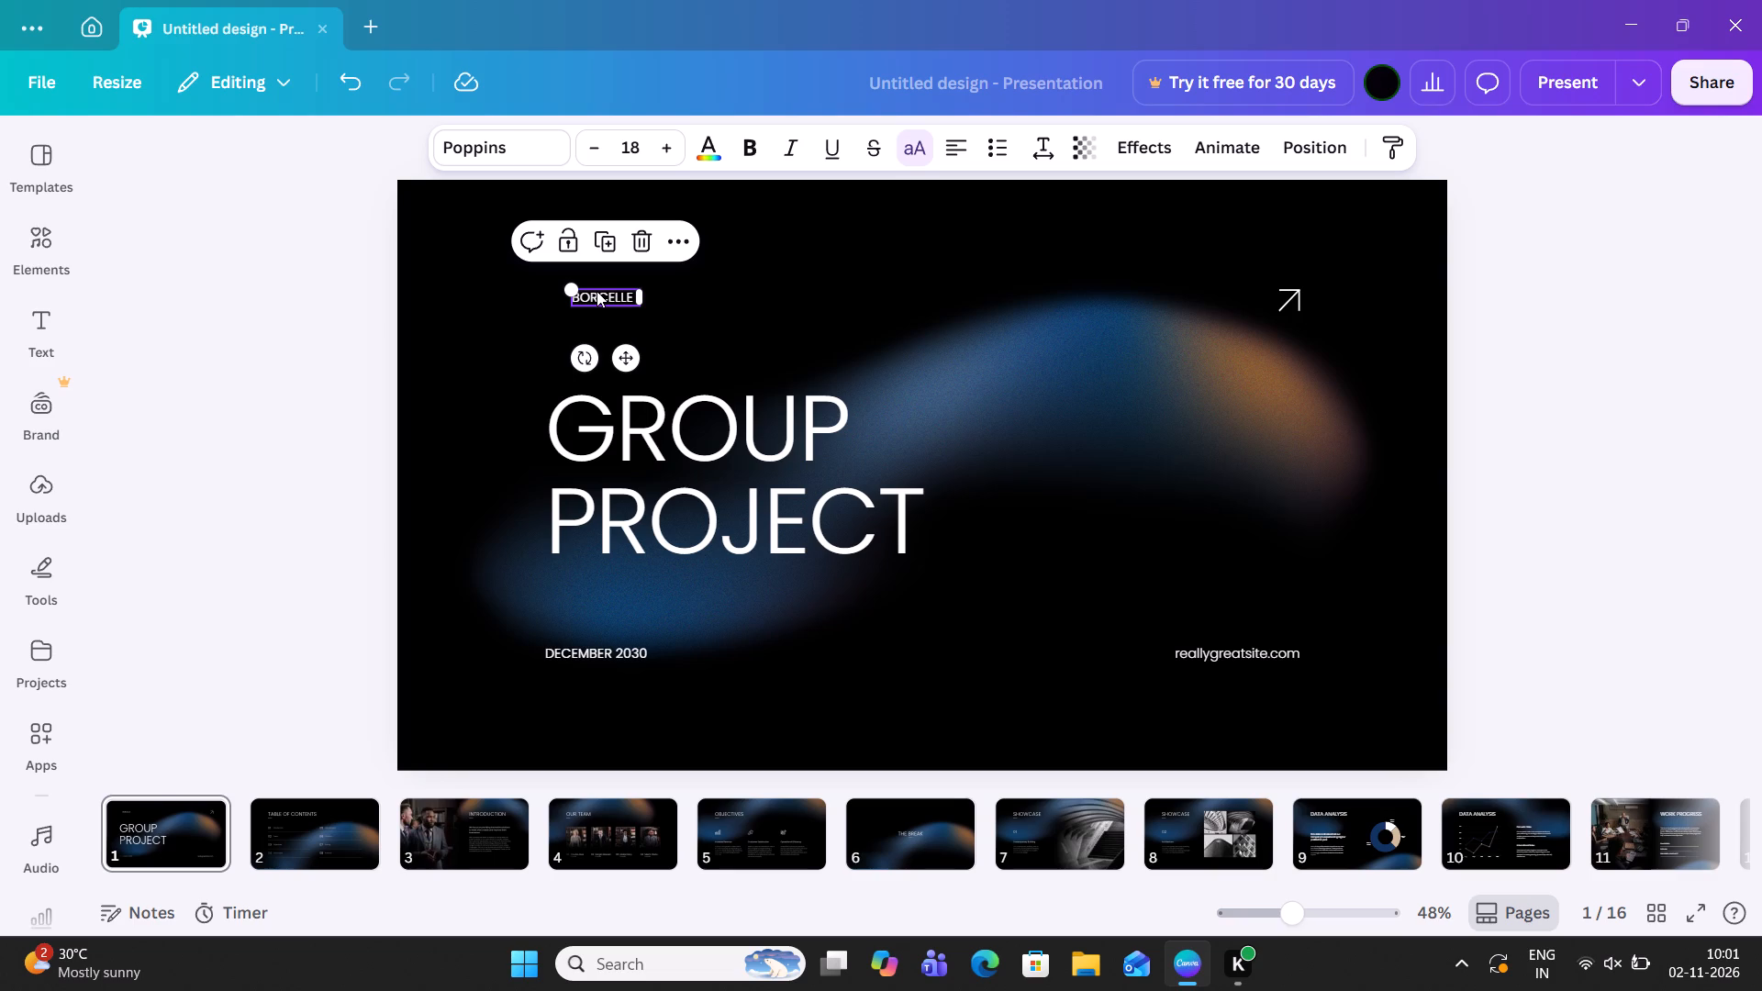
{"action": "key", "text": "Delete"}
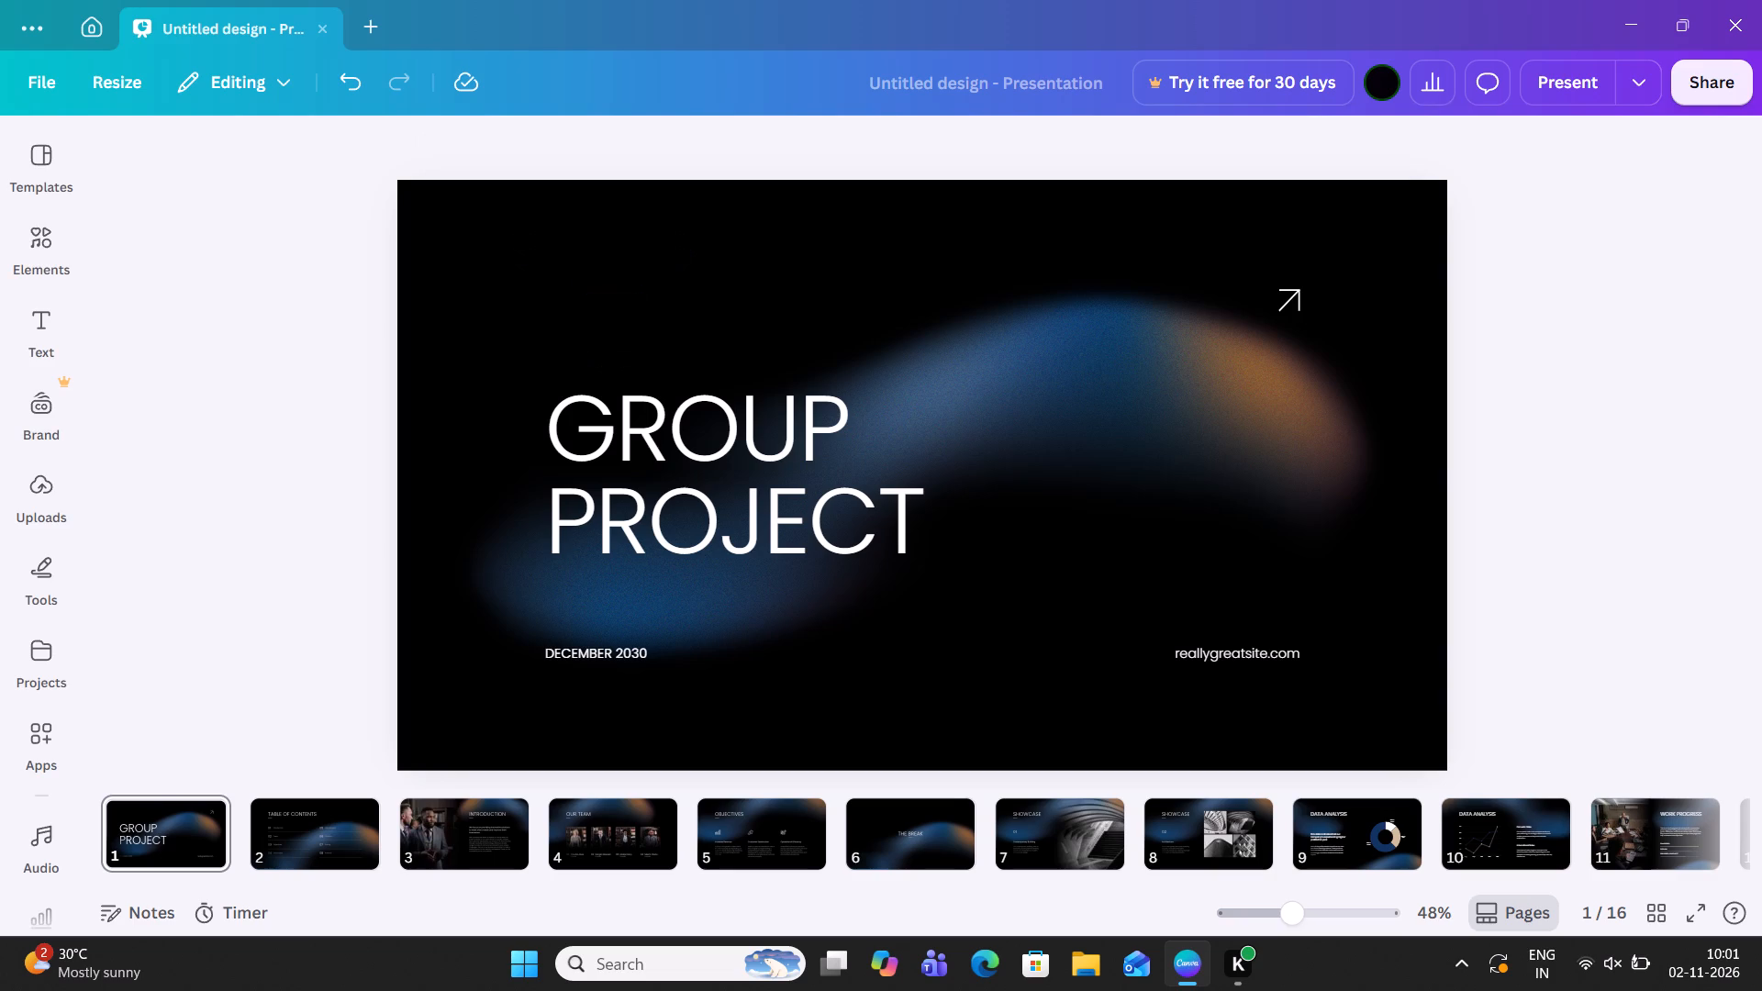
{"action": "left_click", "coordinate": [353, 312]}
On the Introduction page, move the dark gradient overlay on the photo slightly to the right and down.
{"action": "key", "text": "Right"}
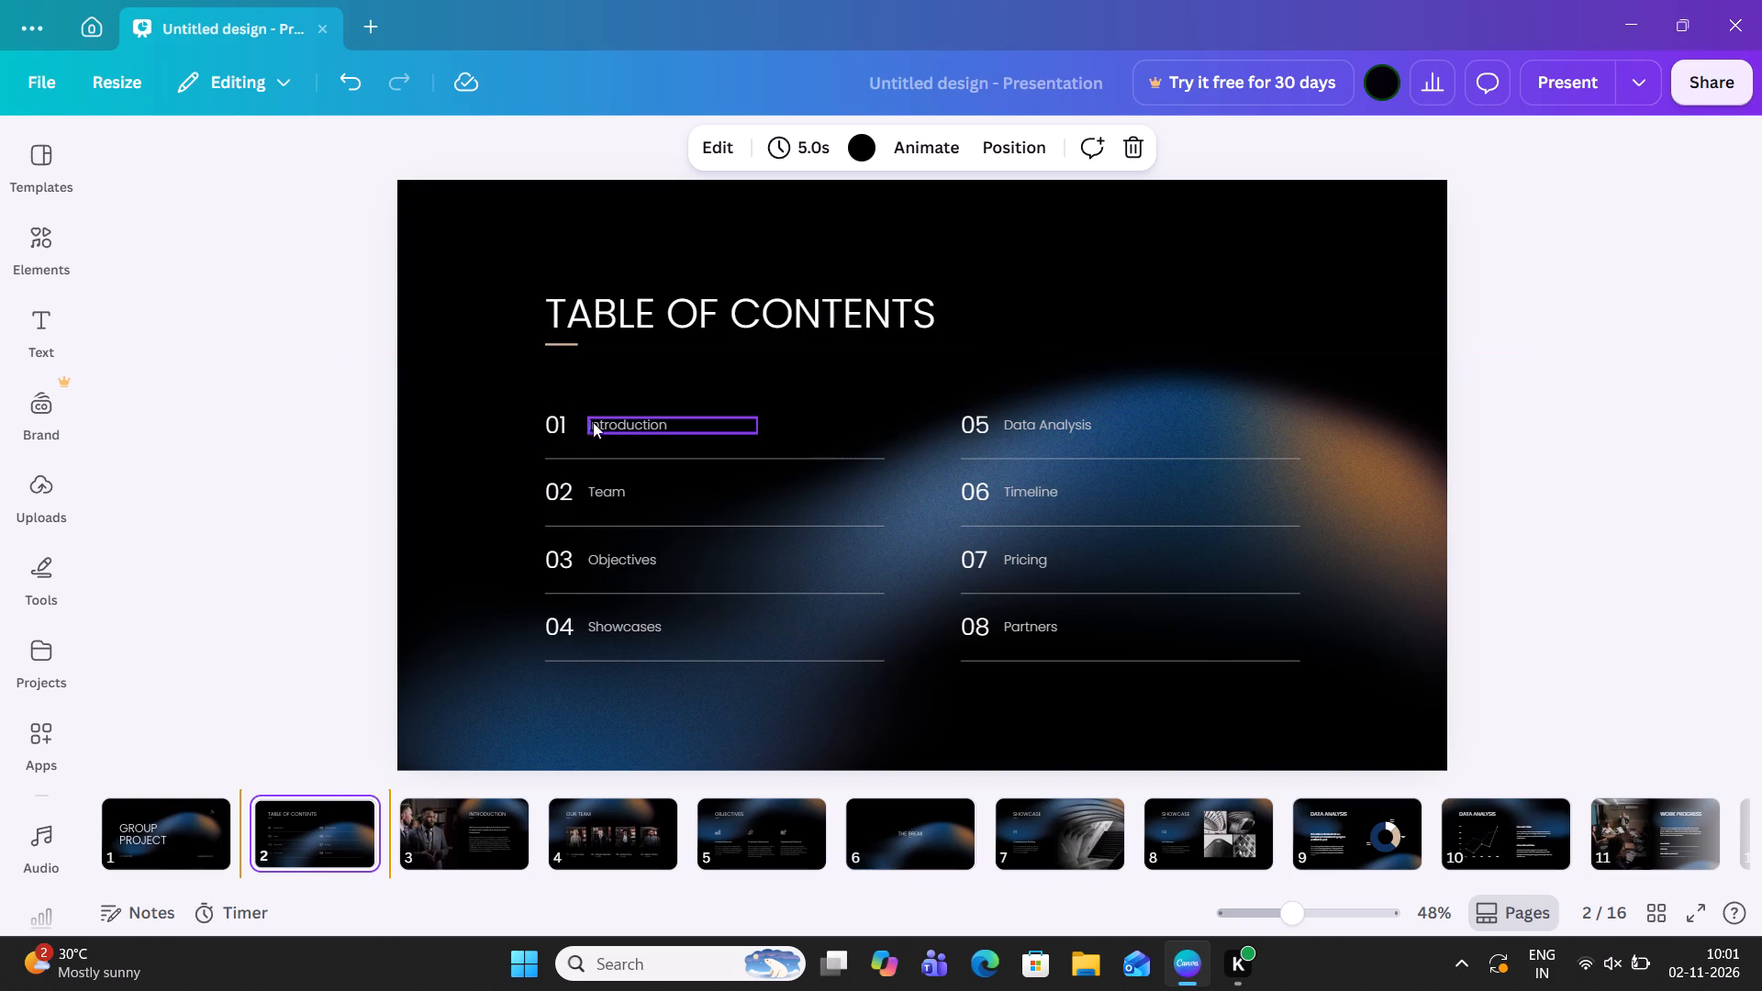
{"action": "key", "text": "Right"}
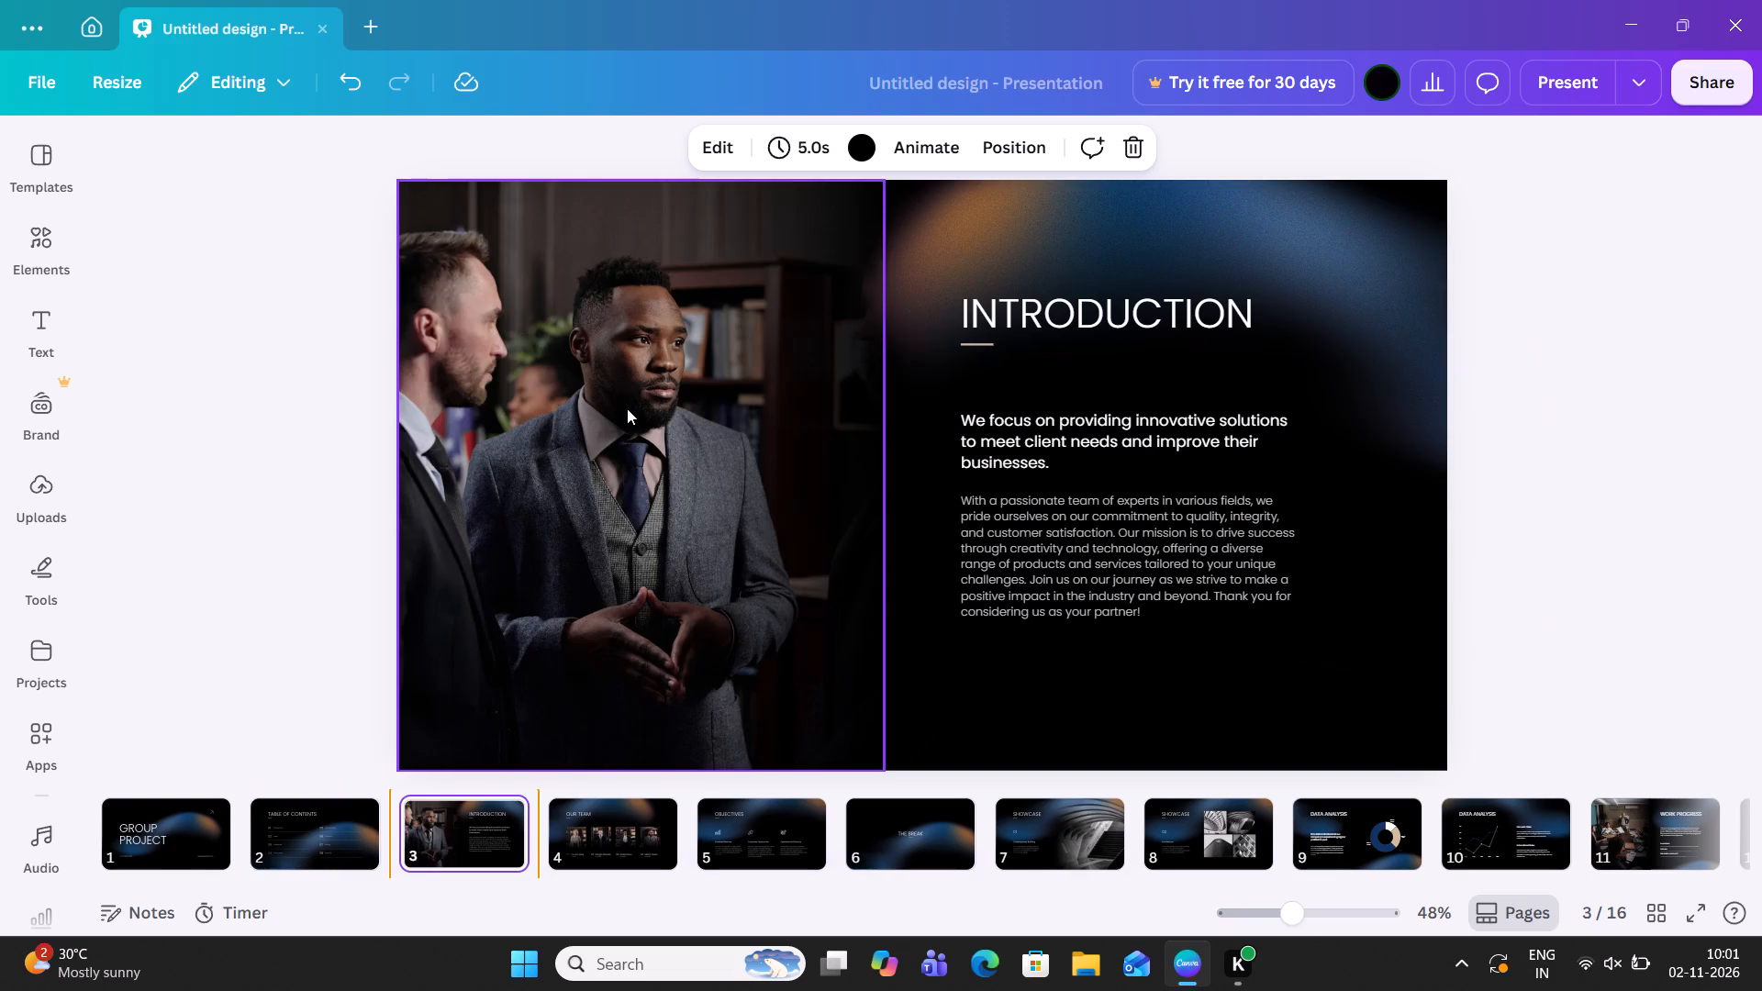
{"action": "left_click", "coordinate": [652, 411]}
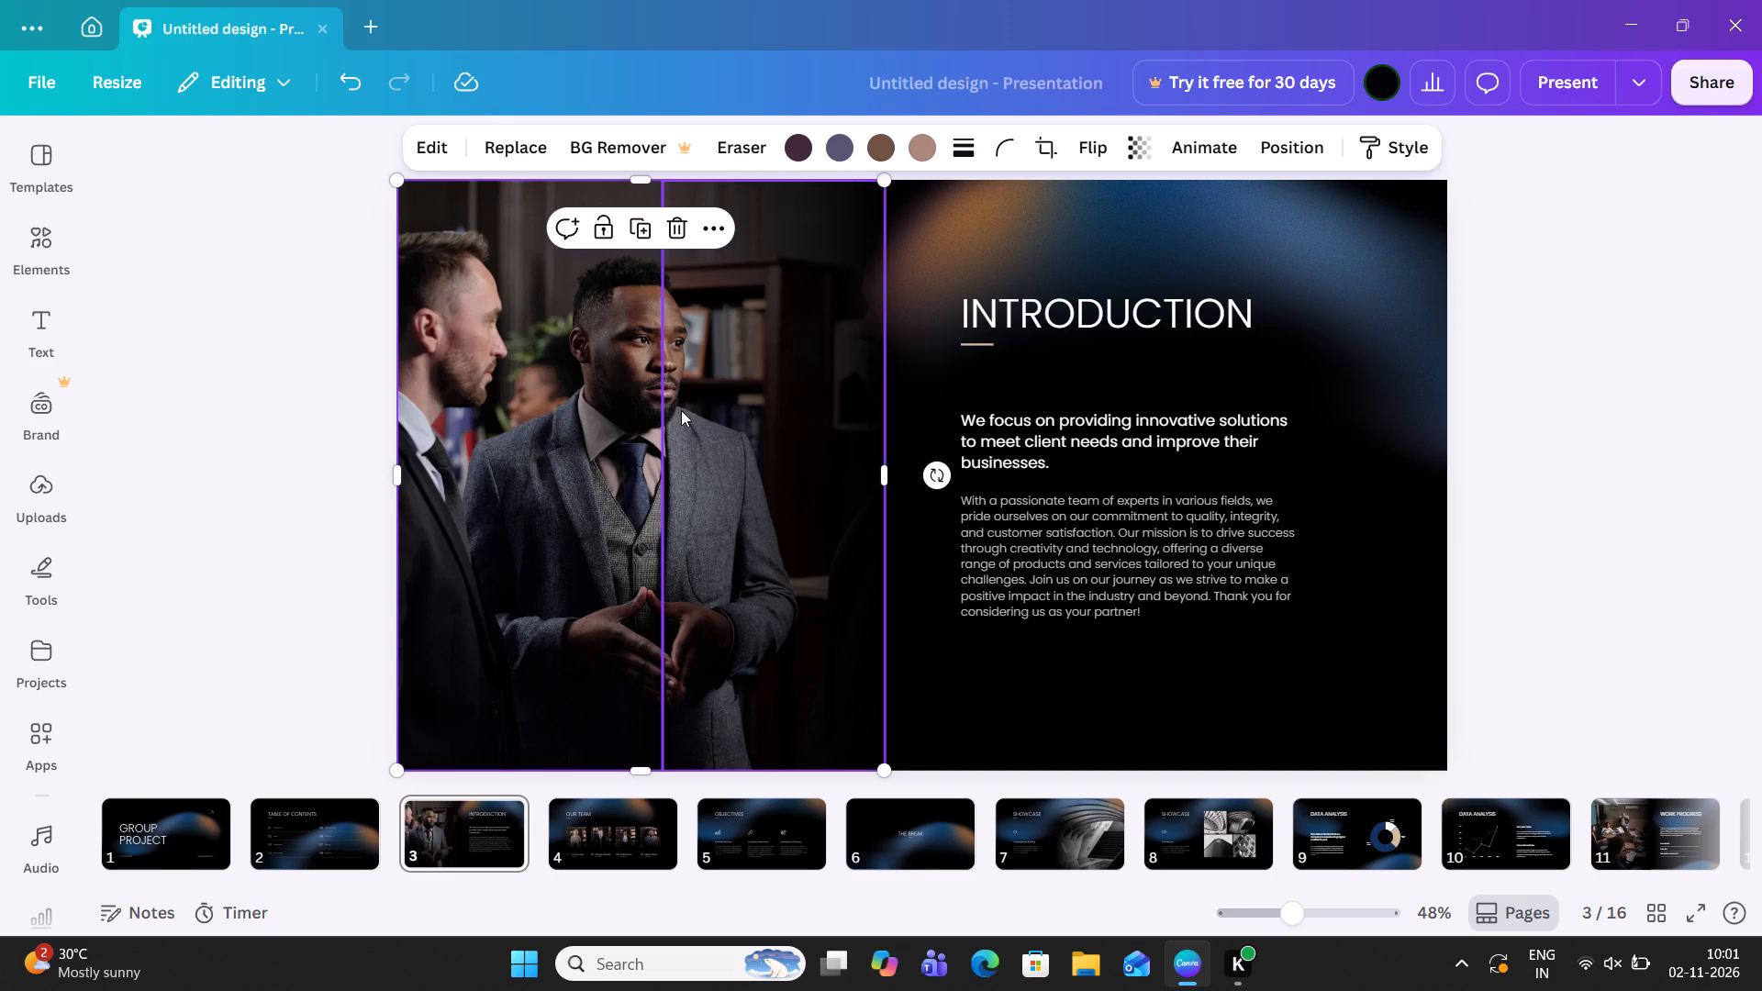
{"action": "key", "text": "Right"}
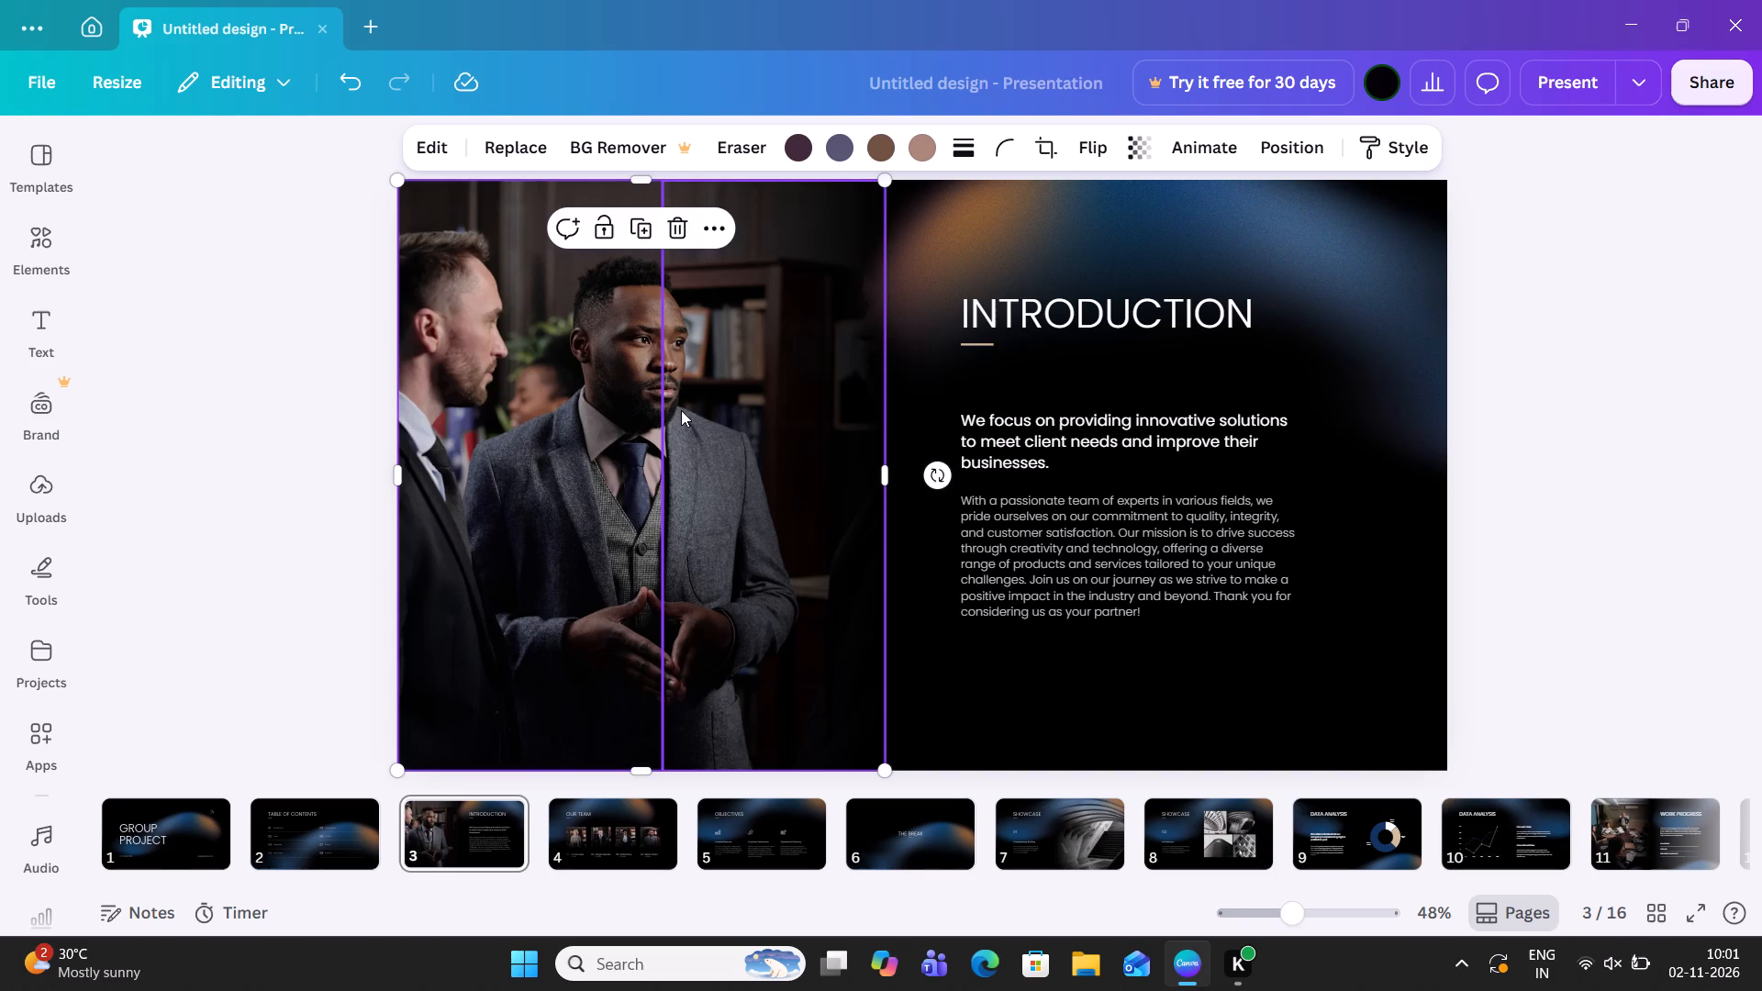
{"action": "left_click_drag", "start_coordinate": [688, 422], "coordinate": [728, 434]}
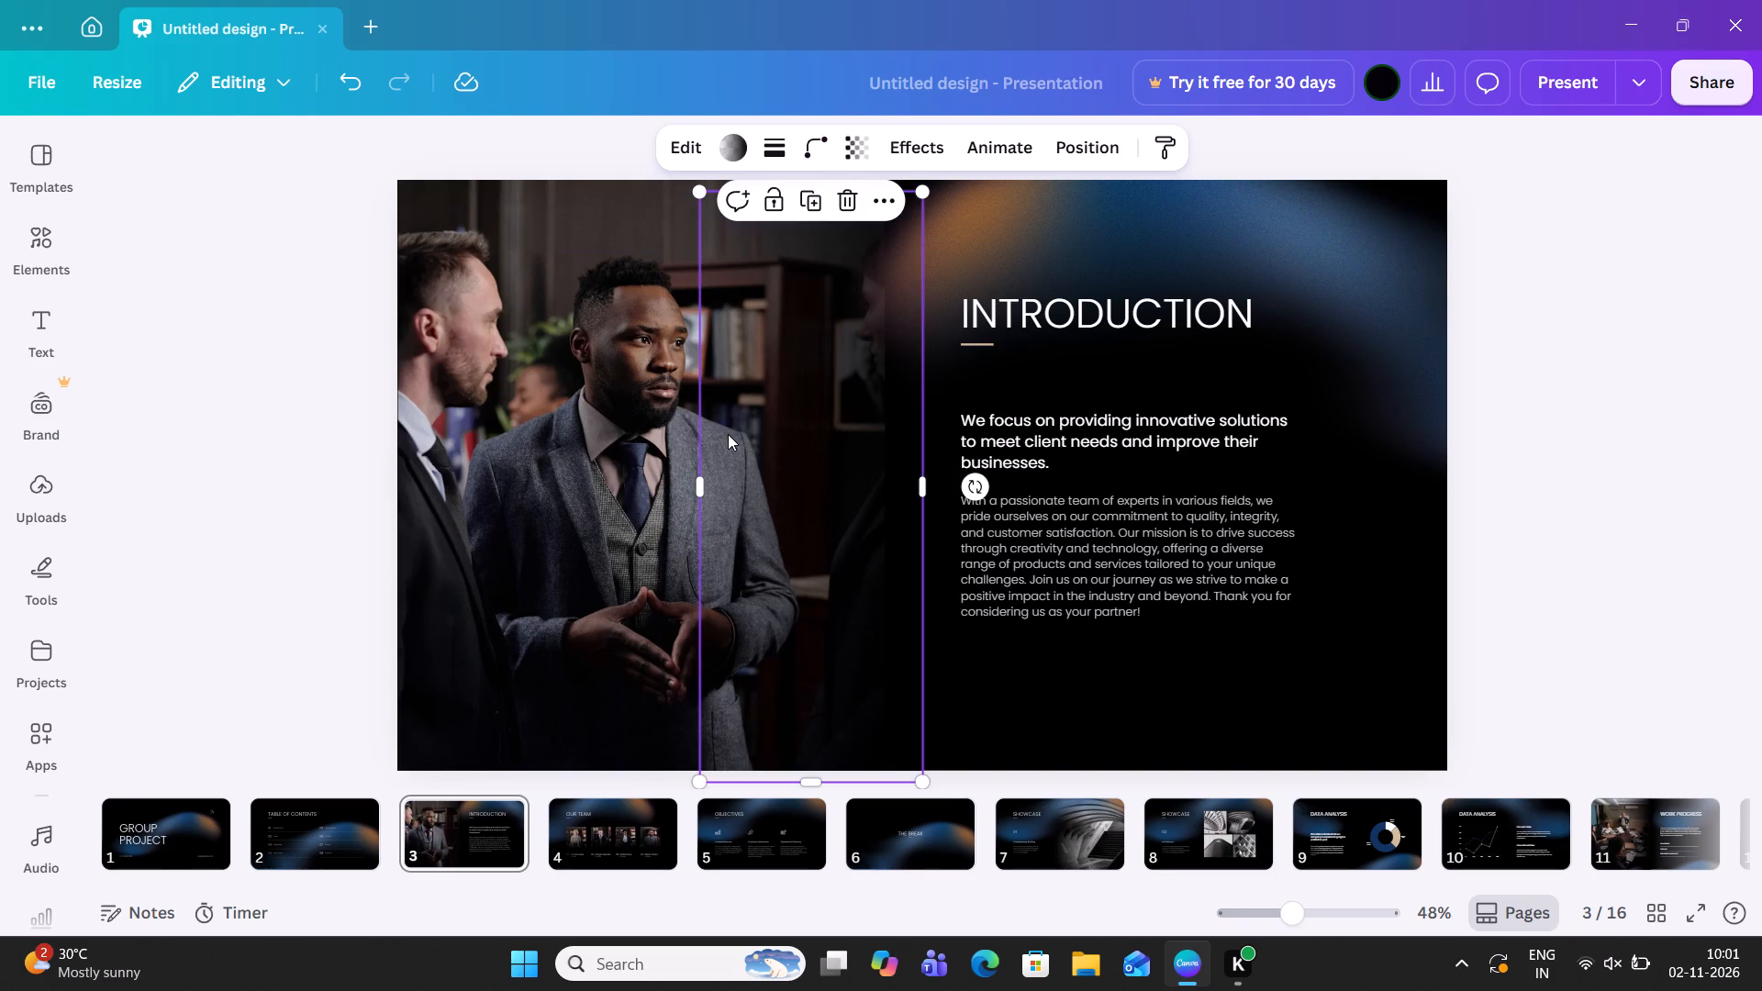
{"action": "key", "text": "Right"}
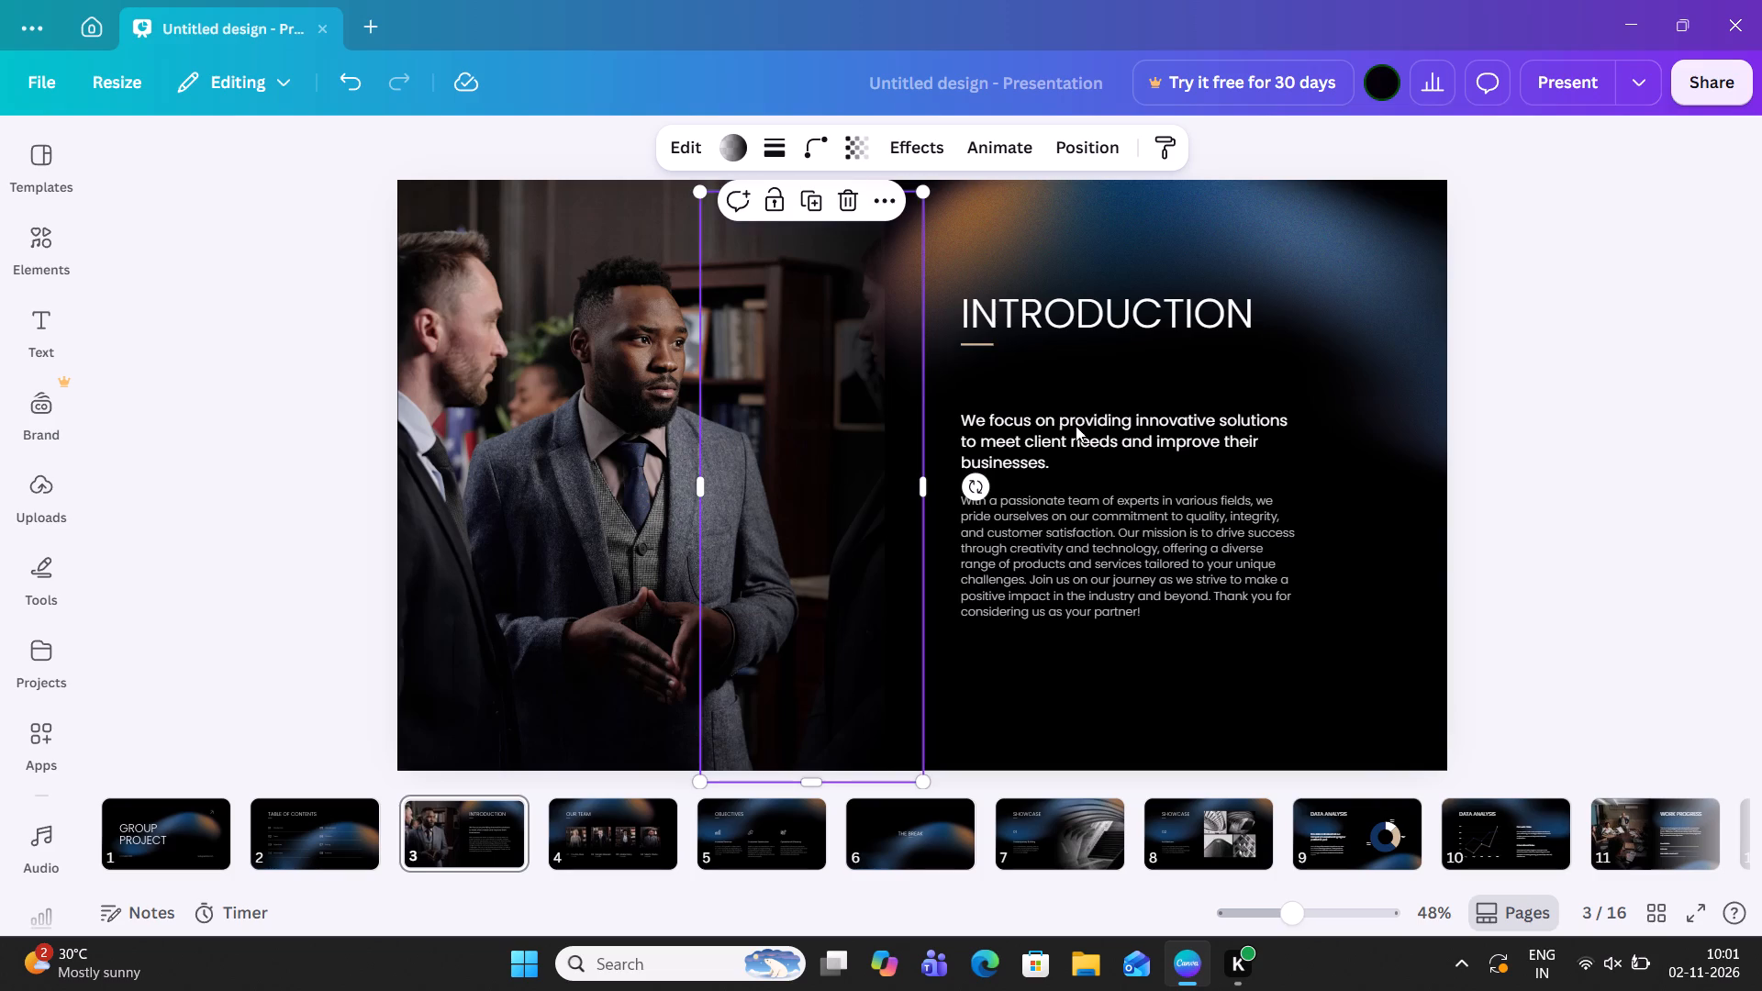
Reposition the bold "We focus on providing innovative solutions" paragraph slightly lower, nudging it nearly in line with the body text's left edge.
{"action": "left_click_drag", "start_coordinate": [1076, 429], "coordinate": [1096, 426]}
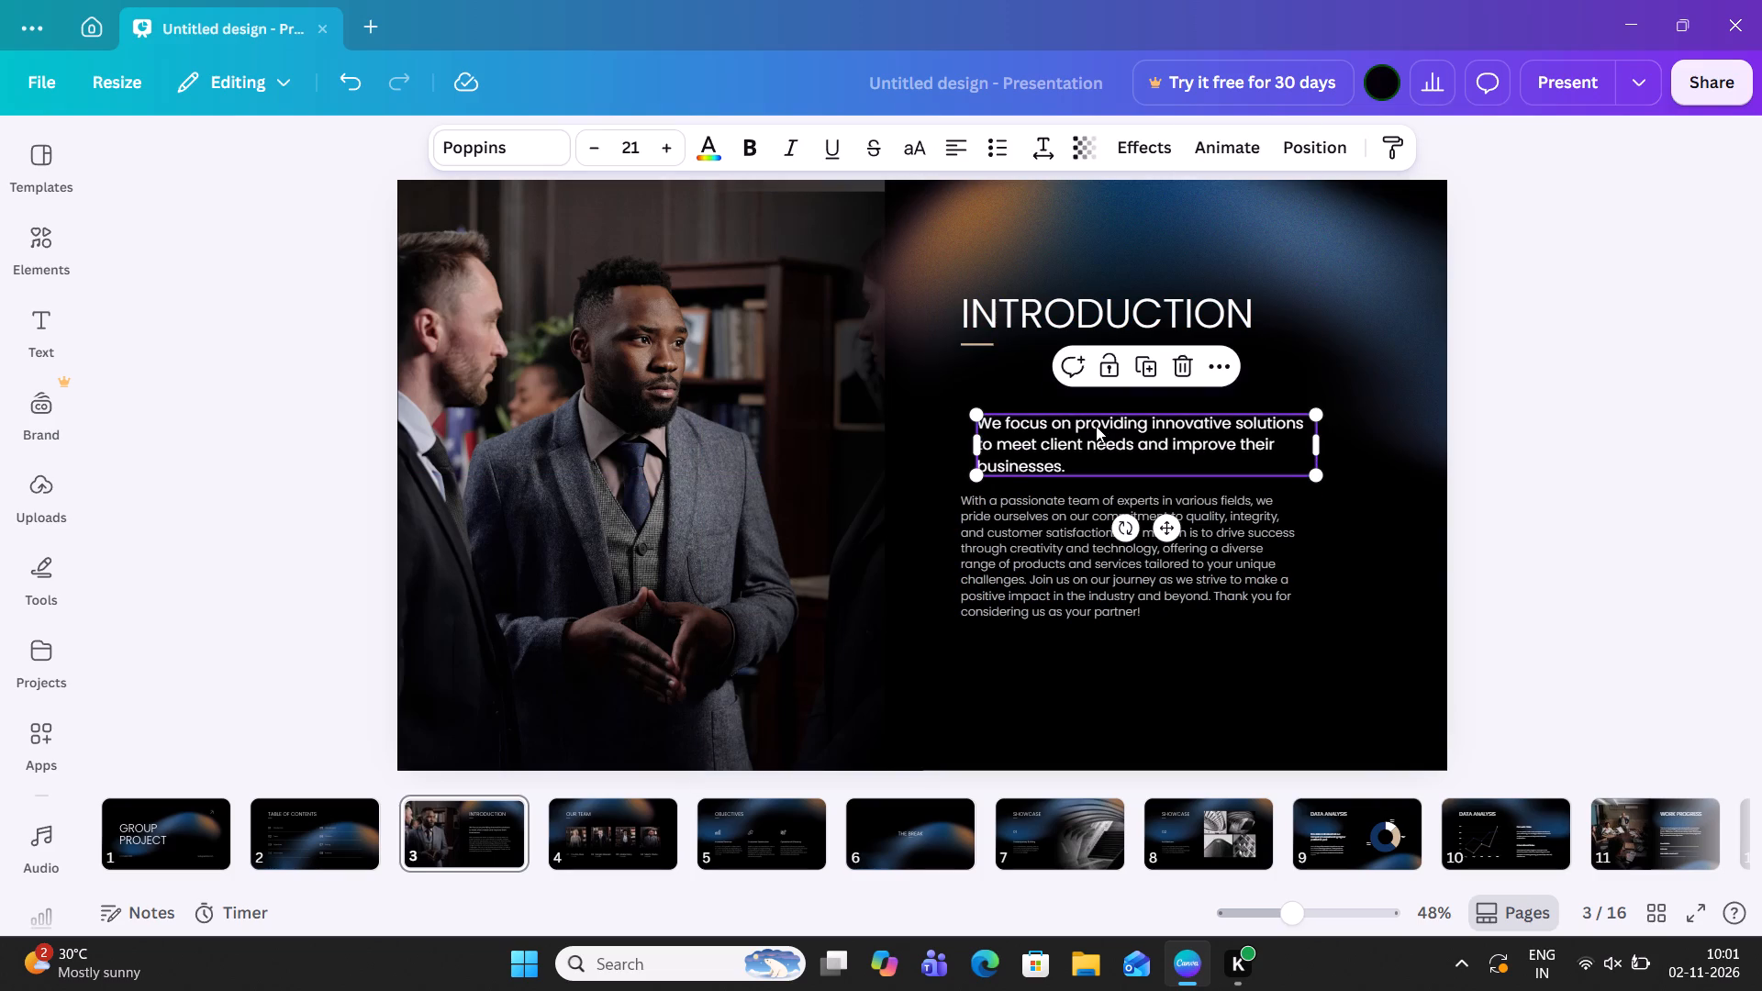
{"action": "key", "text": "Right"}
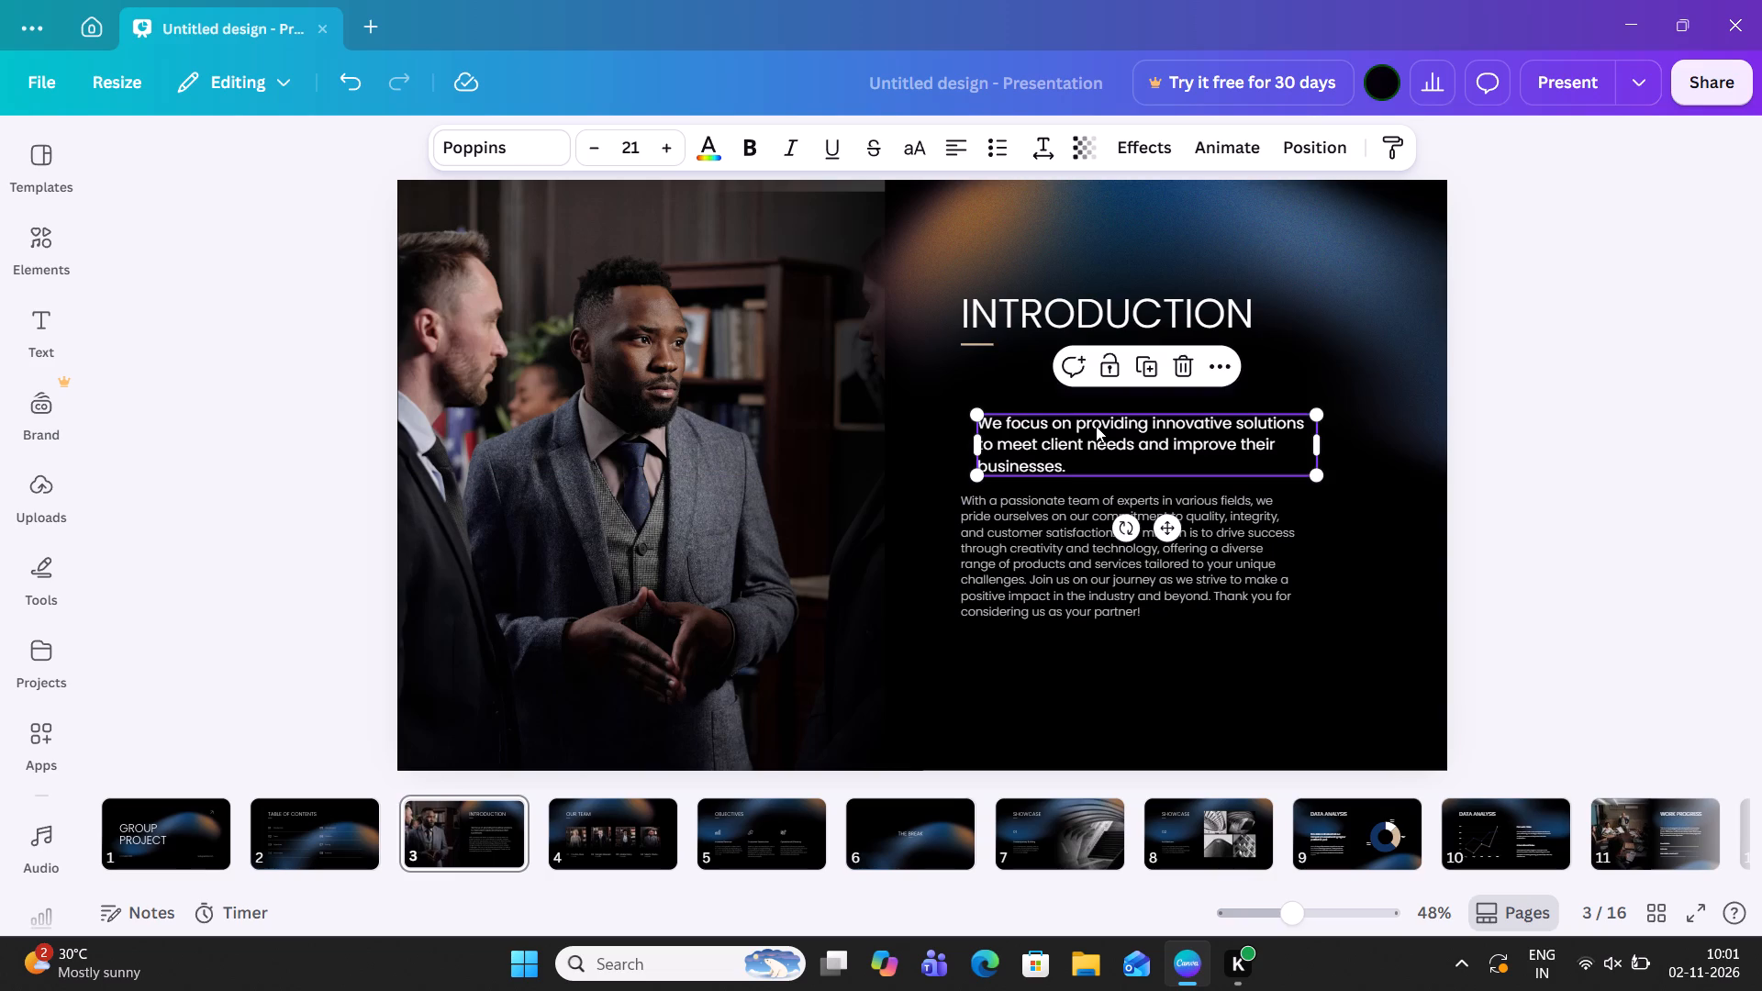
{"action": "key", "text": "Left"}
{"action": "key", "text": "Left"}
{"action": "key", "text": "Left"}
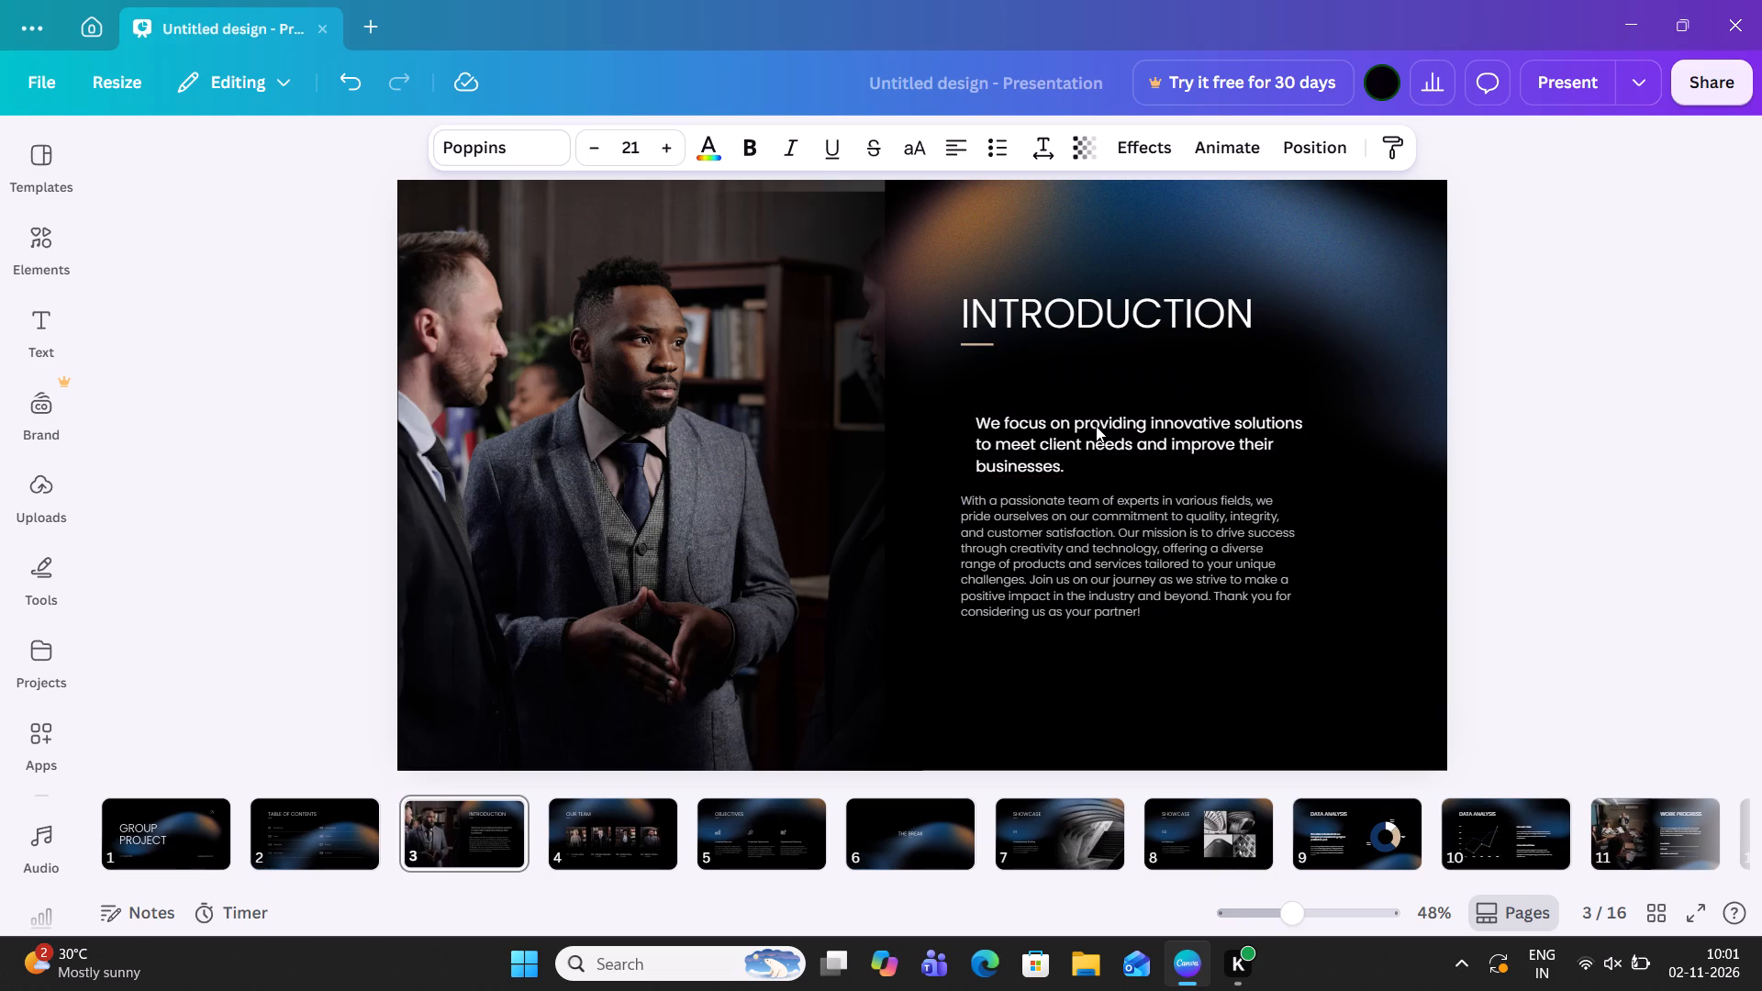
{"action": "key", "text": "Left"}
{"action": "key", "text": "Left"}
{"action": "key", "text": "Left"}
{"action": "key", "text": "Left"}
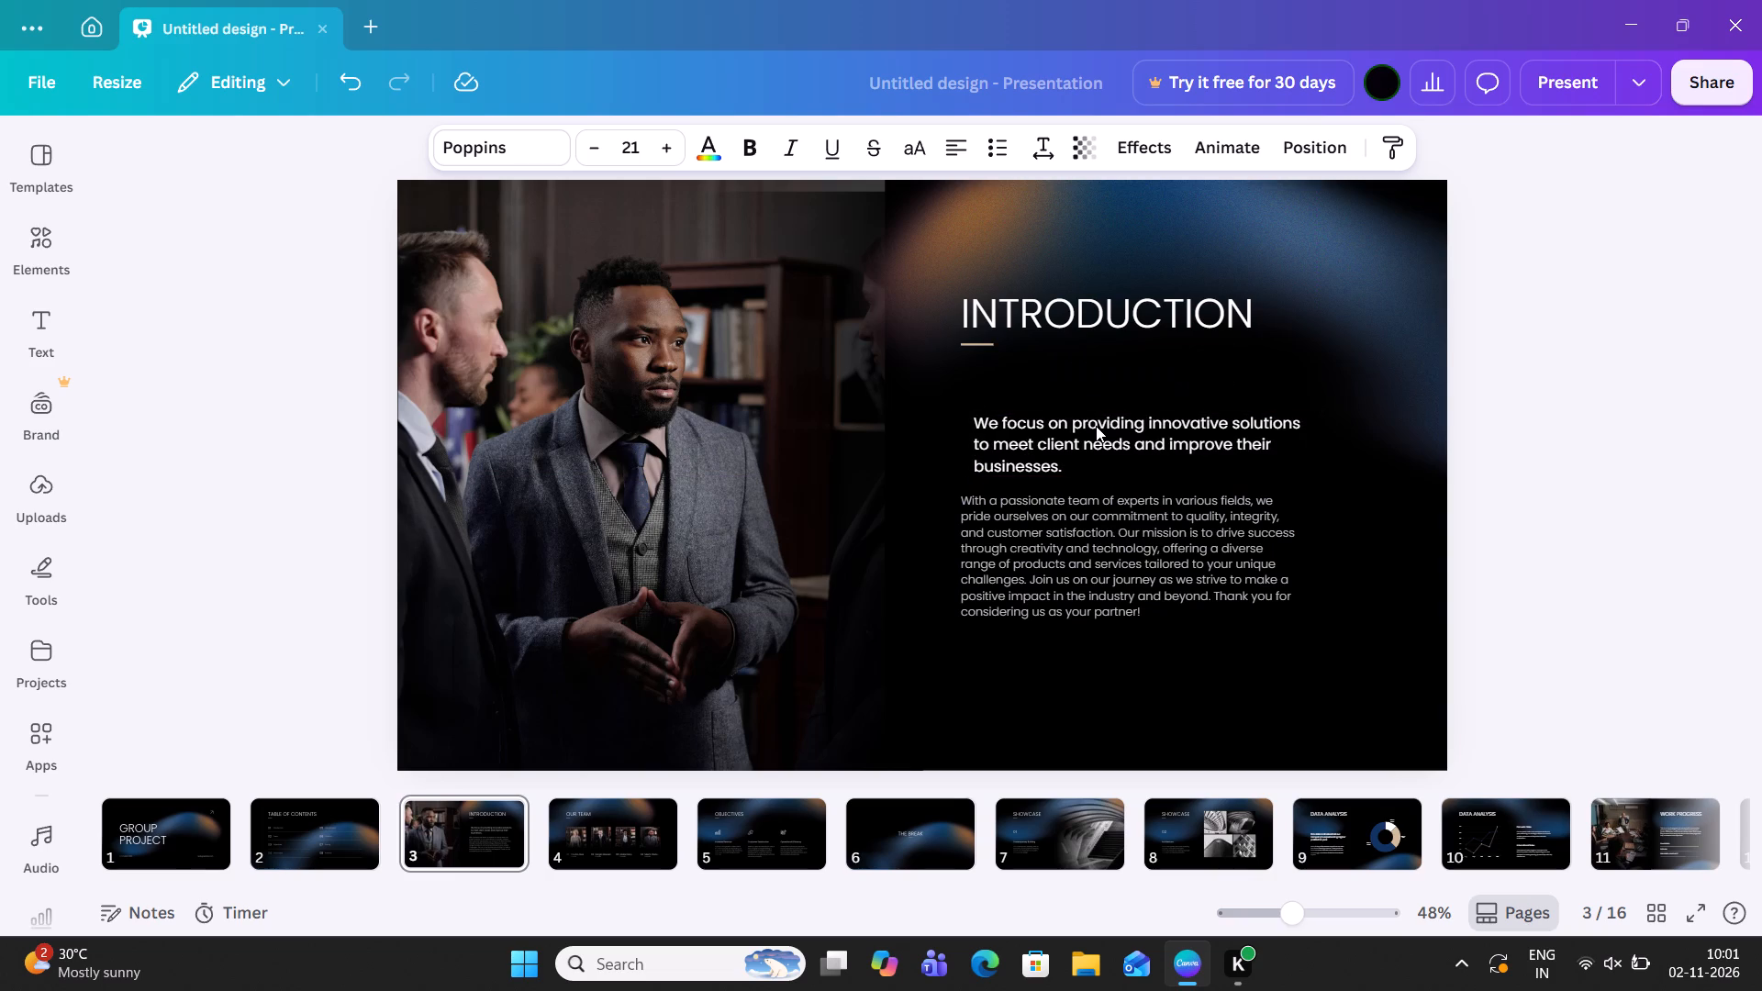
{"action": "key", "text": "Left"}
{"action": "key", "text": "Left"}
{"action": "key", "text": "Left"}
{"action": "key", "text": "Left"}
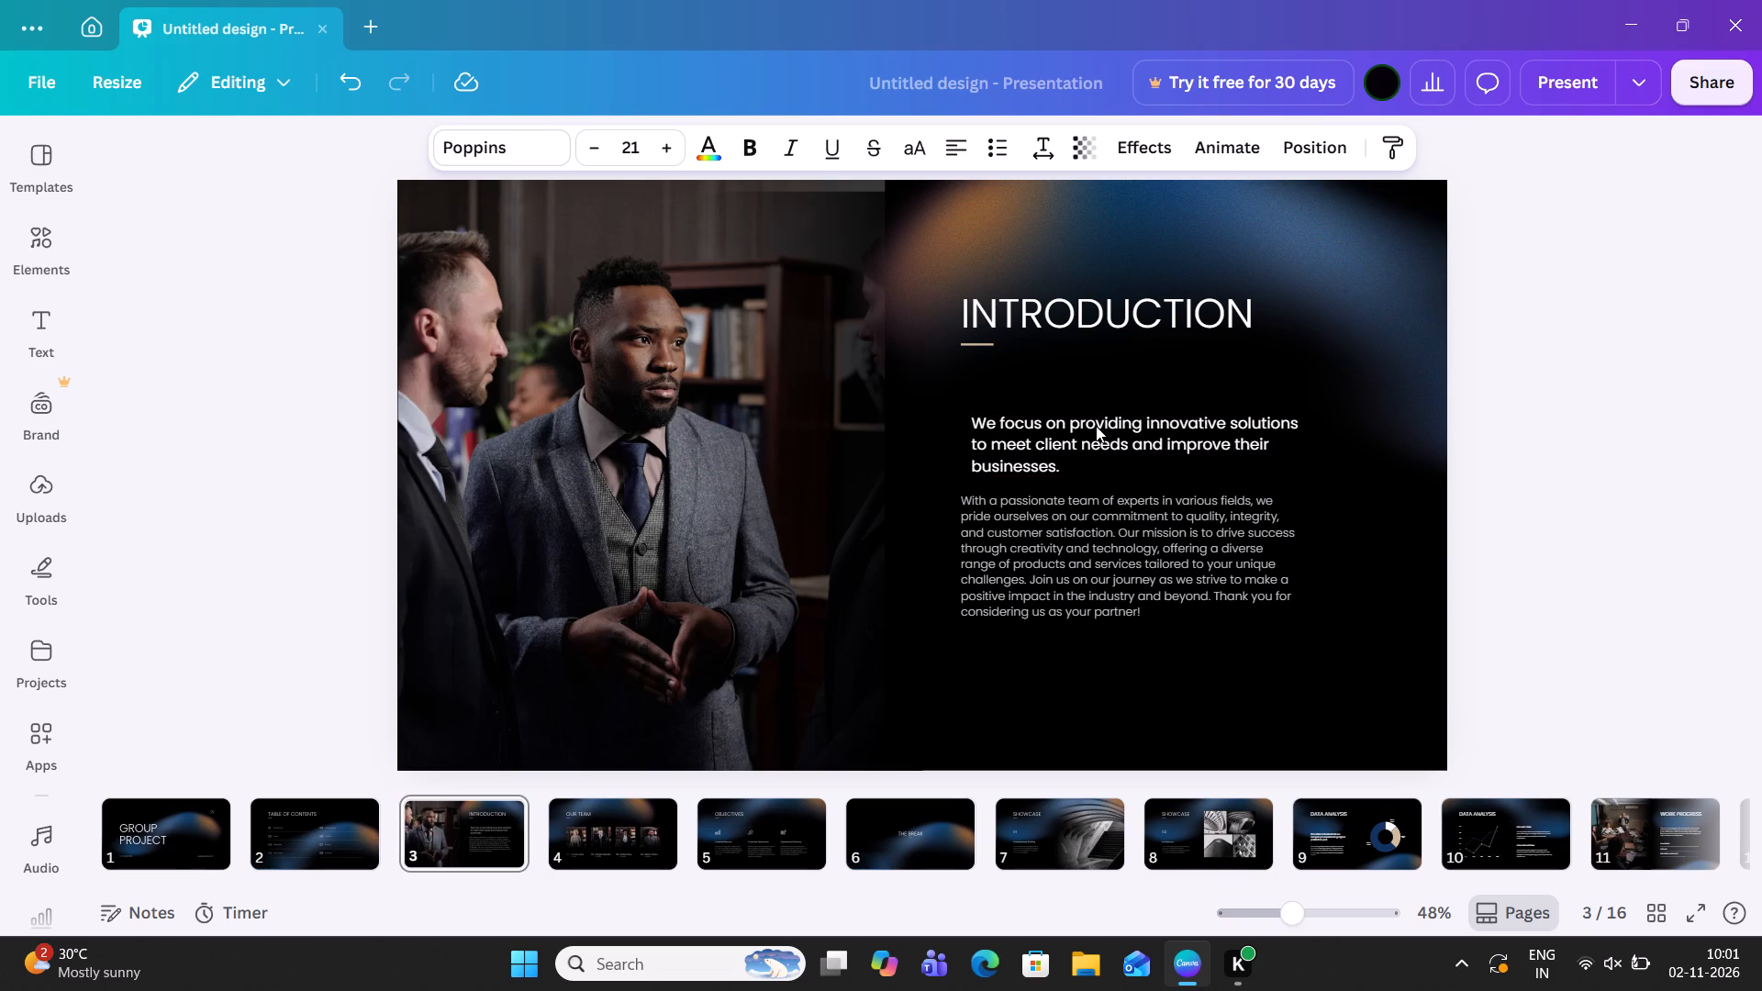
{"action": "key", "text": "Left"}
{"action": "key", "text": "Left"}
{"action": "key", "text": "Left"}
{"action": "key", "text": "Left"}
{"action": "key", "text": "Left"}
{"action": "key", "text": "Left"}
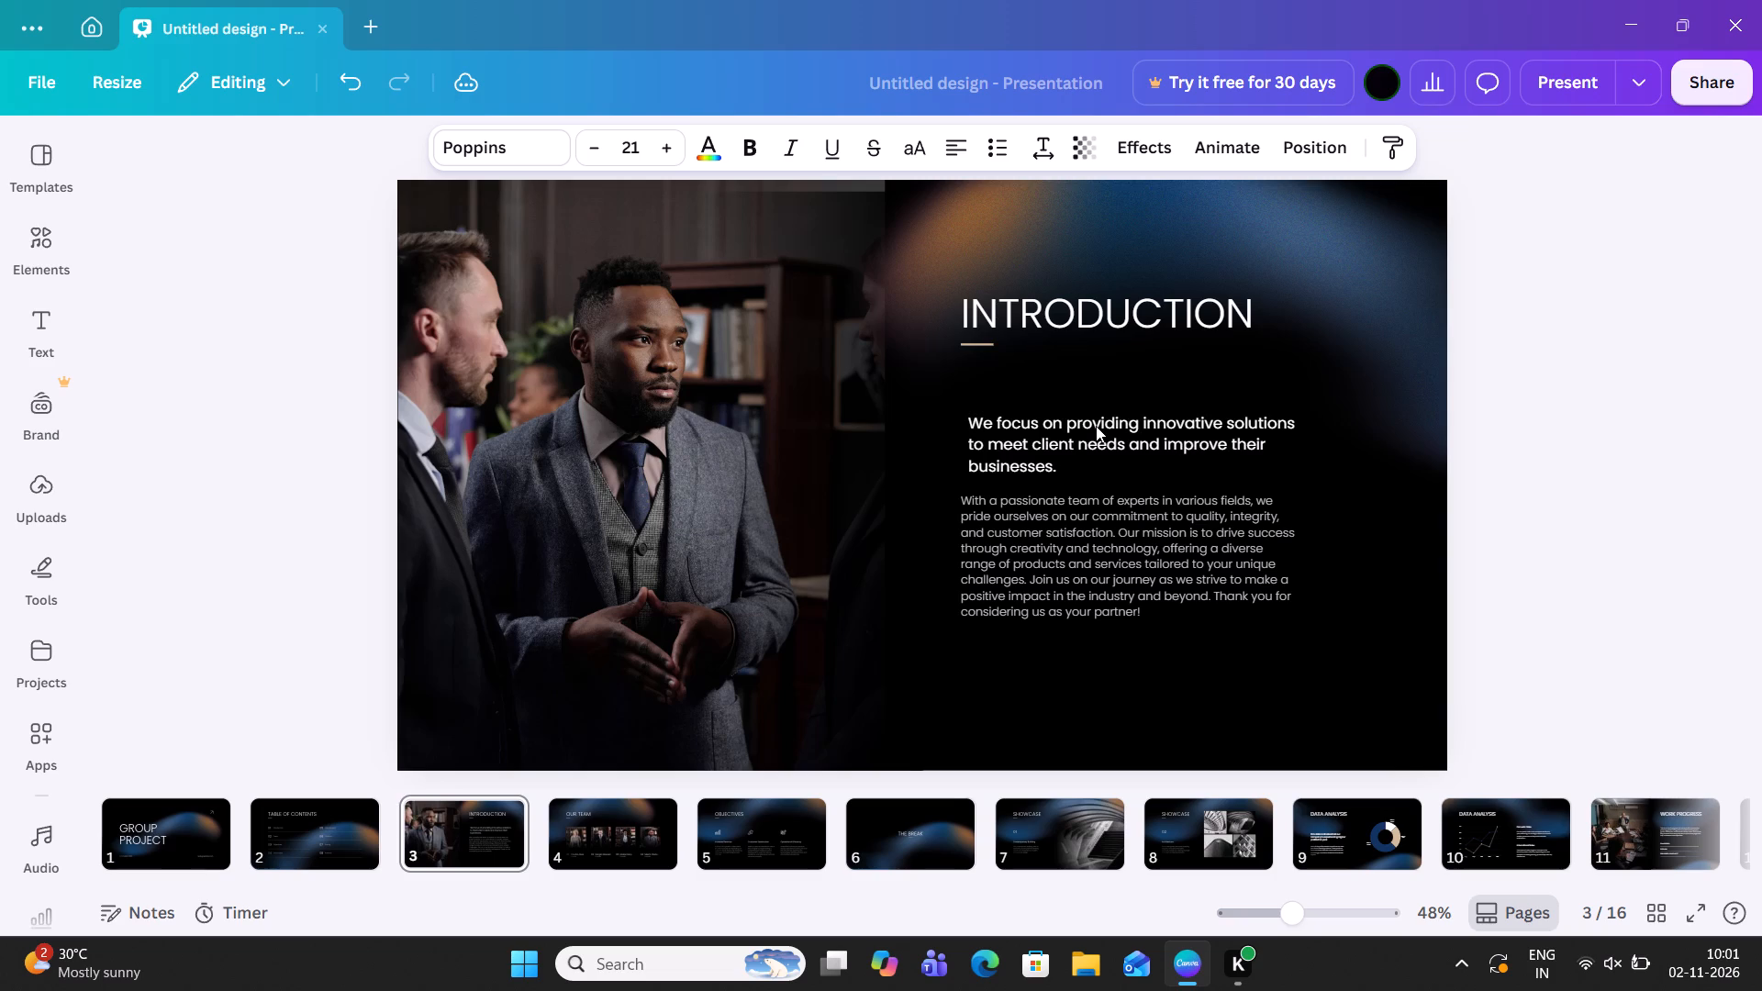
{"action": "key", "text": "Left"}
{"action": "key", "text": "Left"}
{"action": "key", "text": "Left"}
{"action": "key", "text": "Left"}
{"action": "key", "text": "Left"}
{"action": "key", "text": "Left"}
{"action": "key", "text": "Left"}
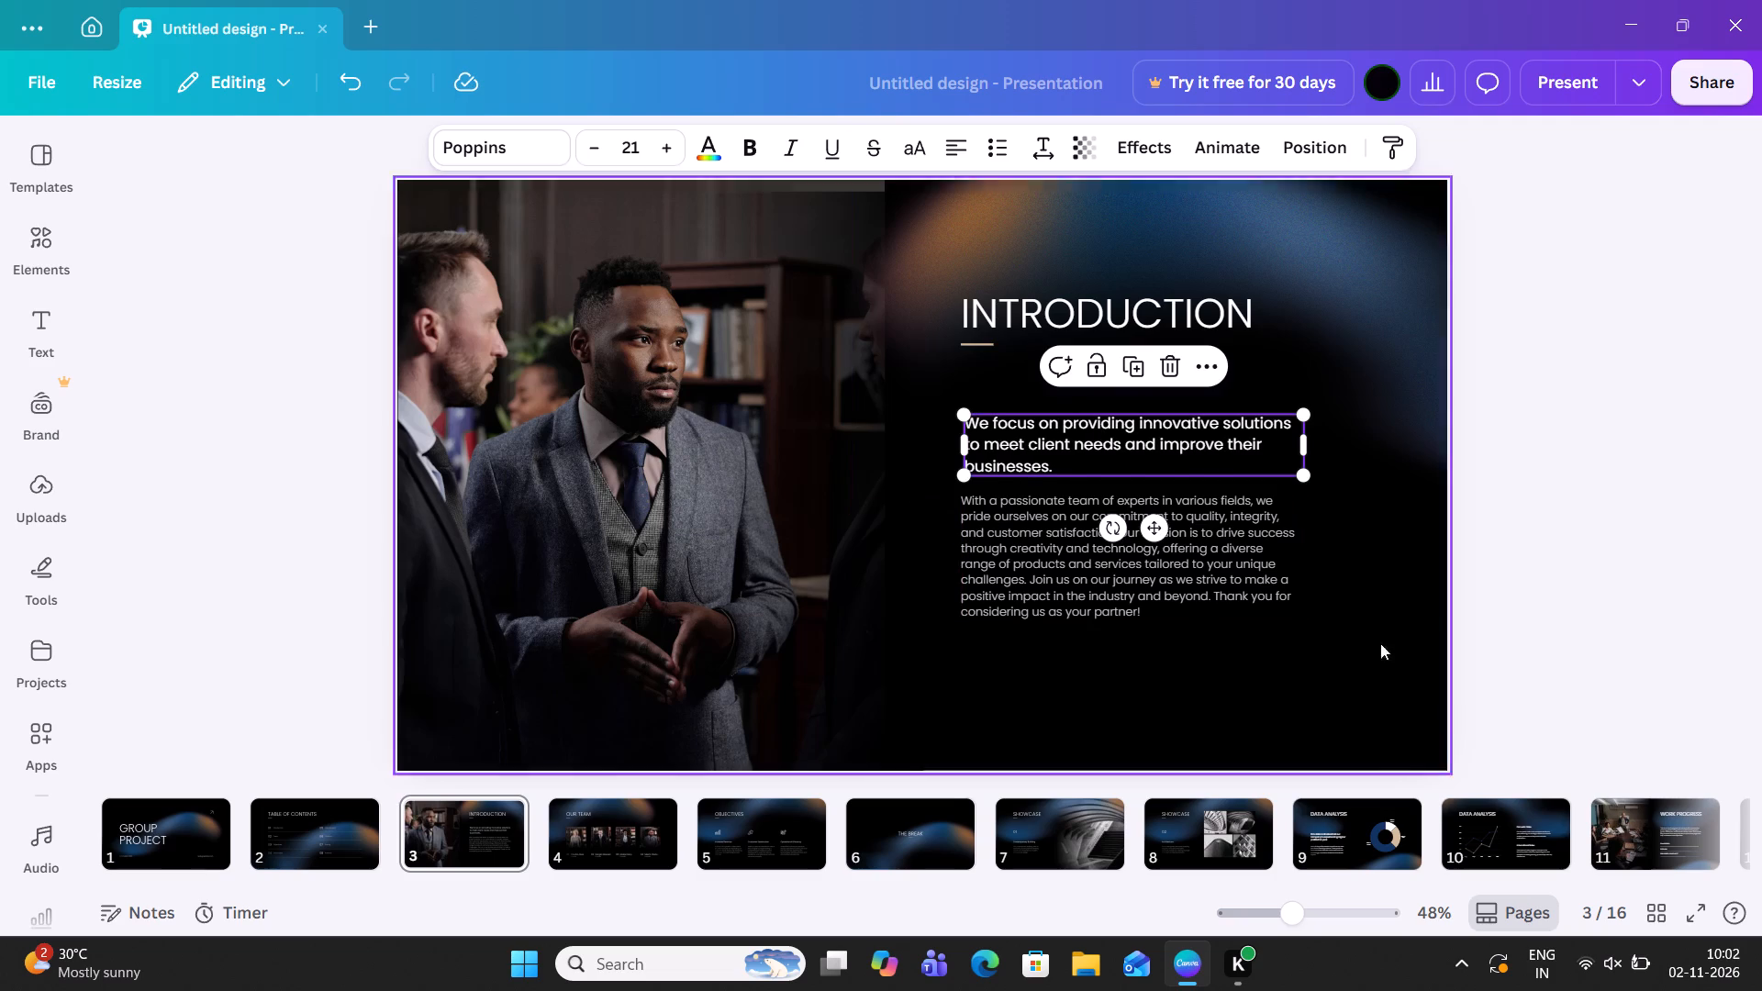
{"action": "left_click", "coordinate": [1693, 683]}
On page 4, move the "OUR TEAM" heading slightly upward, above its accent line.
{"action": "key", "text": "Right"}
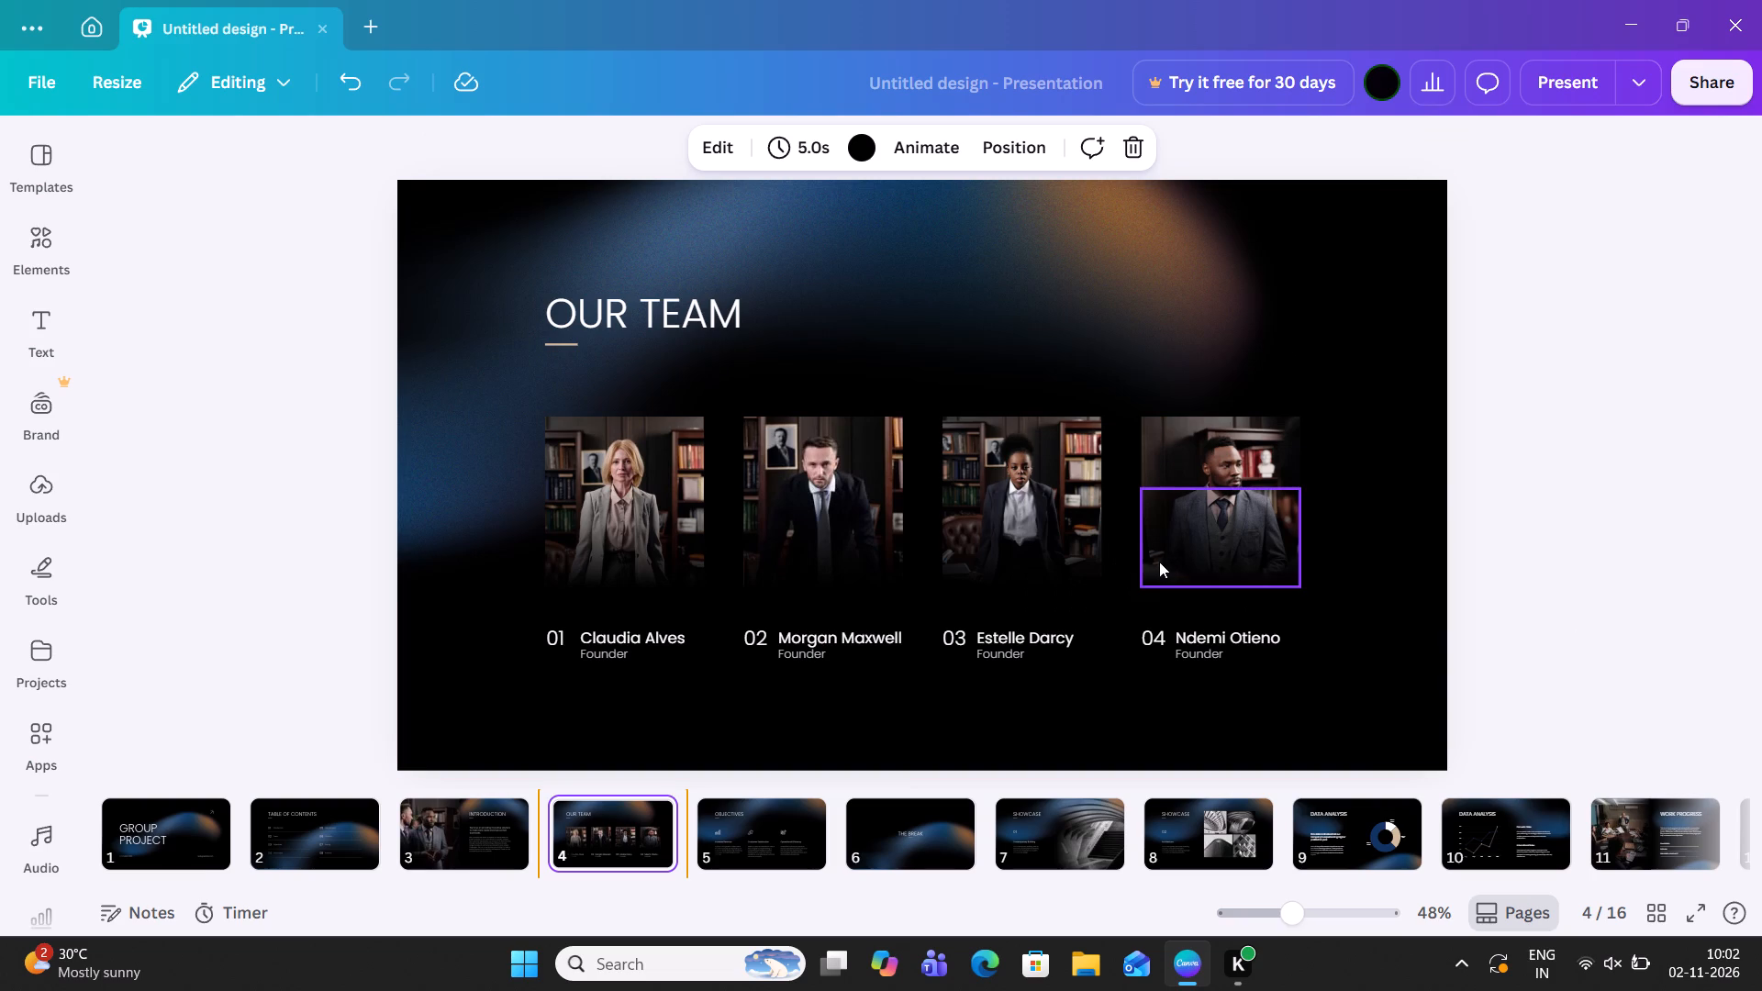
{"action": "left_click", "coordinate": [657, 315]}
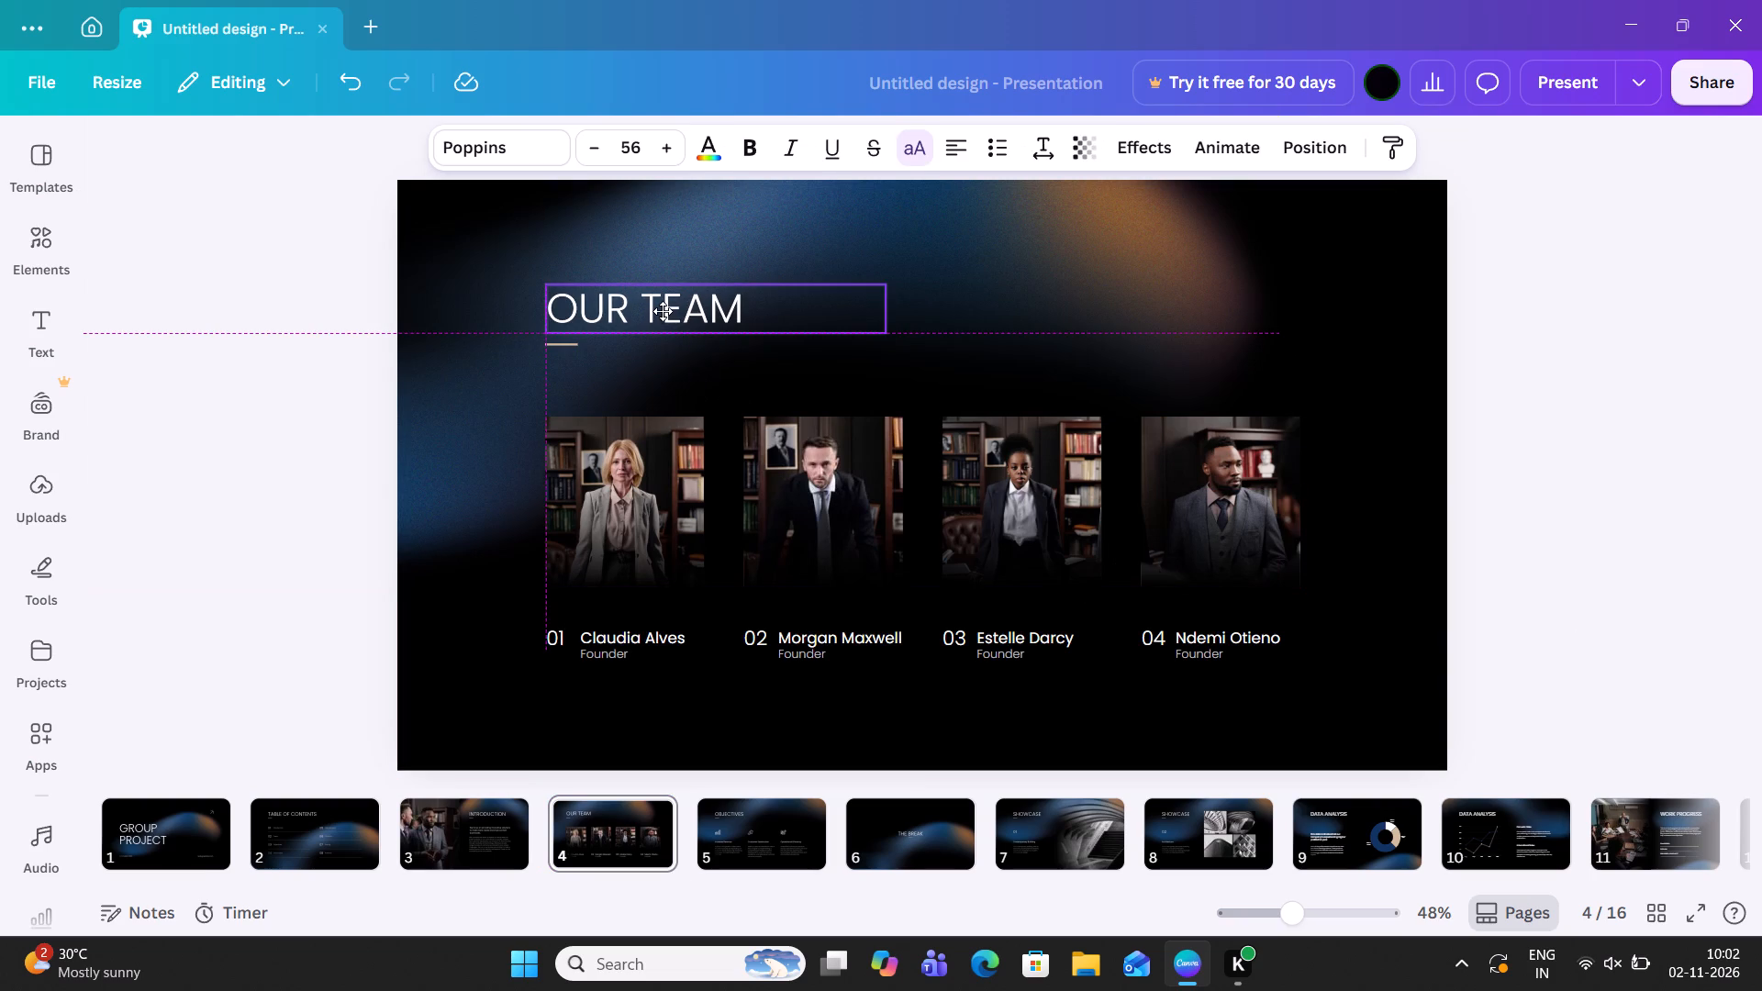
Nudge the blue and orange gradient background image on the Our Team page slightly to the right and down.
{"action": "left_click", "coordinate": [931, 328]}
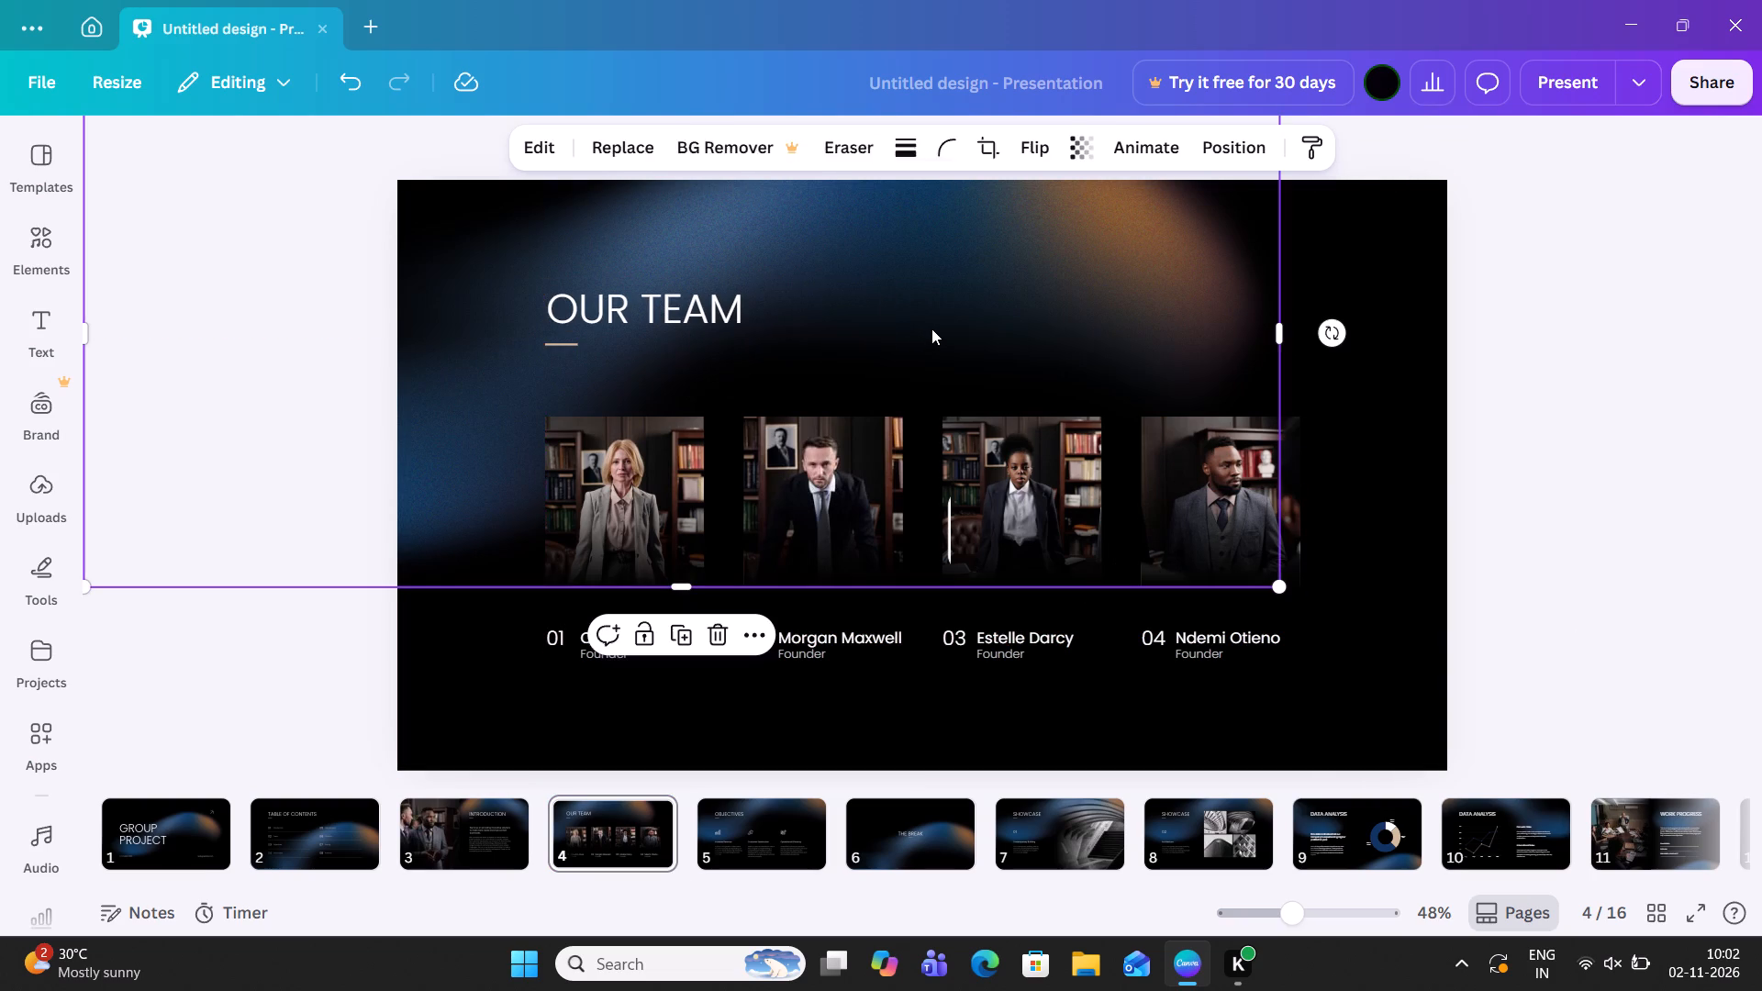
{"action": "key", "text": "Right"}
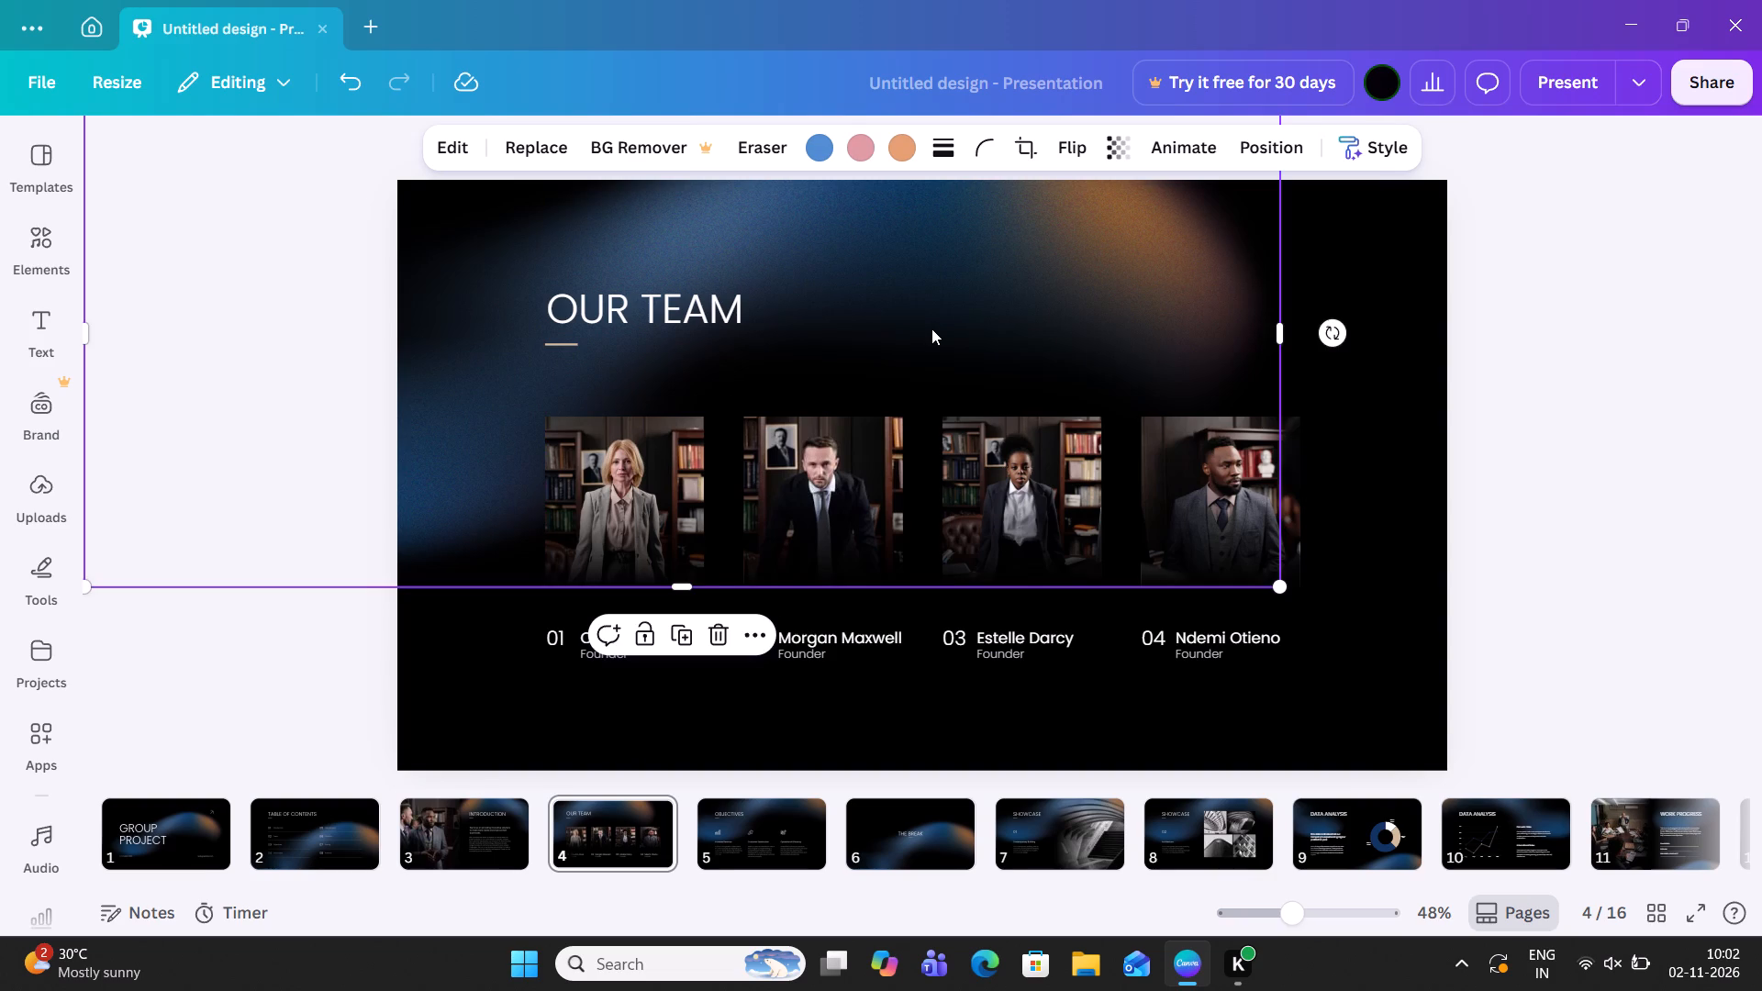
{"action": "key", "text": "Right"}
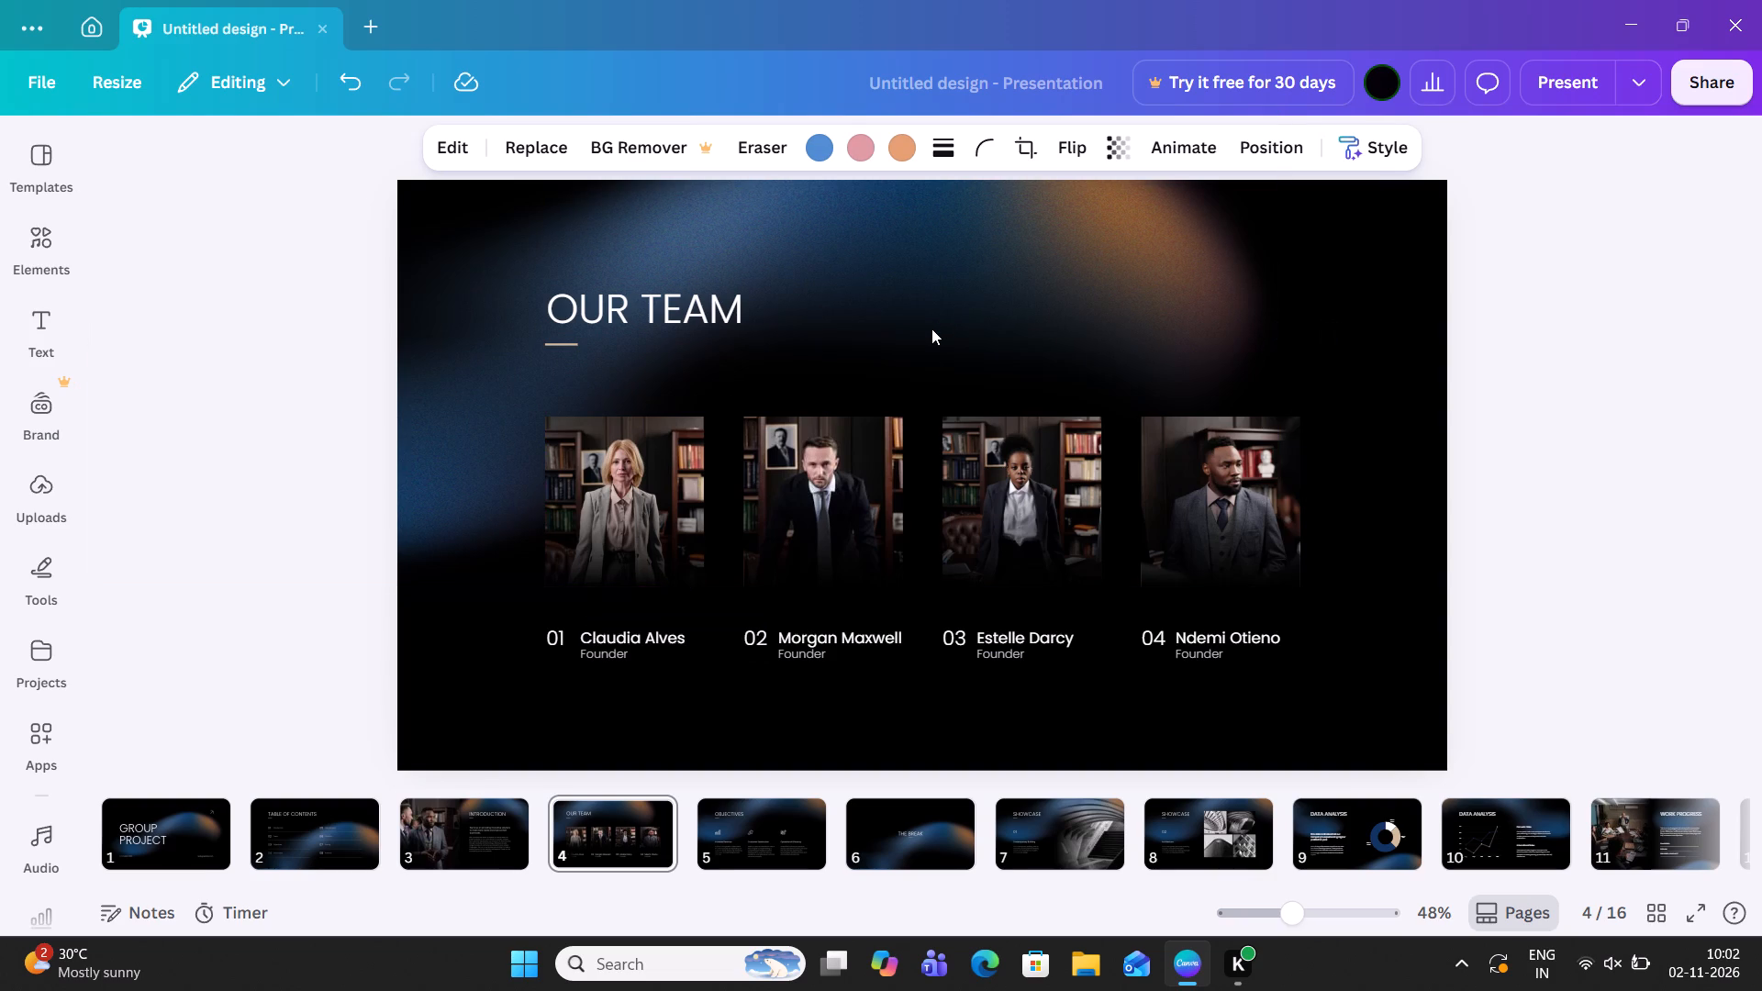
{"action": "key", "text": "Right"}
{"action": "key", "text": "Right"}
{"action": "key", "text": "Right"}
{"action": "key", "text": "Right"}
{"action": "key", "text": "Right"}
{"action": "key", "text": "Right"}
{"action": "key", "text": "Right"}
{"action": "key", "text": "Down"}
{"action": "left_click", "coordinate": [1370, 437]}
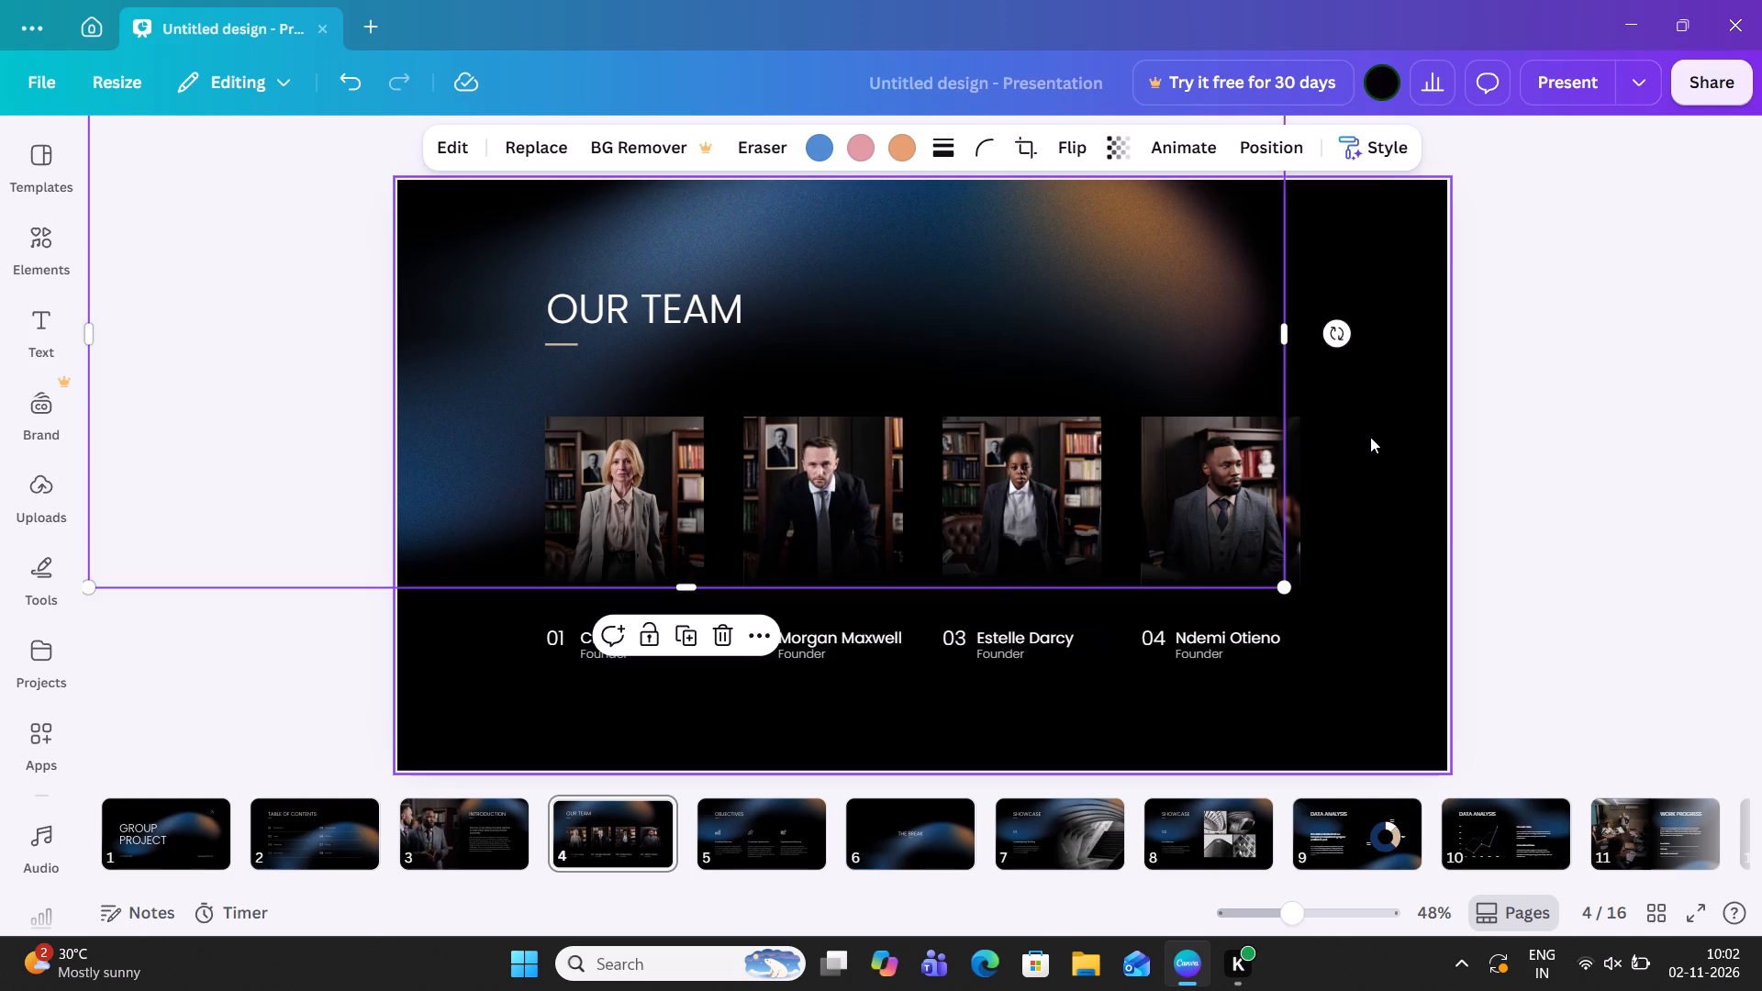
{"action": "left_click_drag", "start_coordinate": [1370, 440], "coordinate": [1367, 498]}
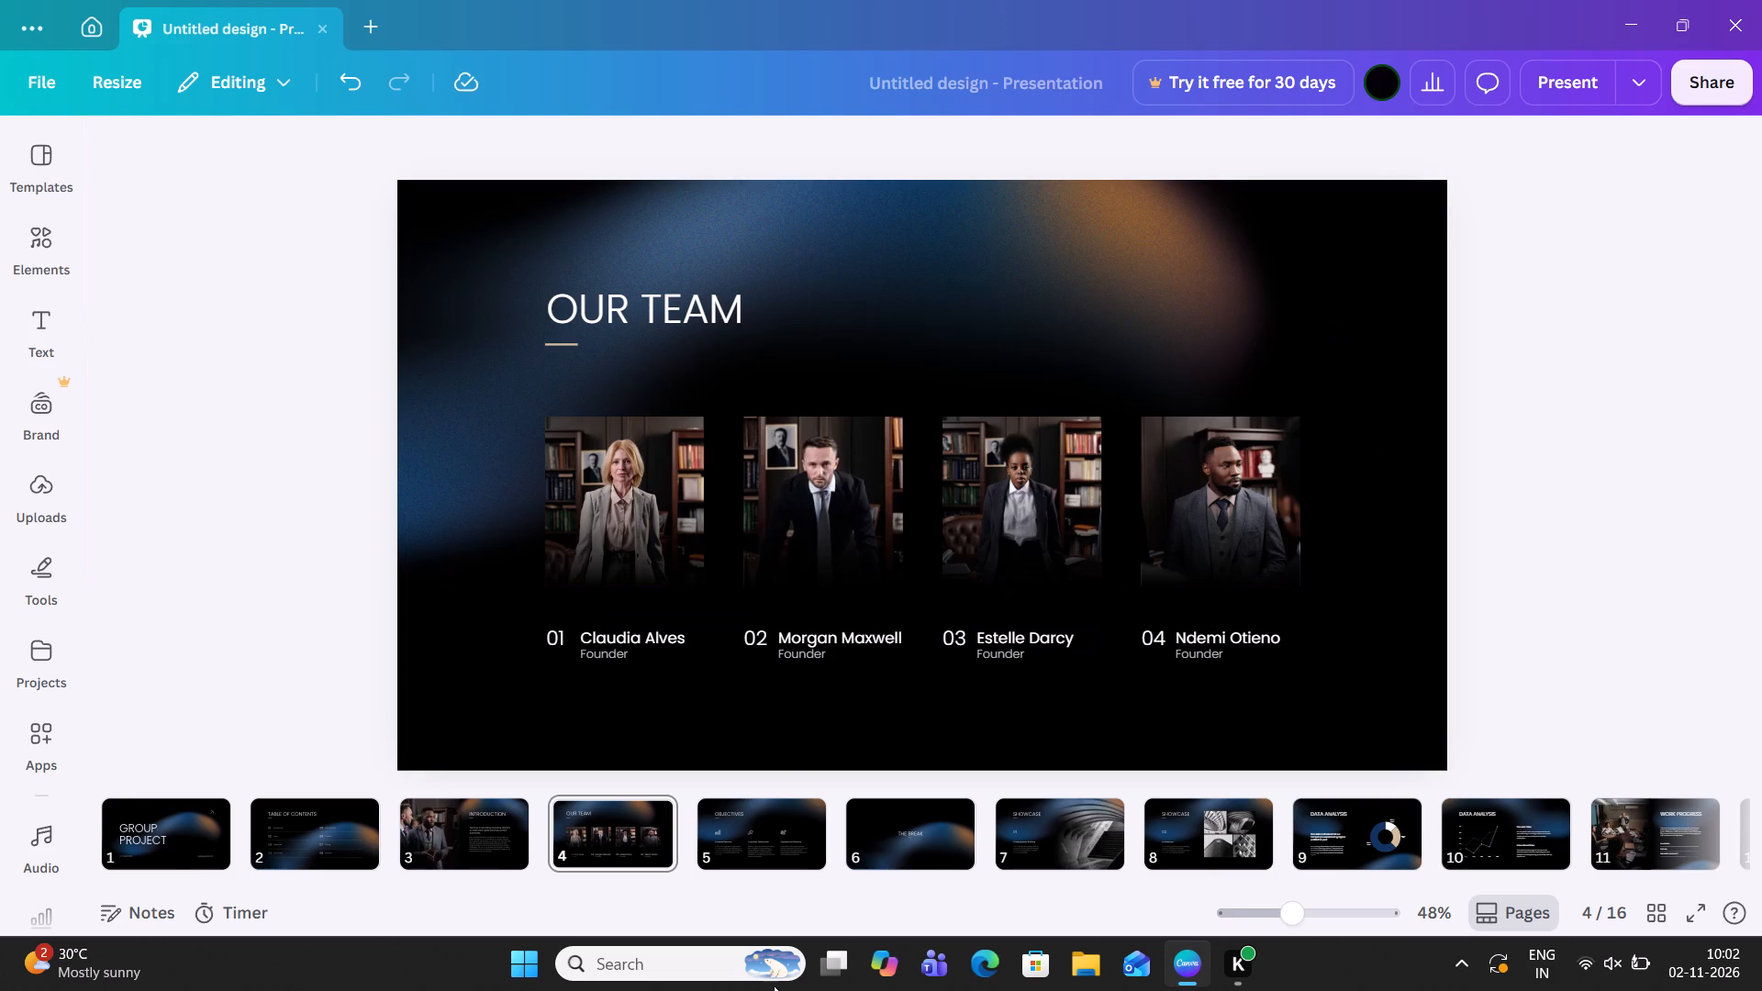
On page 5, shift the short accent line under the "OBJECTIVES" heading slightly to the right.
{"action": "left_click", "coordinate": [797, 857]}
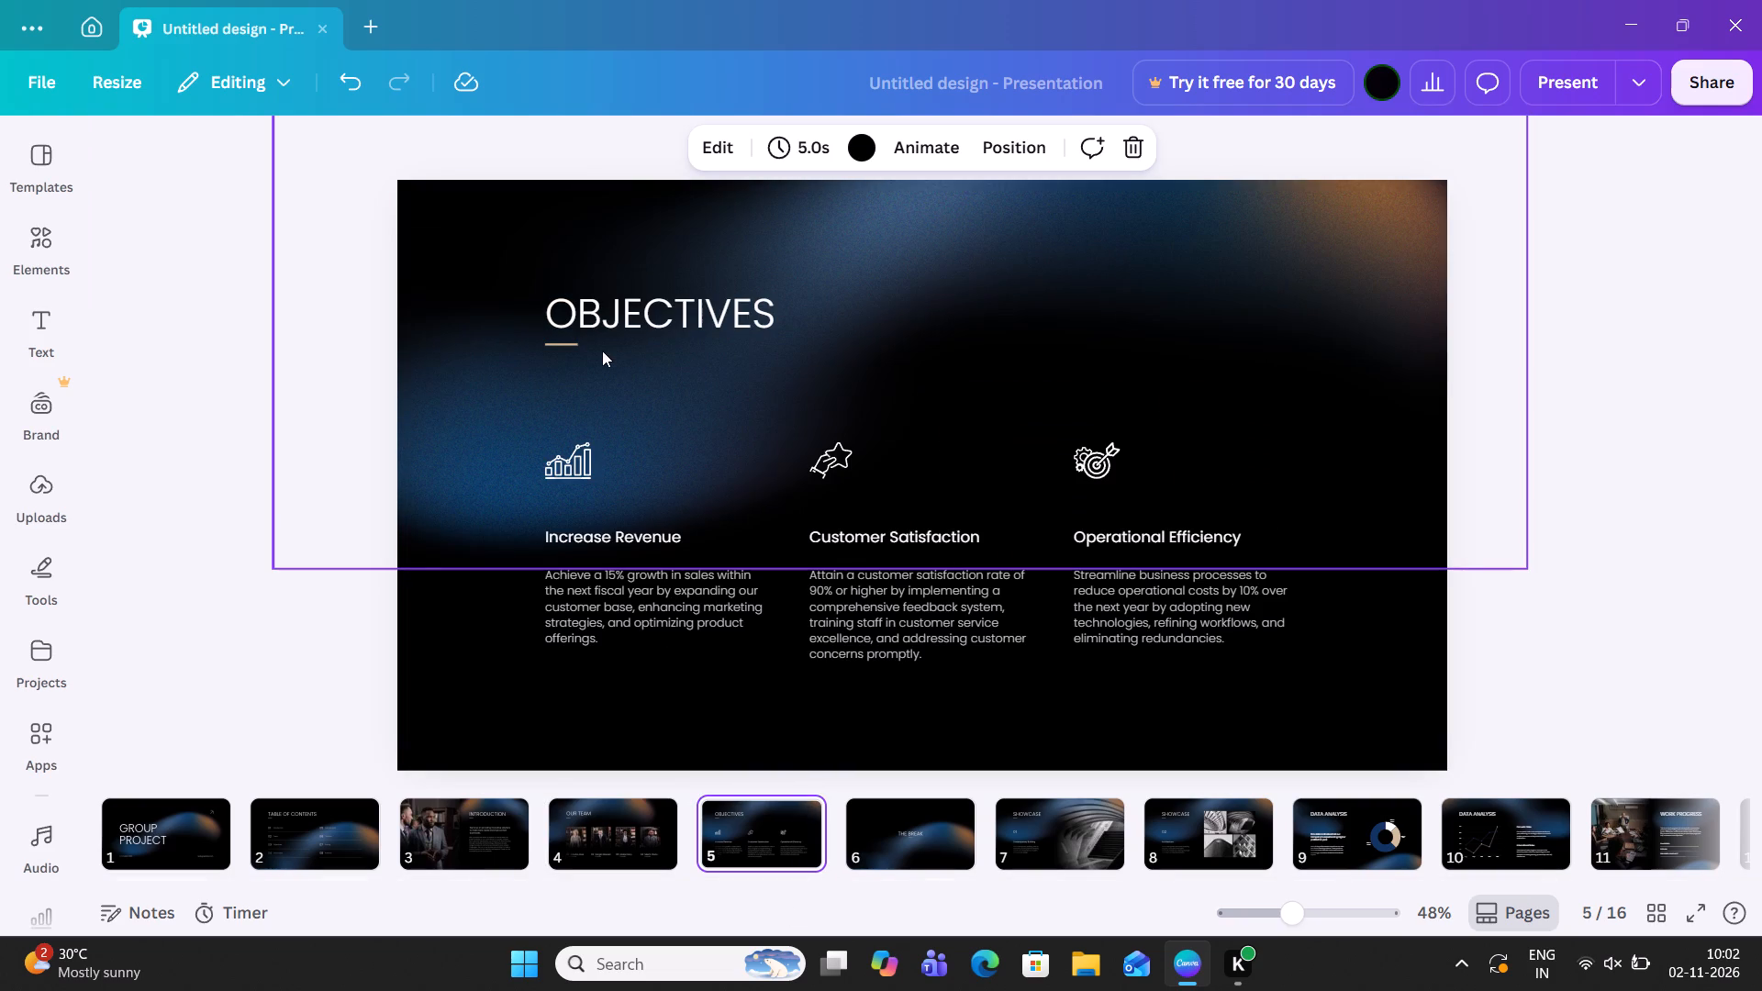
{"action": "left_click", "coordinate": [565, 344]}
{"action": "left_click_drag", "start_coordinate": [565, 344], "coordinate": [591, 345]}
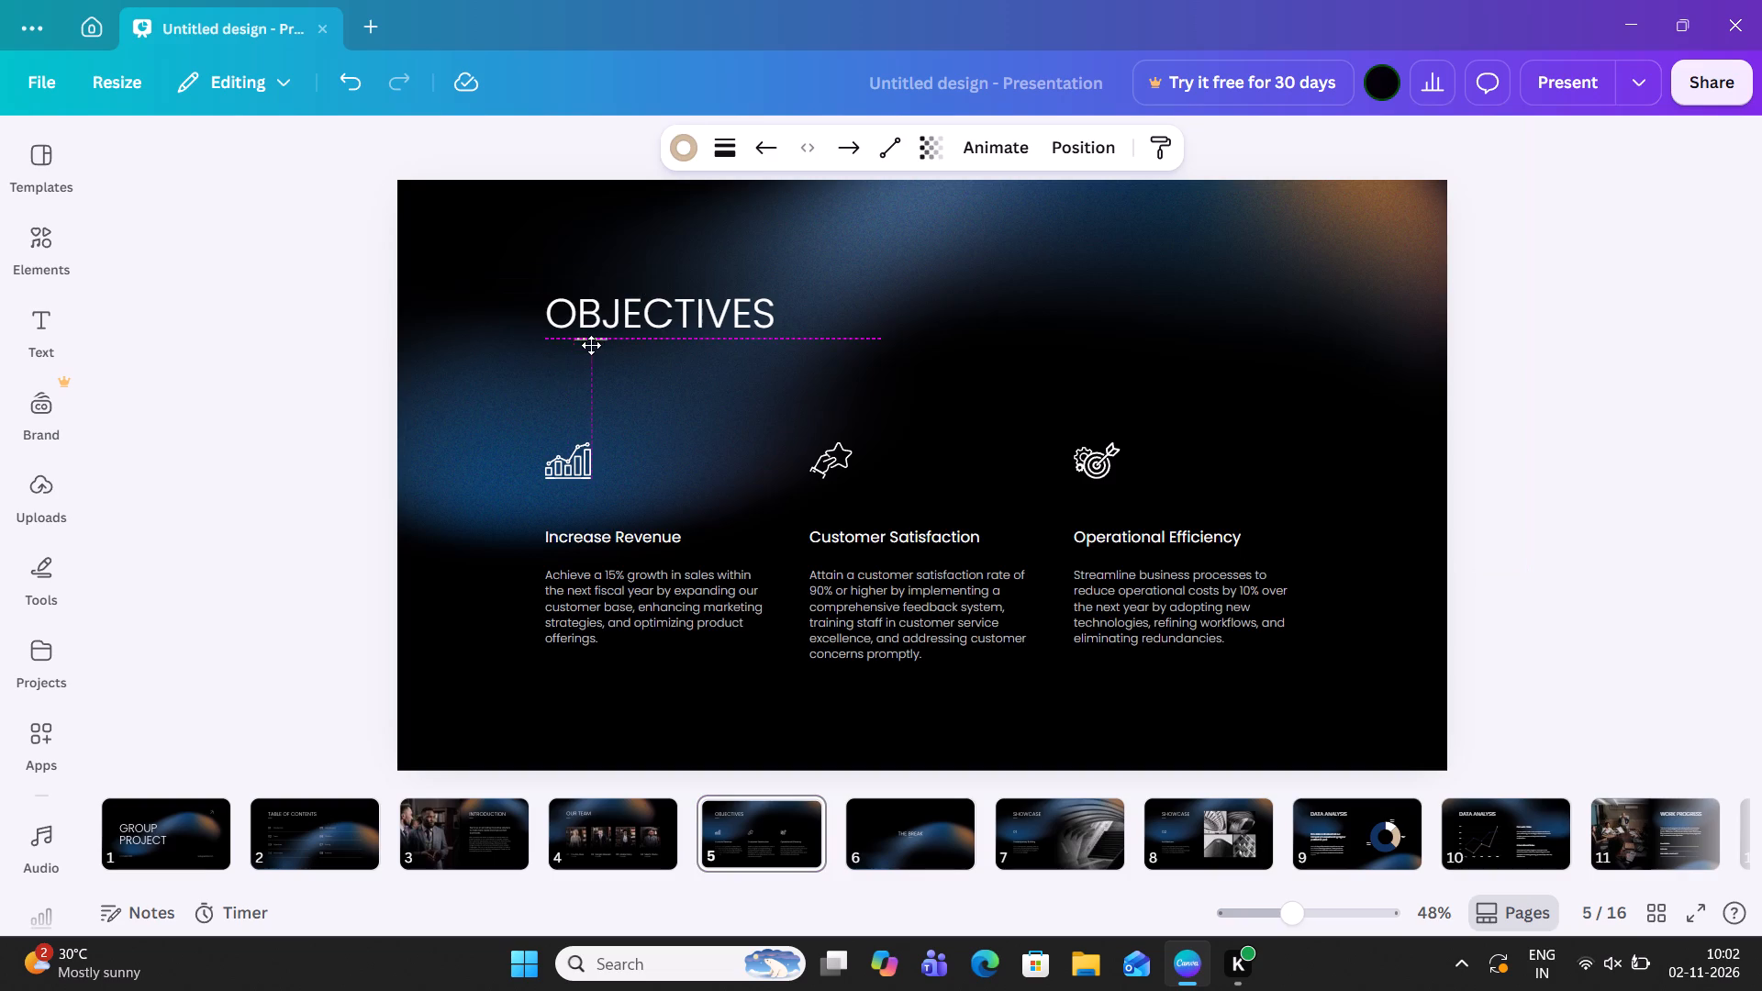
Nudge the short accent line under the "OBJECTIVES" heading slightly further right and leave it deselected.
{"action": "left_click_drag", "start_coordinate": [591, 345], "coordinate": [597, 345]}
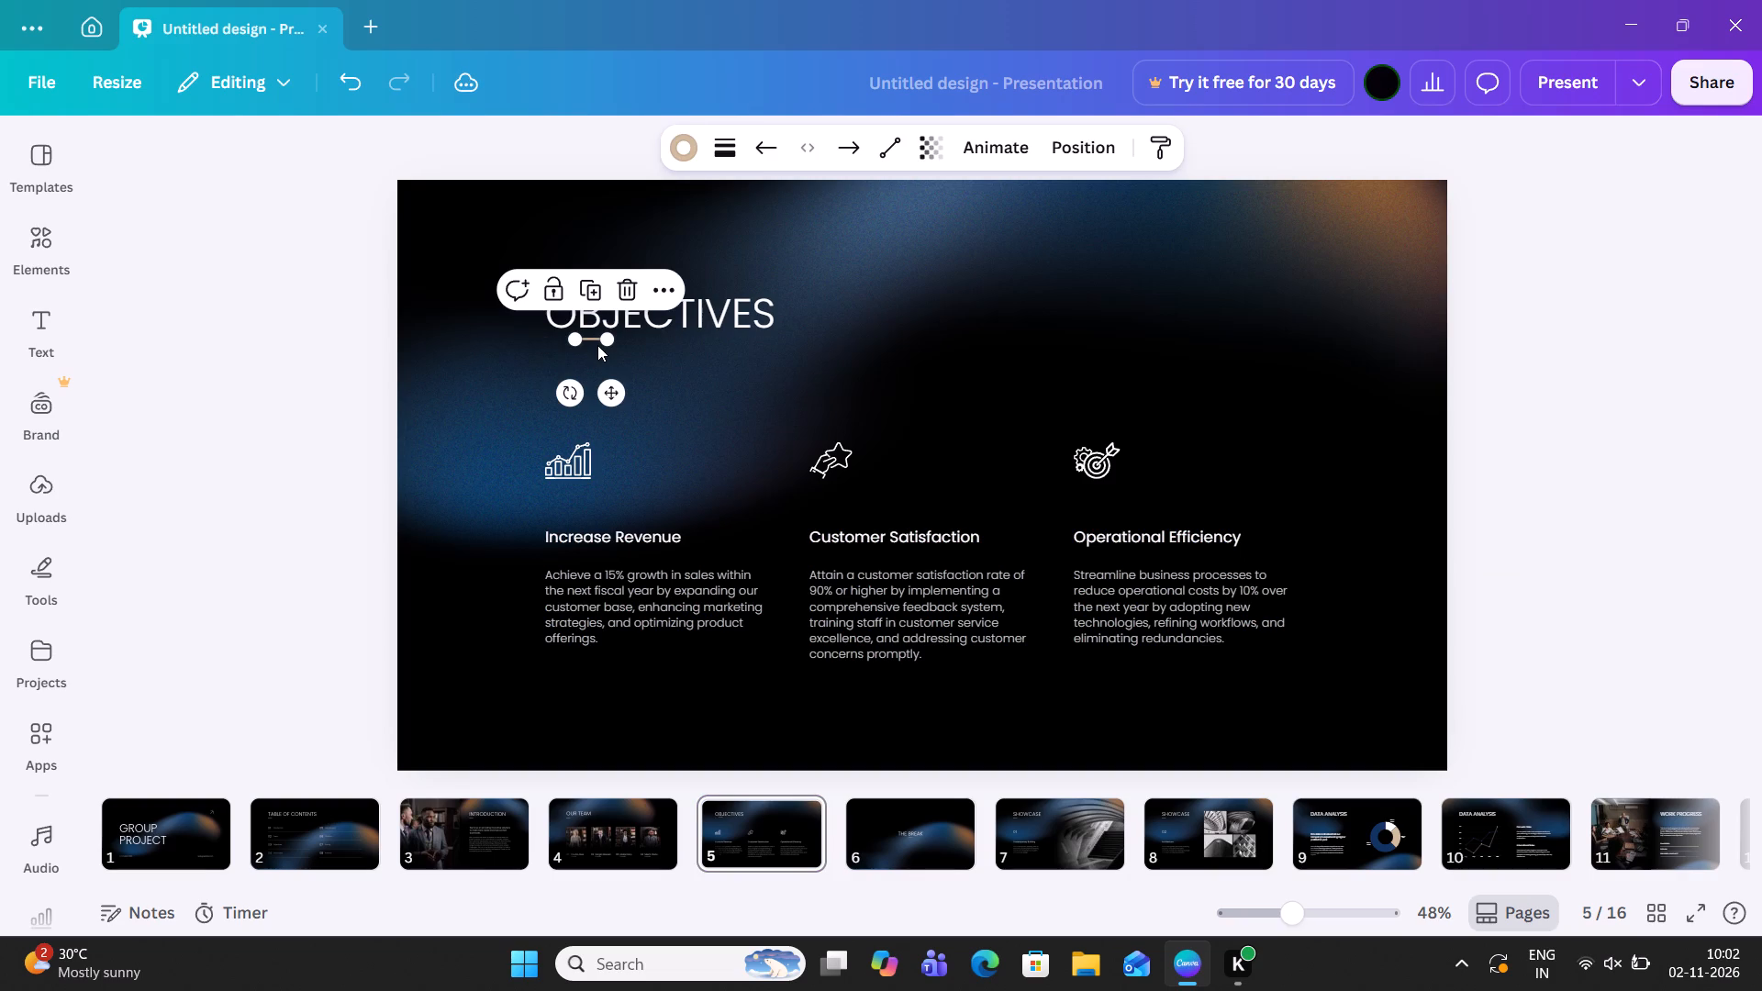
{"action": "key", "text": "Right"}
{"action": "key", "text": "Right"}
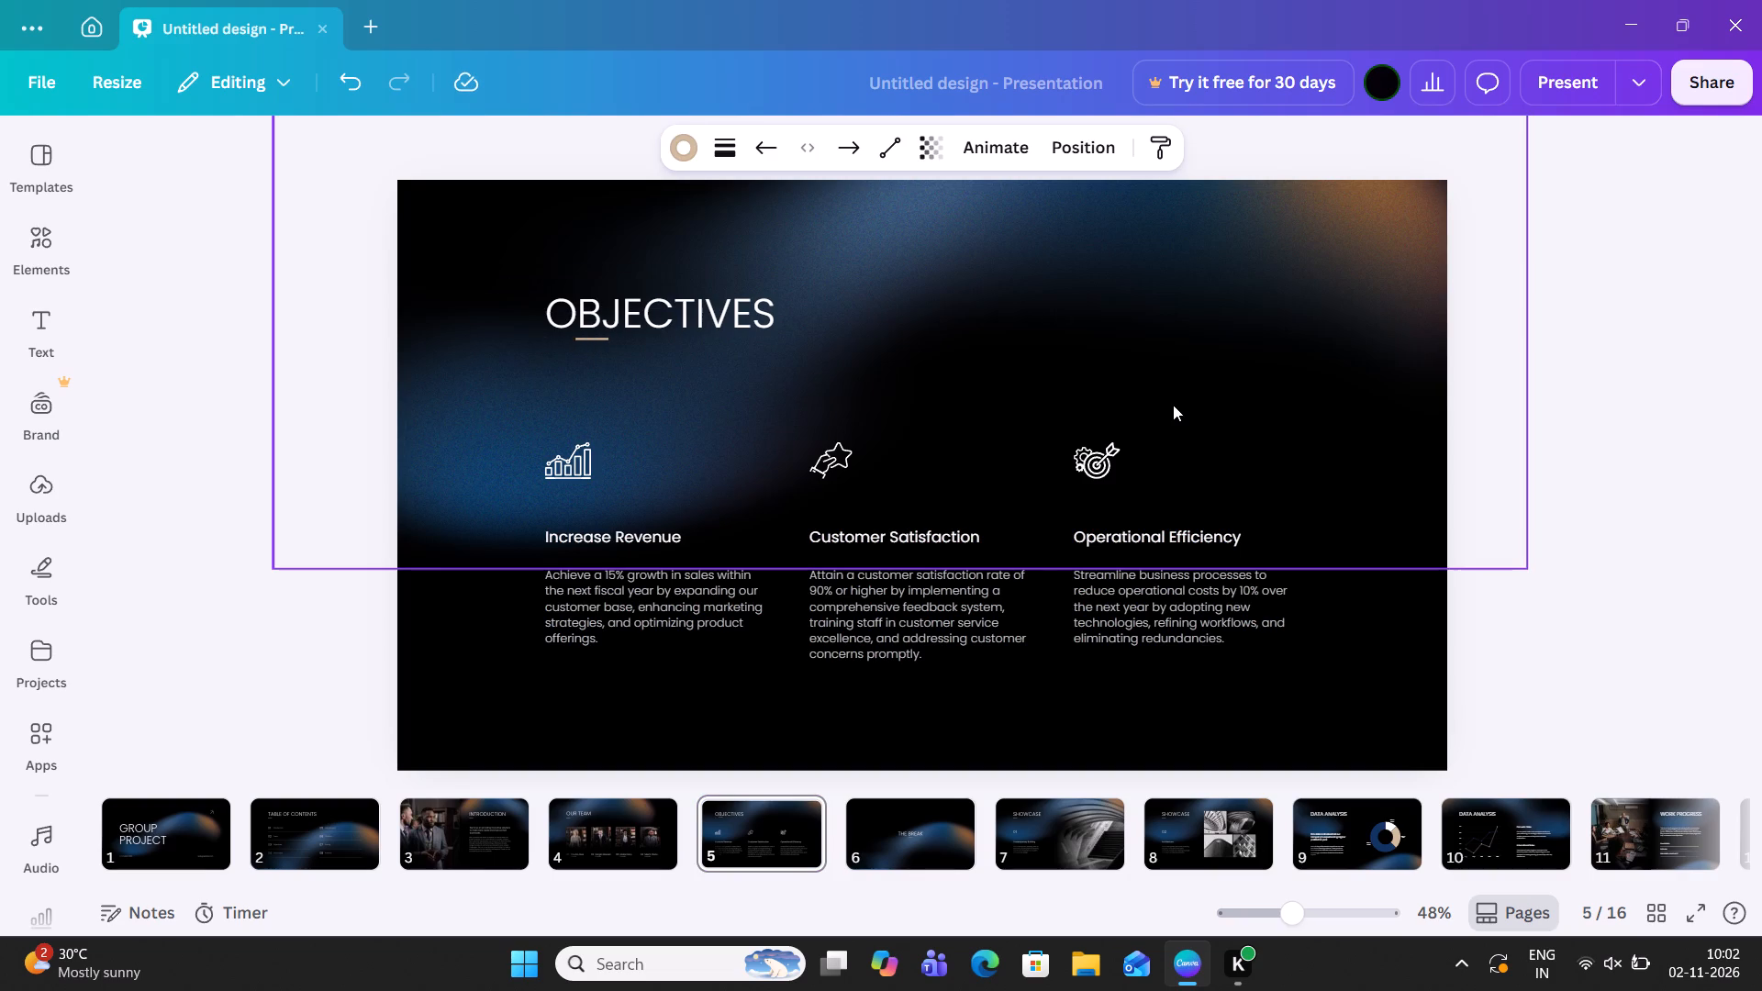
{"action": "left_click", "coordinate": [1173, 405]}
{"action": "left_click", "coordinate": [1173, 405]}
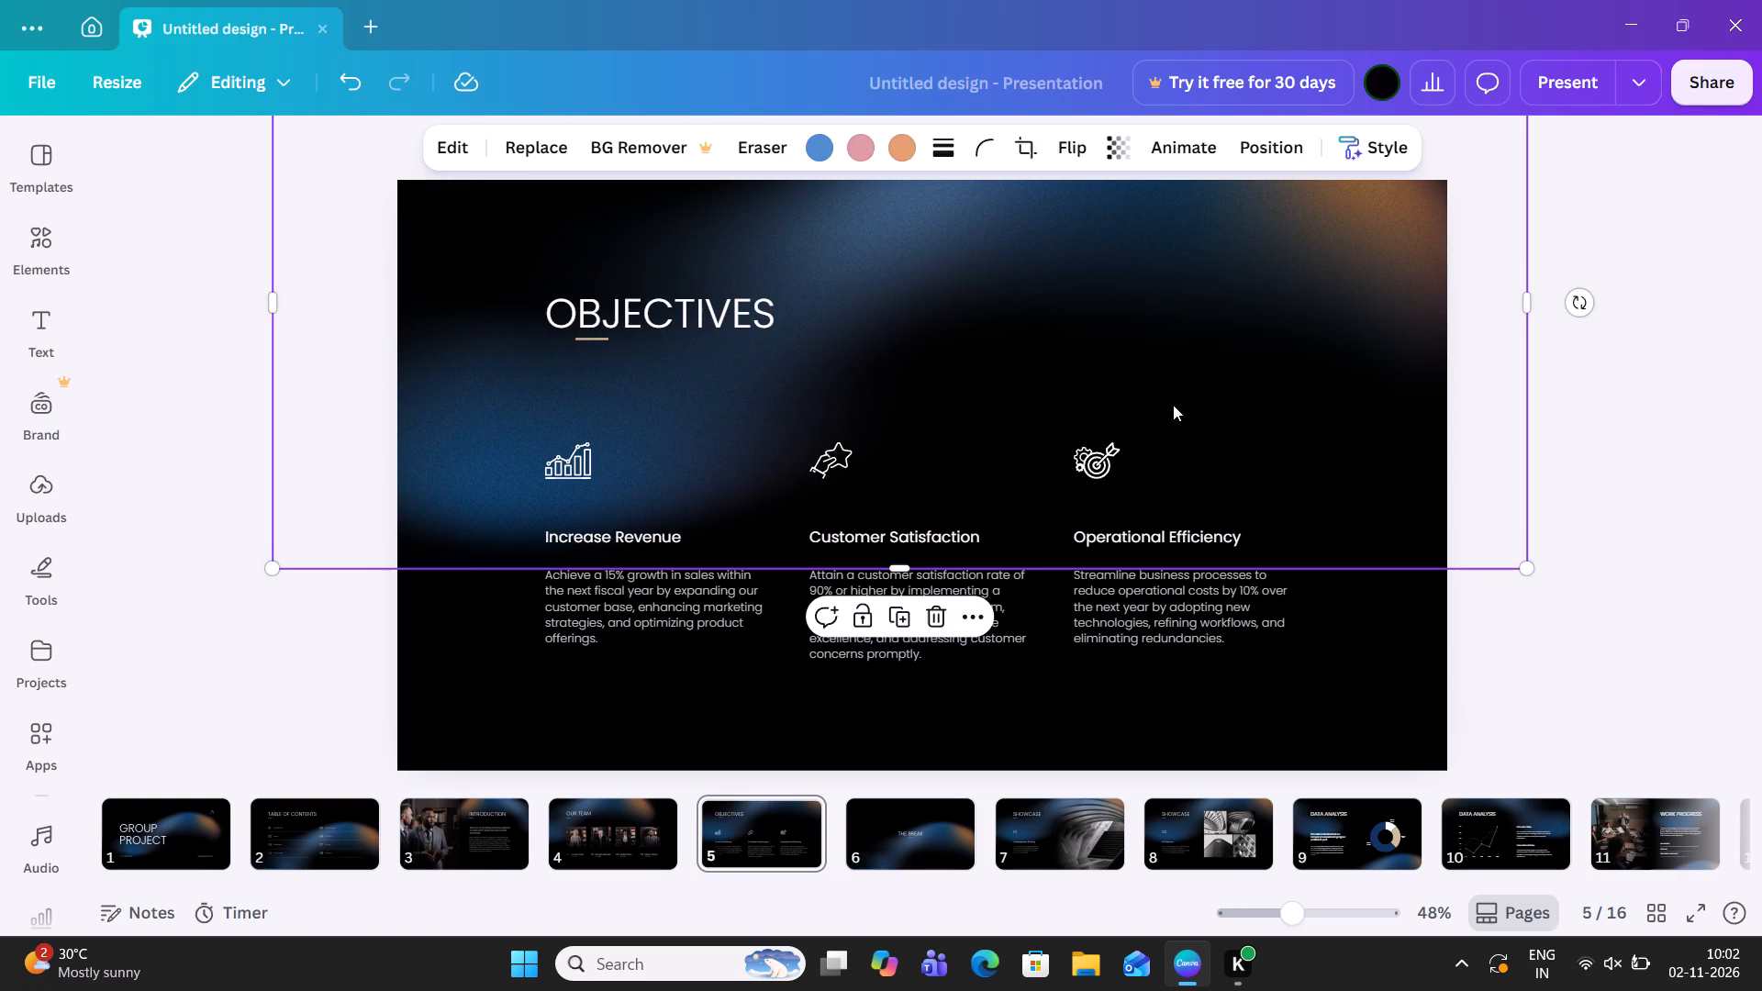
{"action": "left_click", "coordinate": [1693, 510]}
On page 8, nudge the lower-right geometric facade photo of the Showcase grid slightly upward.
{"action": "key", "text": "Right"}
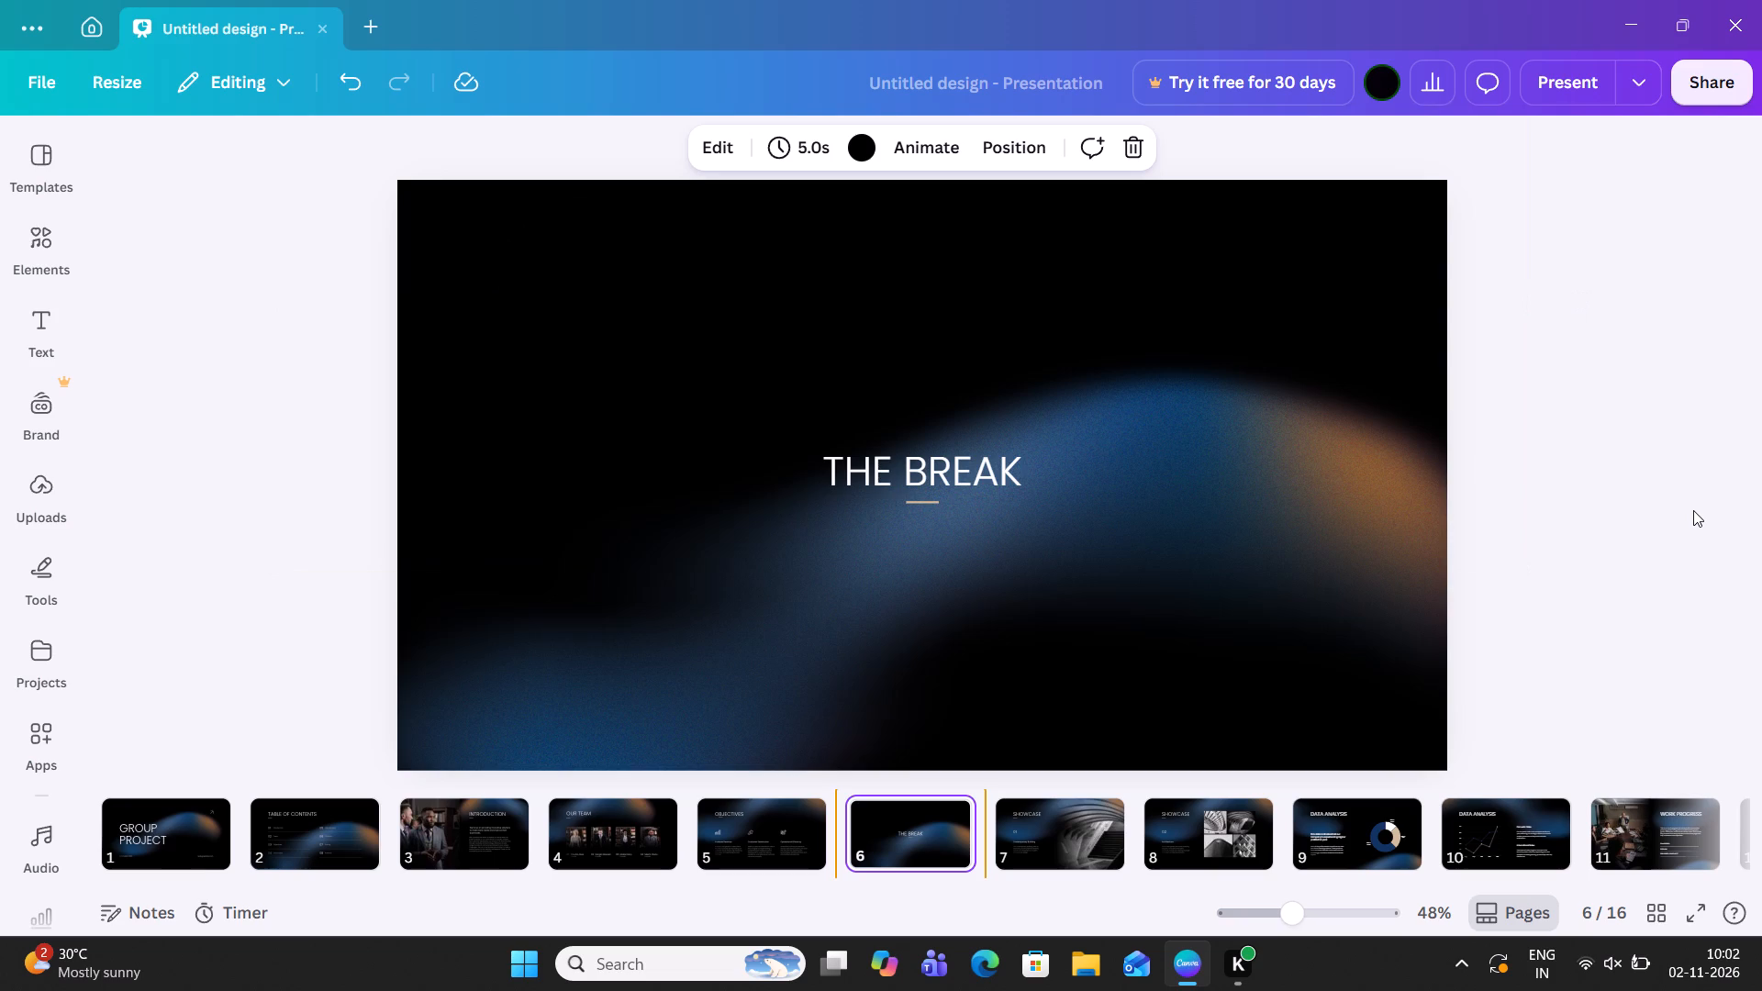
{"action": "key", "text": "Right"}
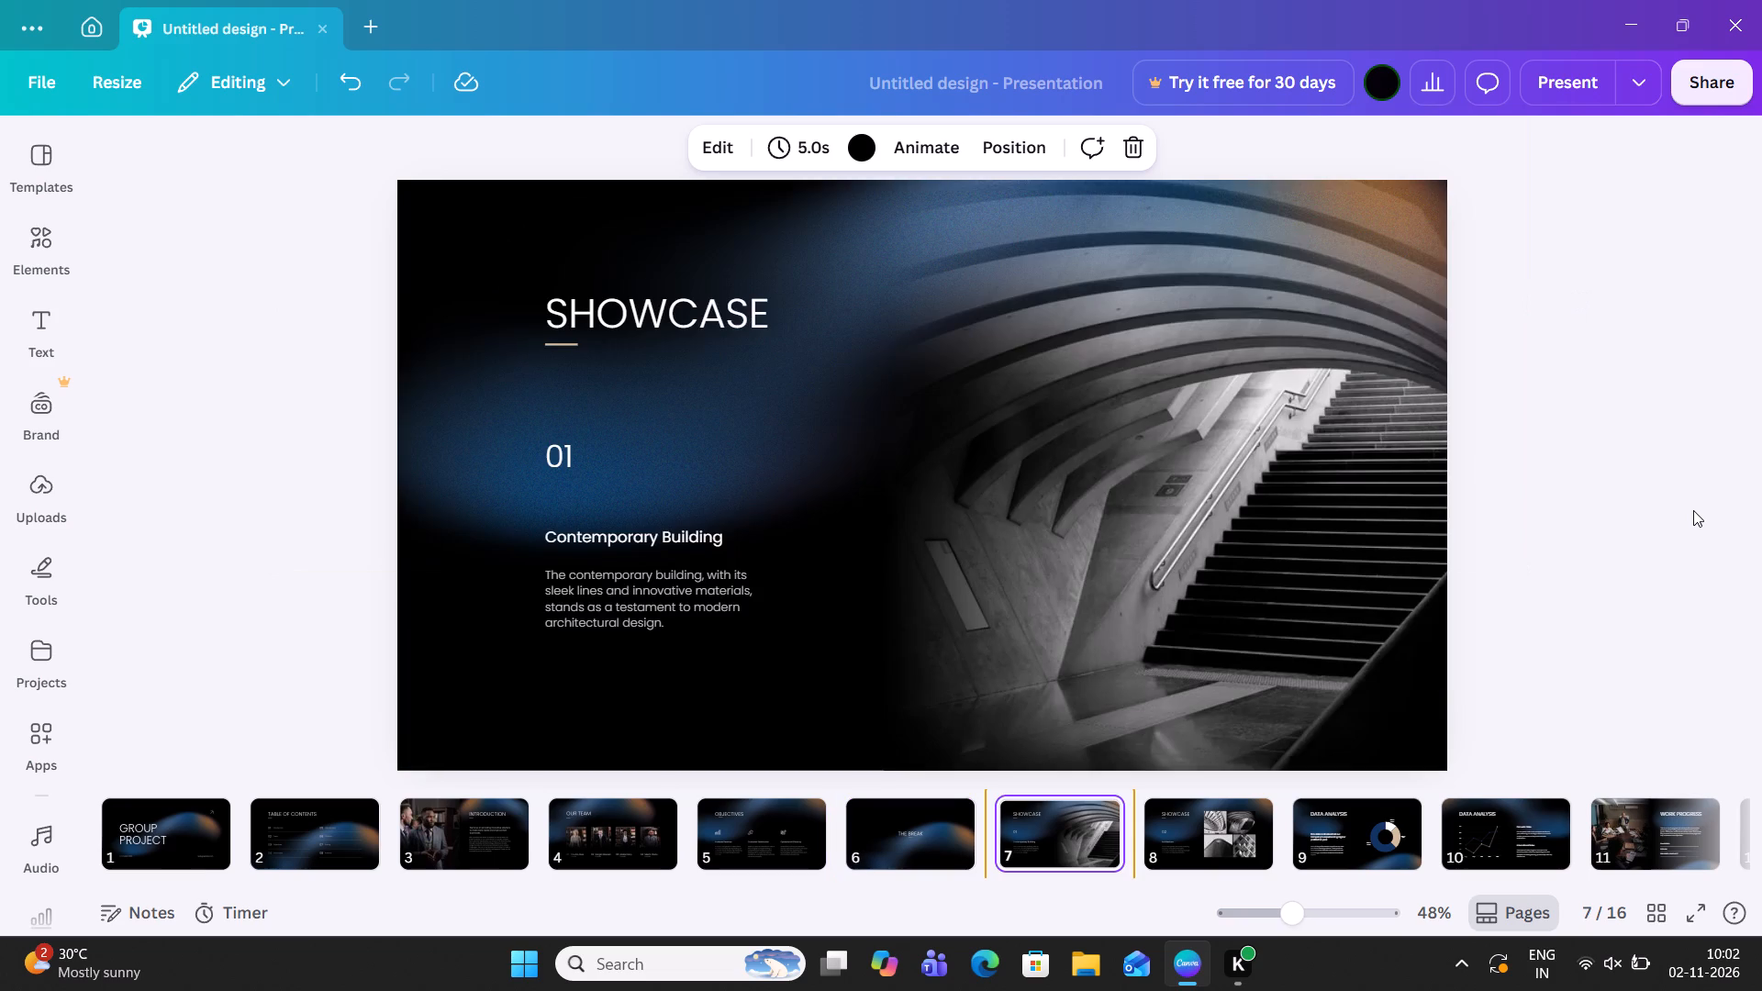
{"action": "key", "text": "Right"}
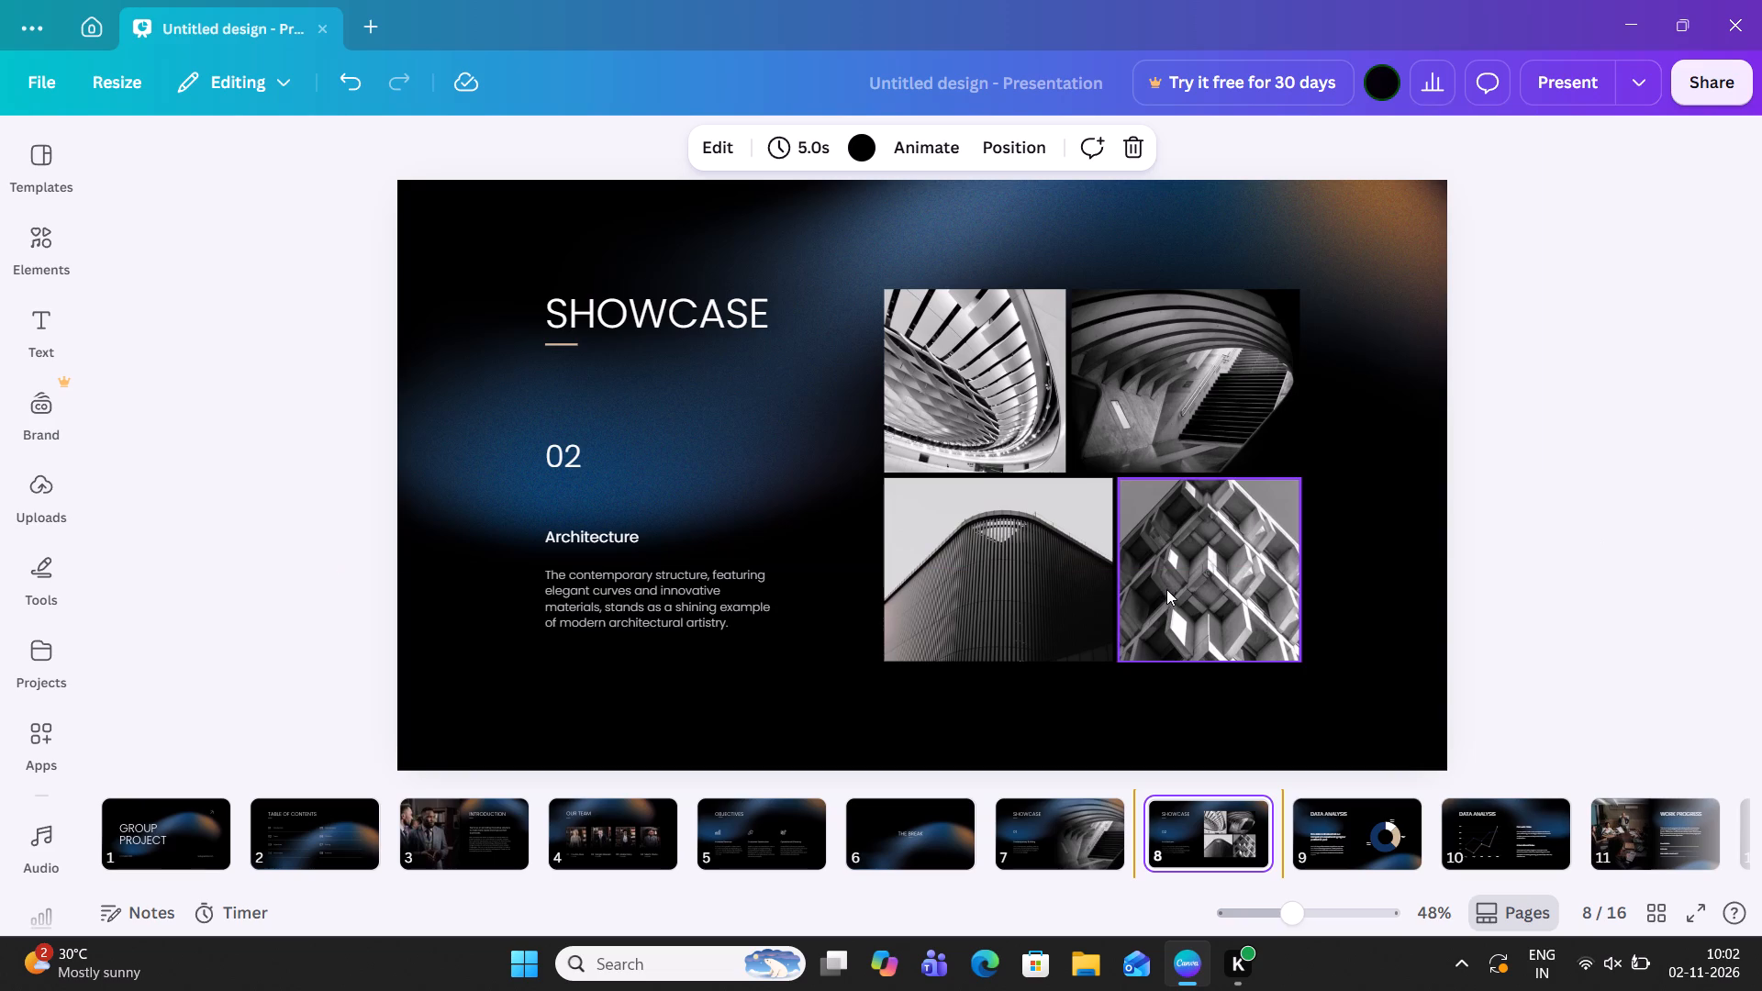
{"action": "left_click", "coordinate": [1173, 632]}
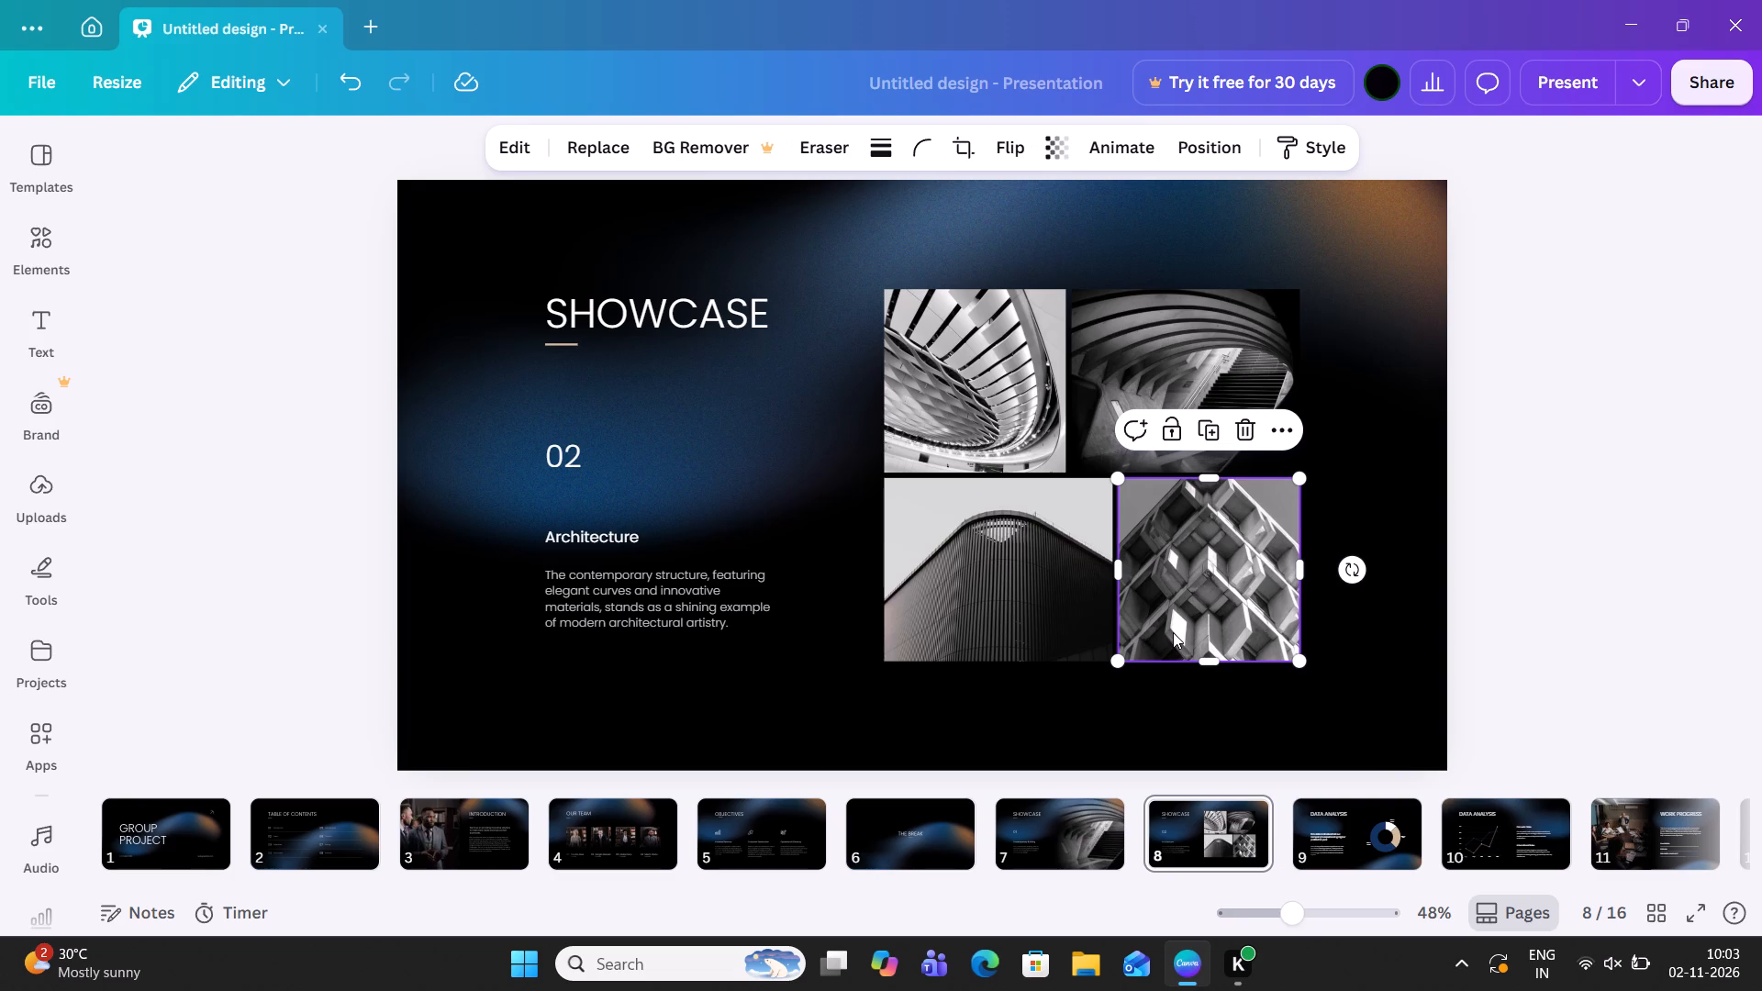
{"action": "key", "text": "Right"}
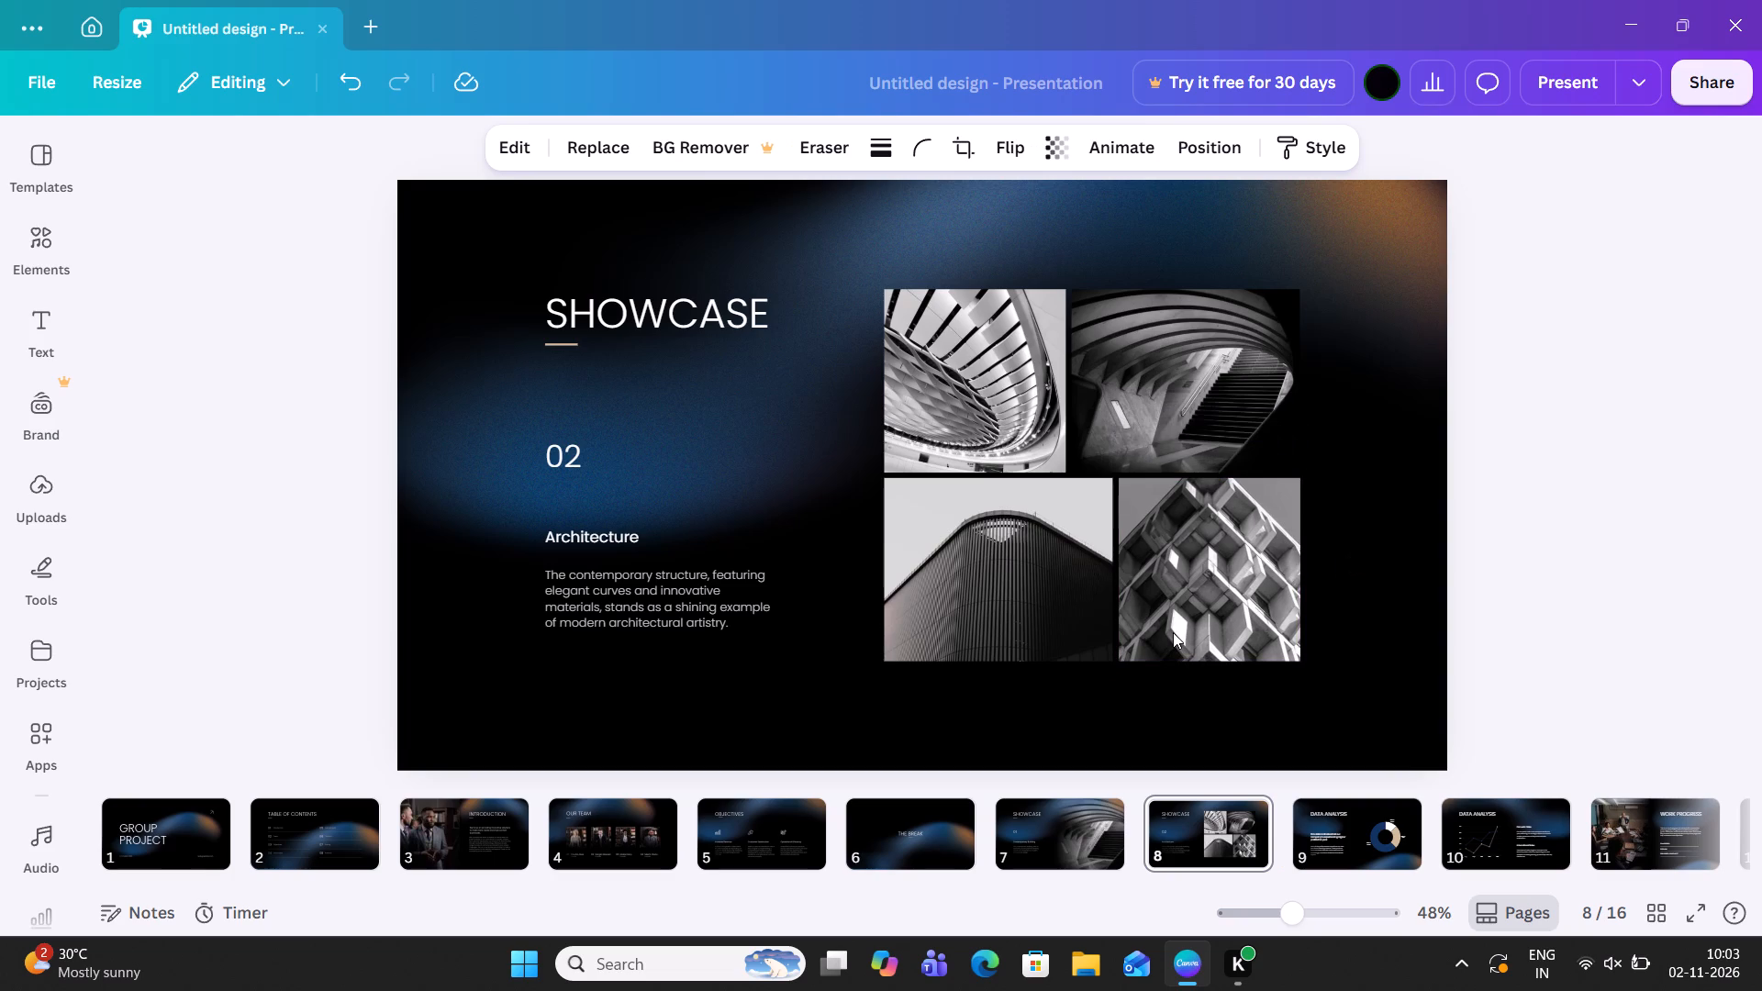
{"action": "key", "text": "Up"}
{"action": "key", "text": "Left"}
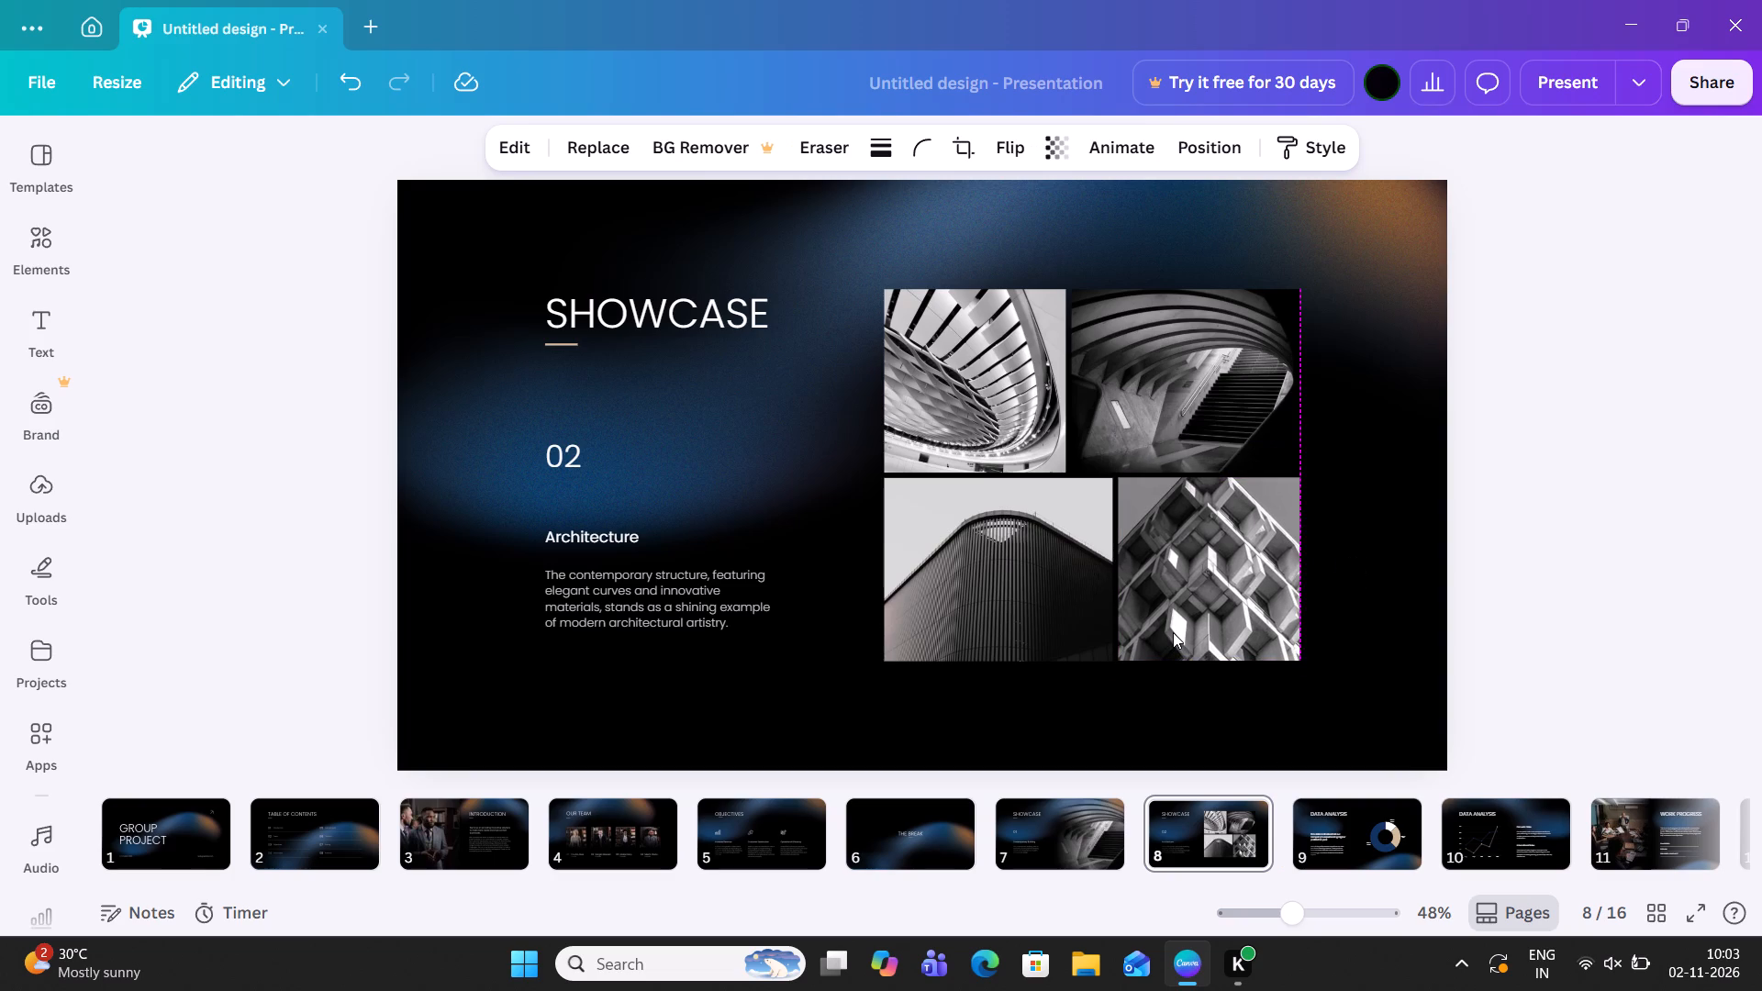
{"action": "left_click", "coordinate": [1595, 572]}
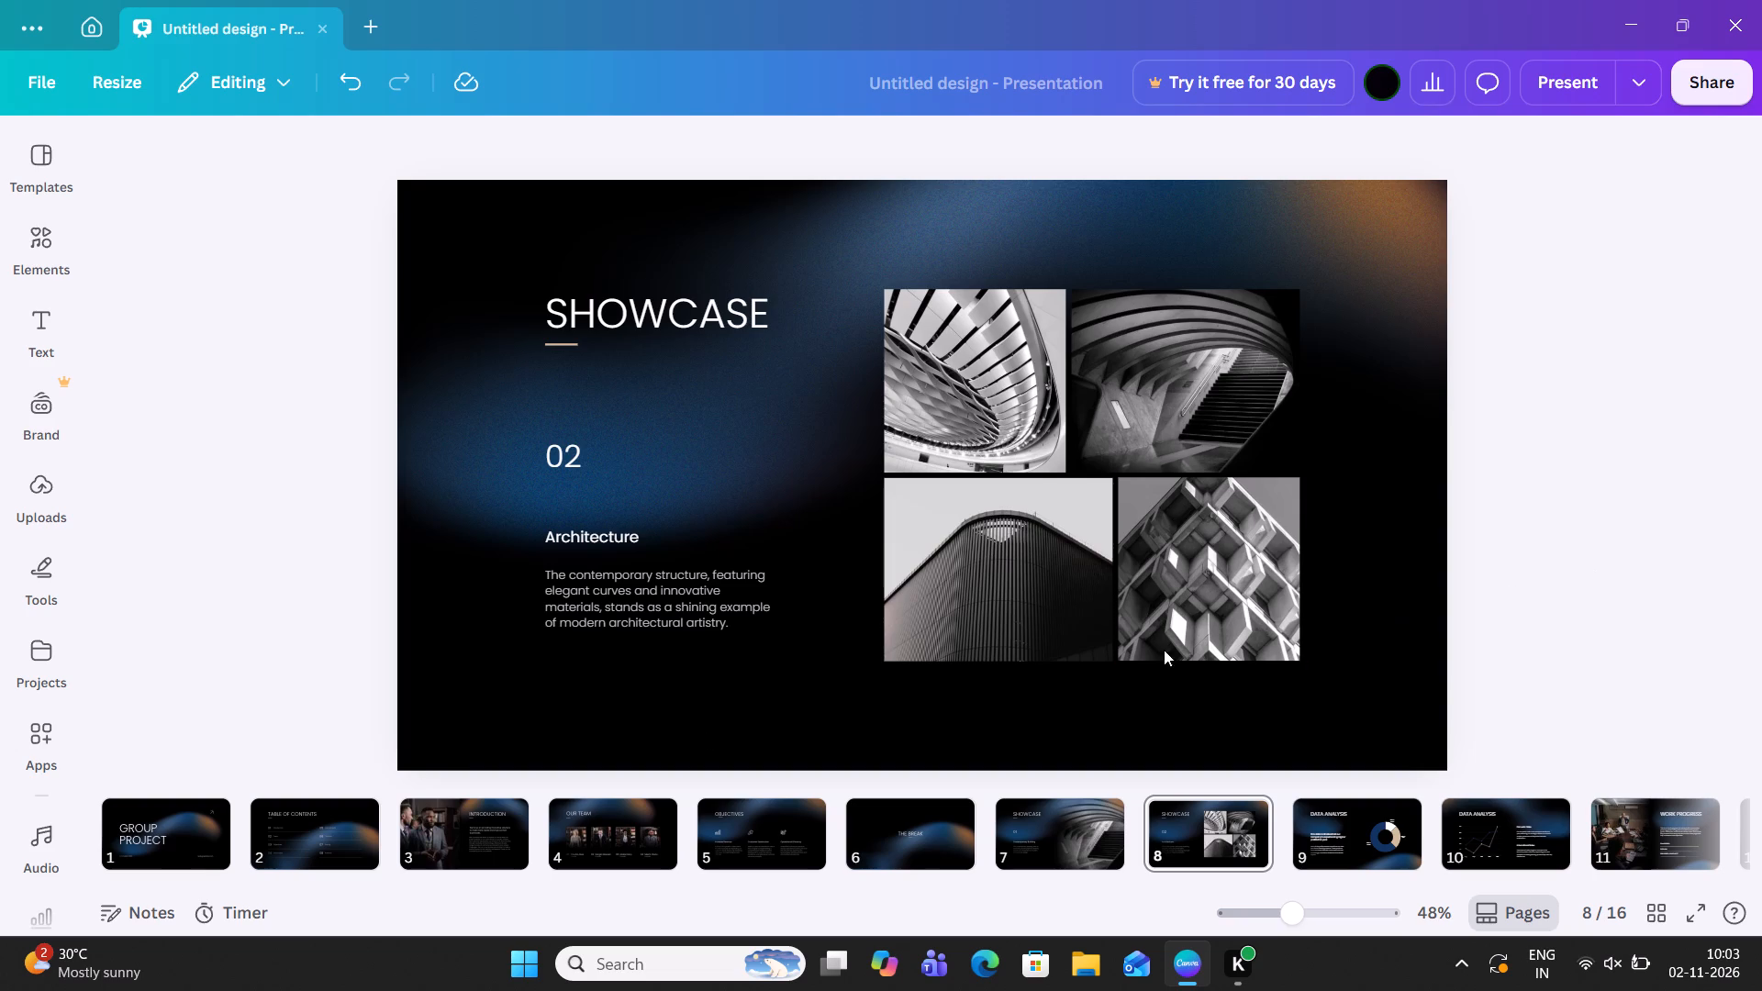
Return to page 1 and look through the previously uploaded images.
{"action": "left_click", "coordinate": [64, 527]}
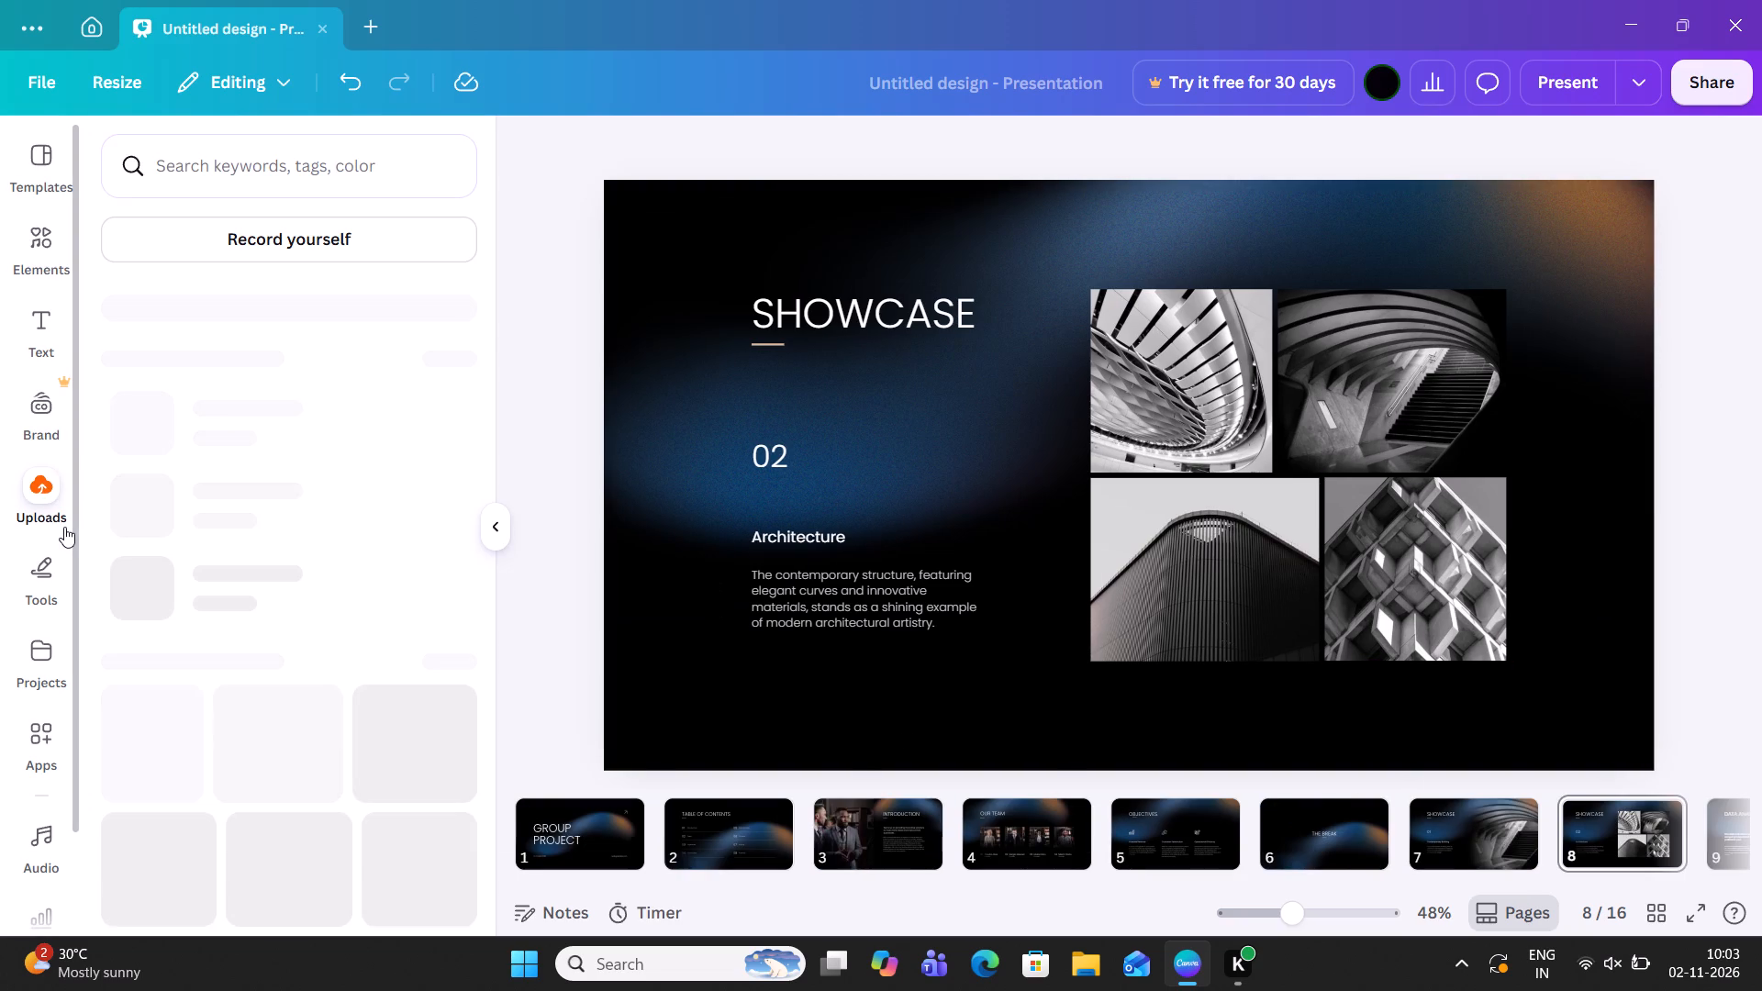
{"action": "left_click", "coordinate": [577, 857]}
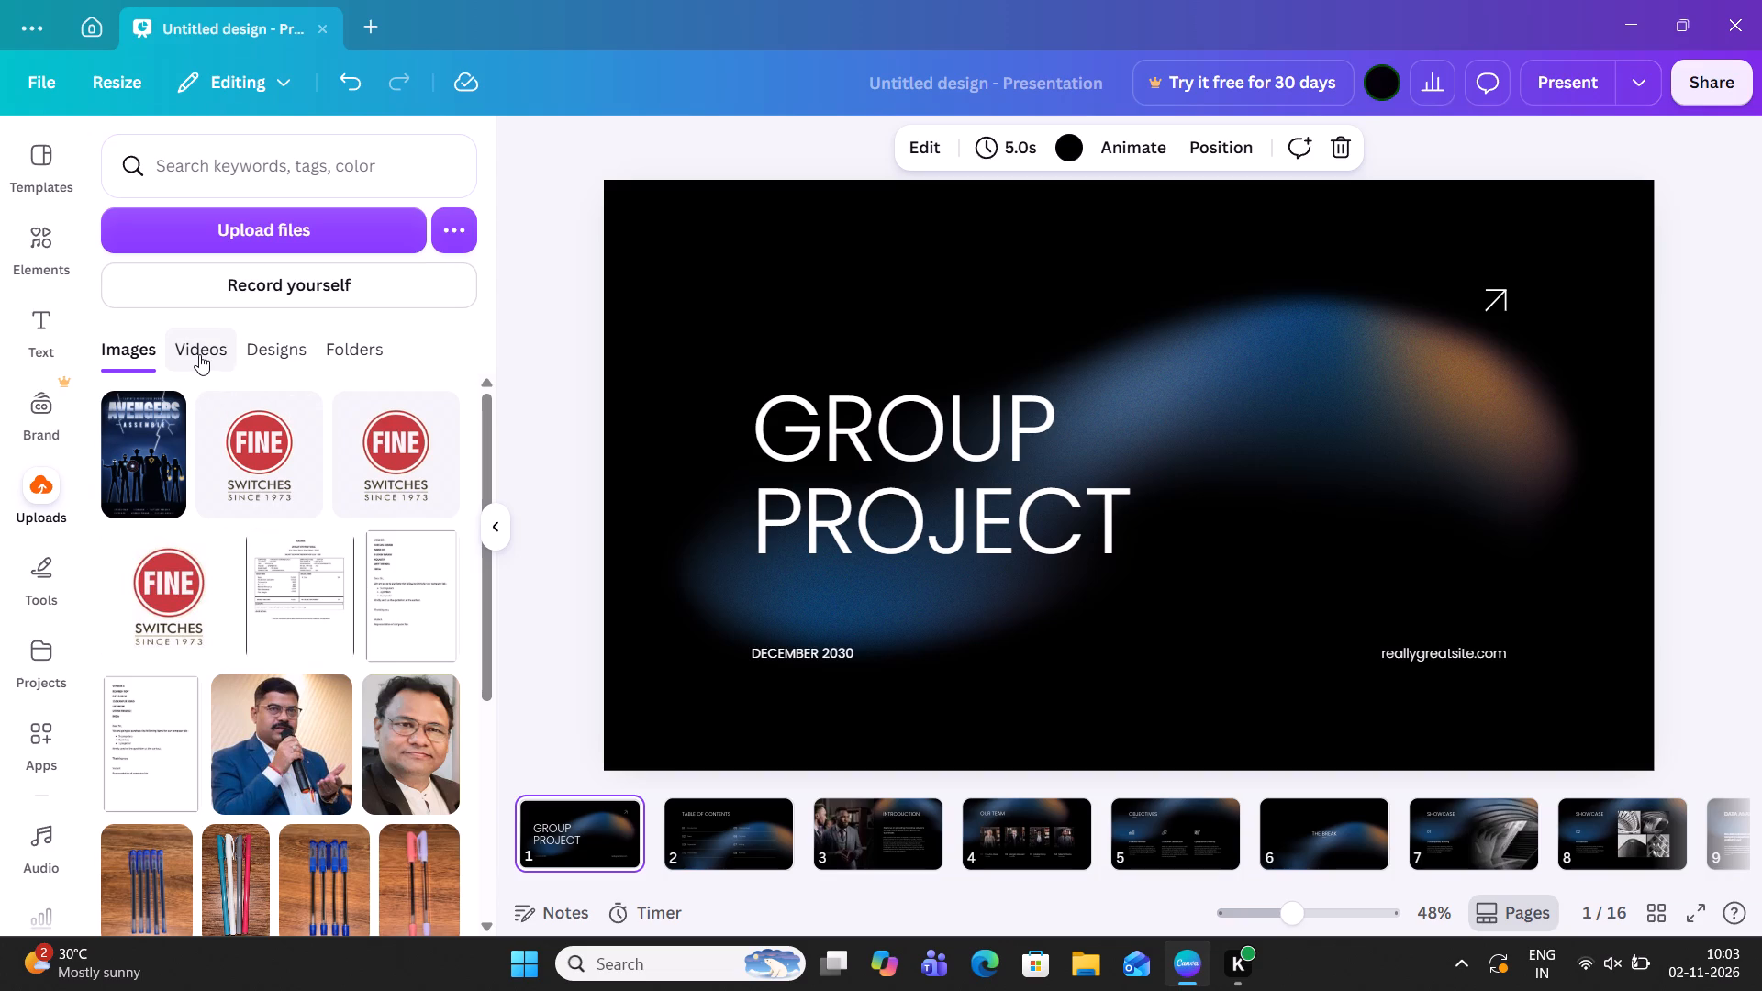
{"action": "left_click", "coordinate": [482, 815]}
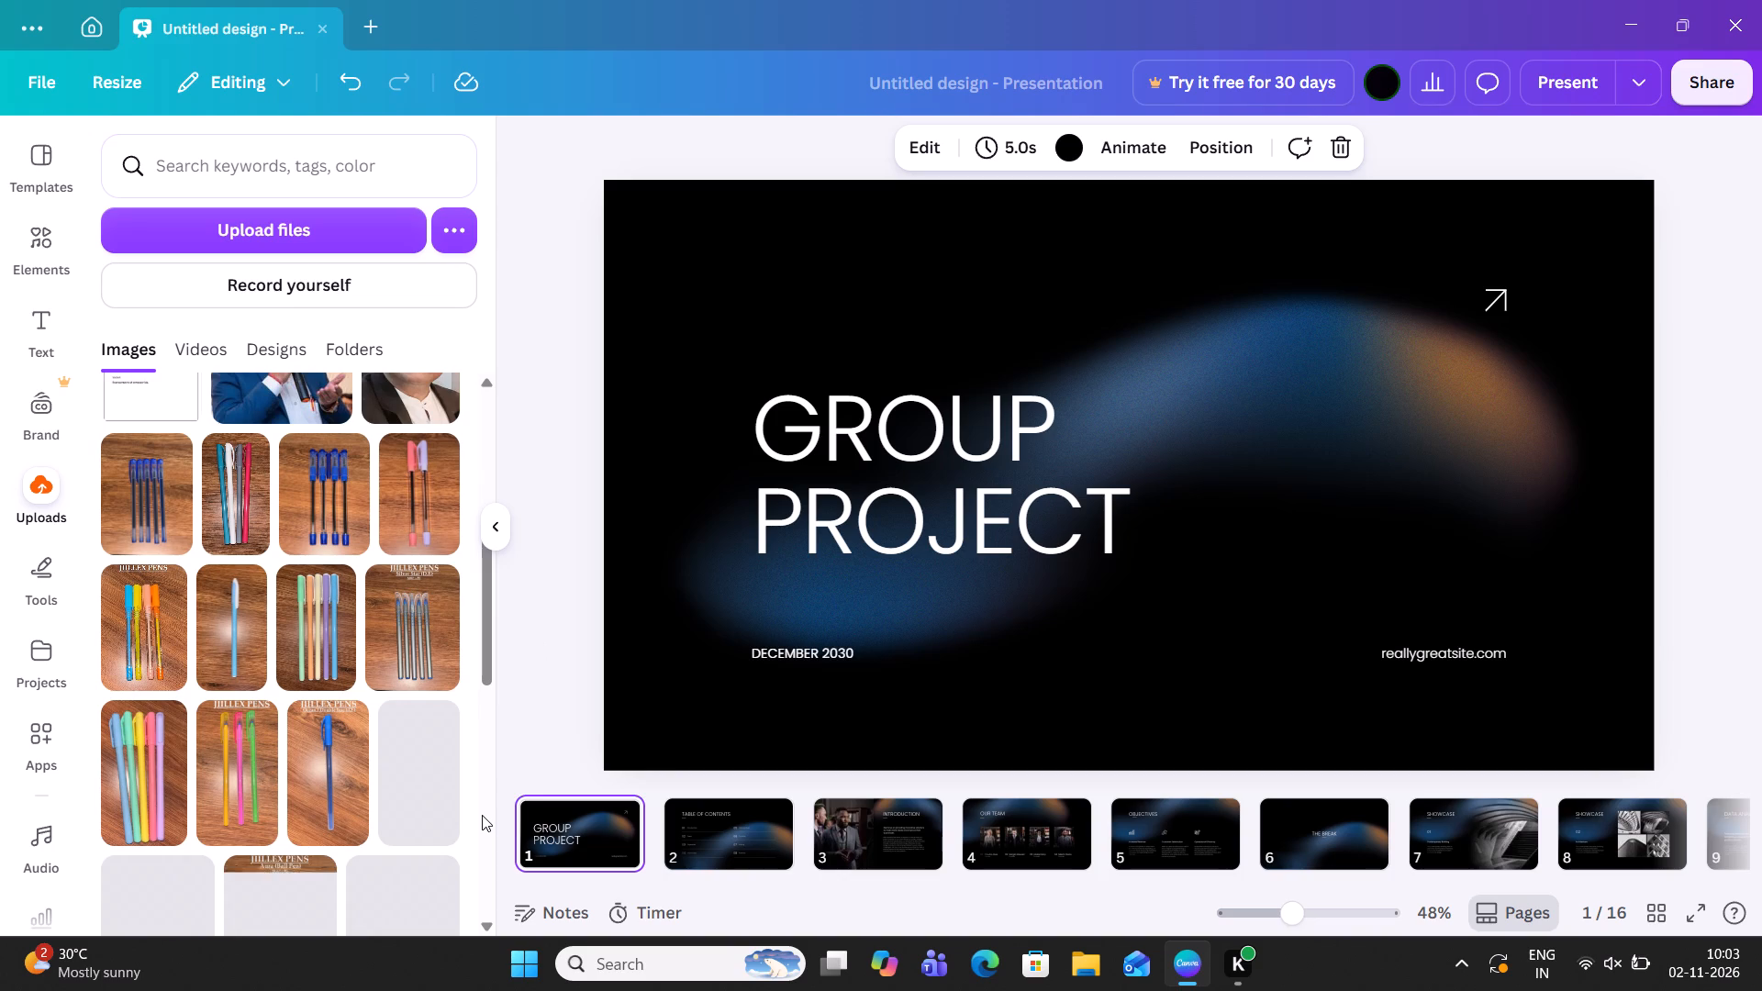
Close the presentation's application window.
{"action": "left_click", "coordinate": [1761, 0]}
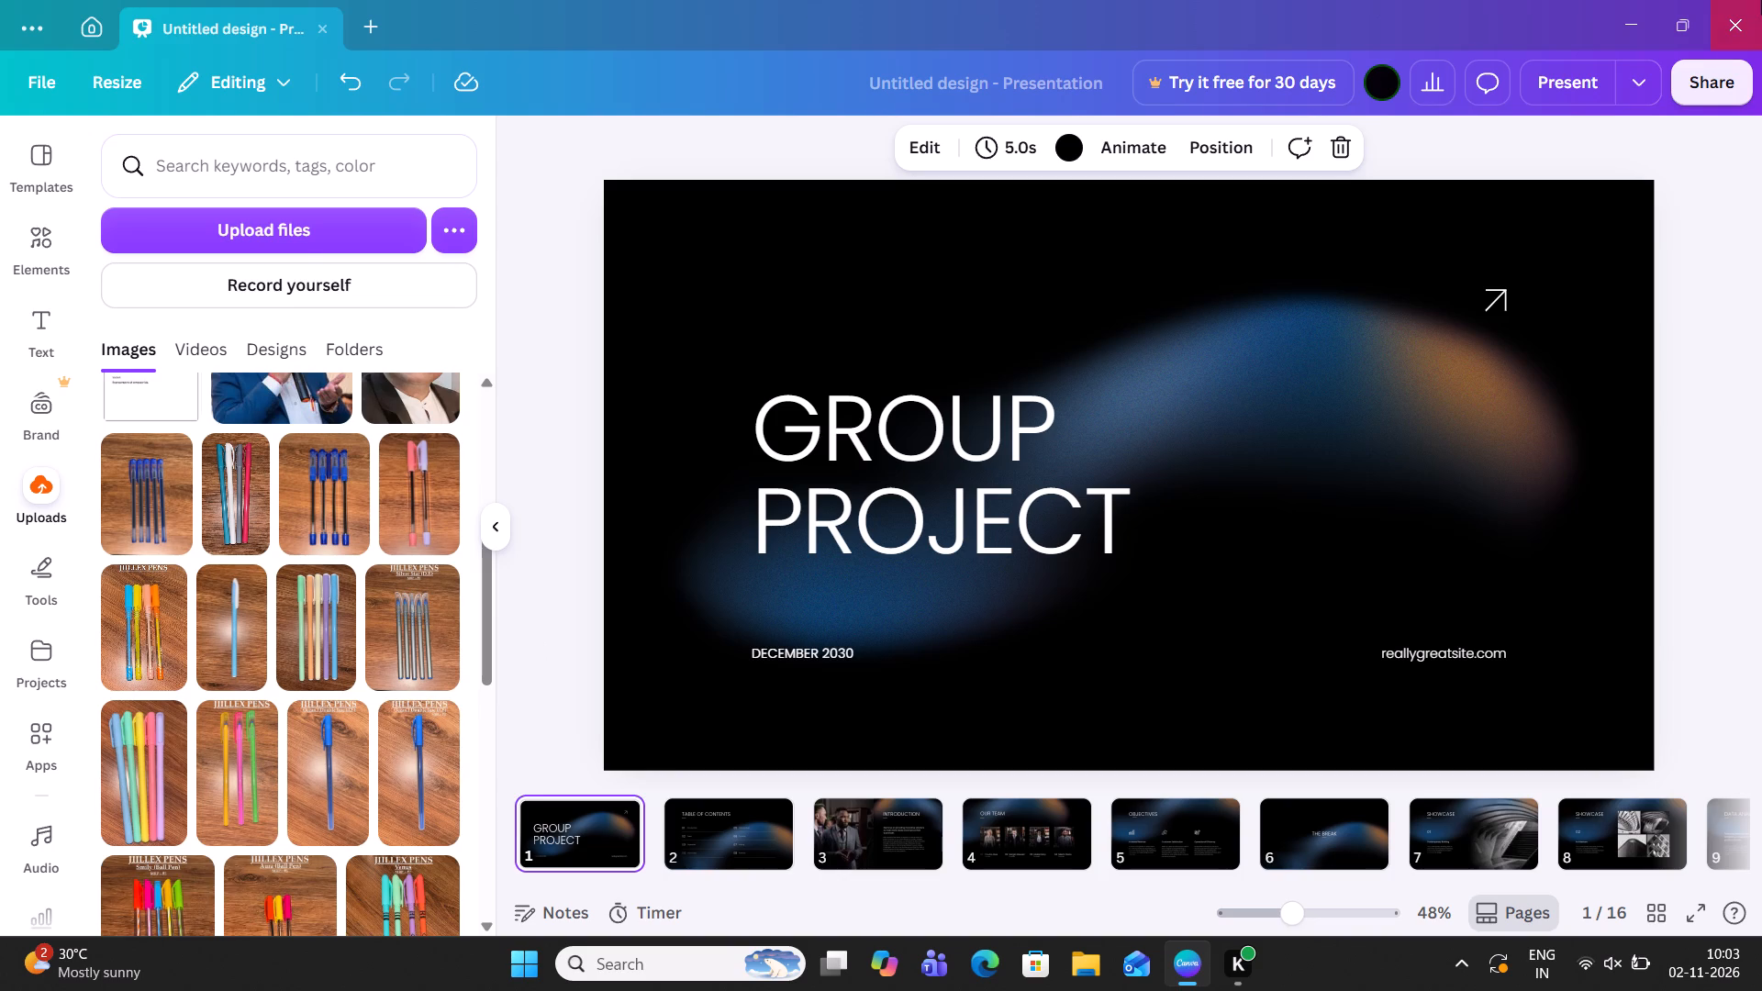
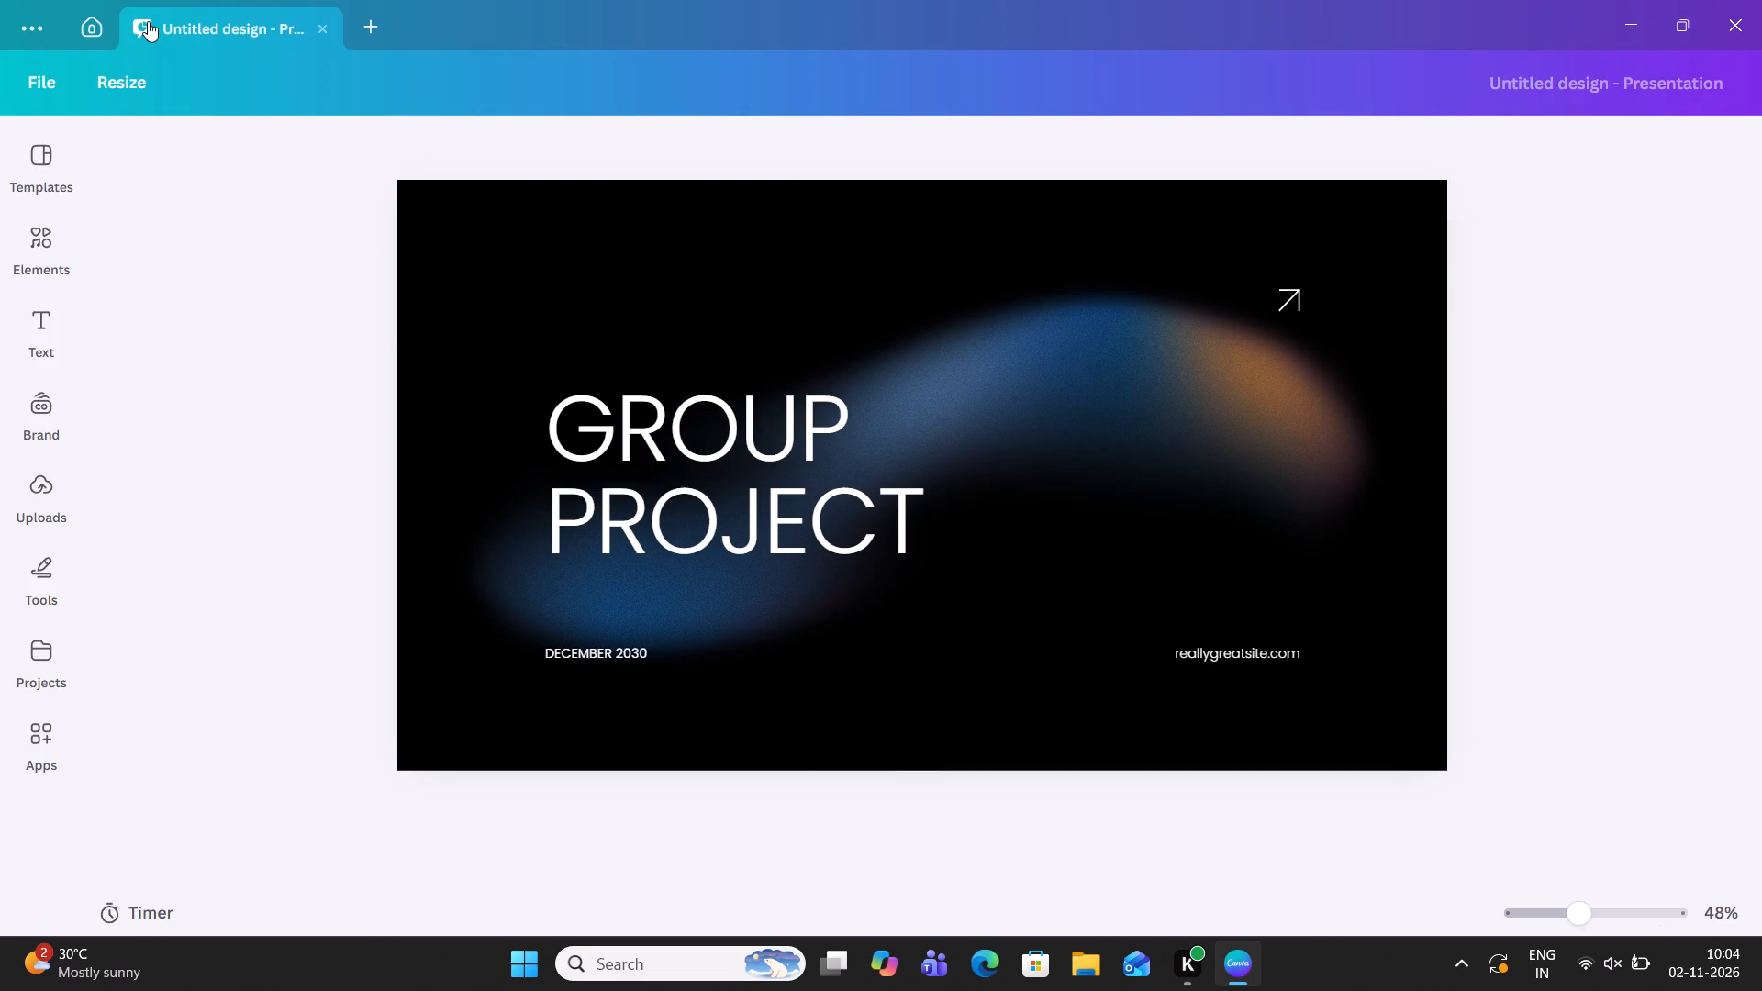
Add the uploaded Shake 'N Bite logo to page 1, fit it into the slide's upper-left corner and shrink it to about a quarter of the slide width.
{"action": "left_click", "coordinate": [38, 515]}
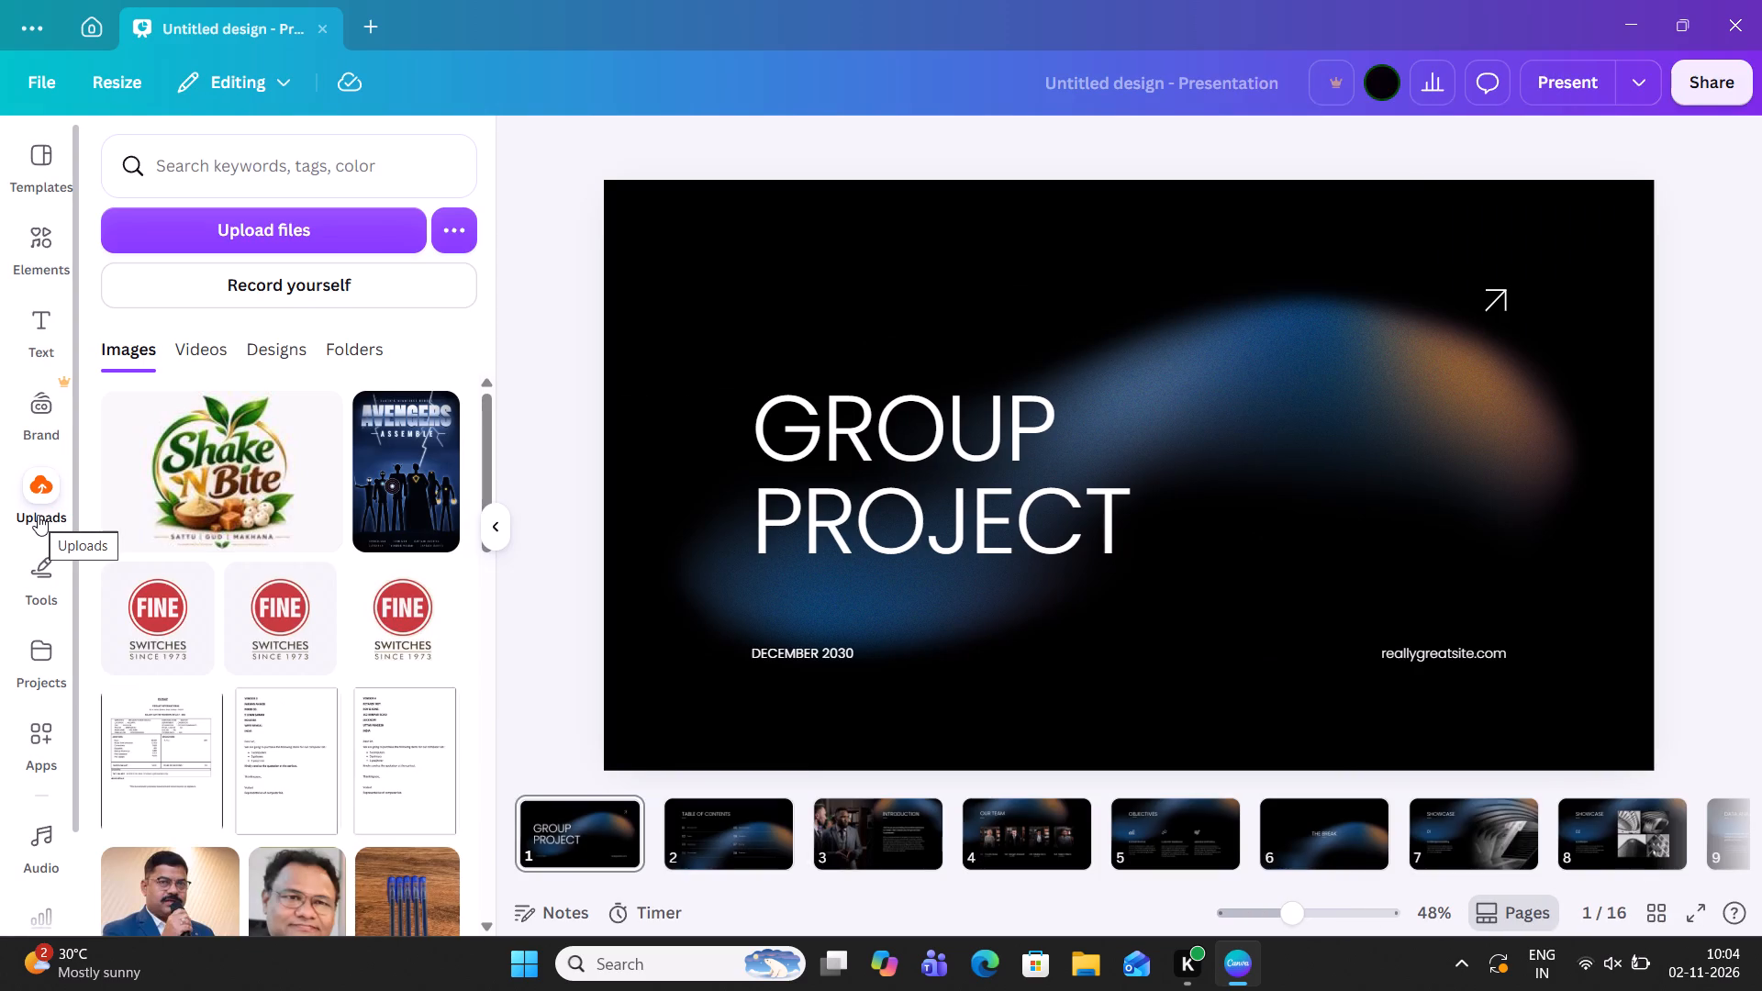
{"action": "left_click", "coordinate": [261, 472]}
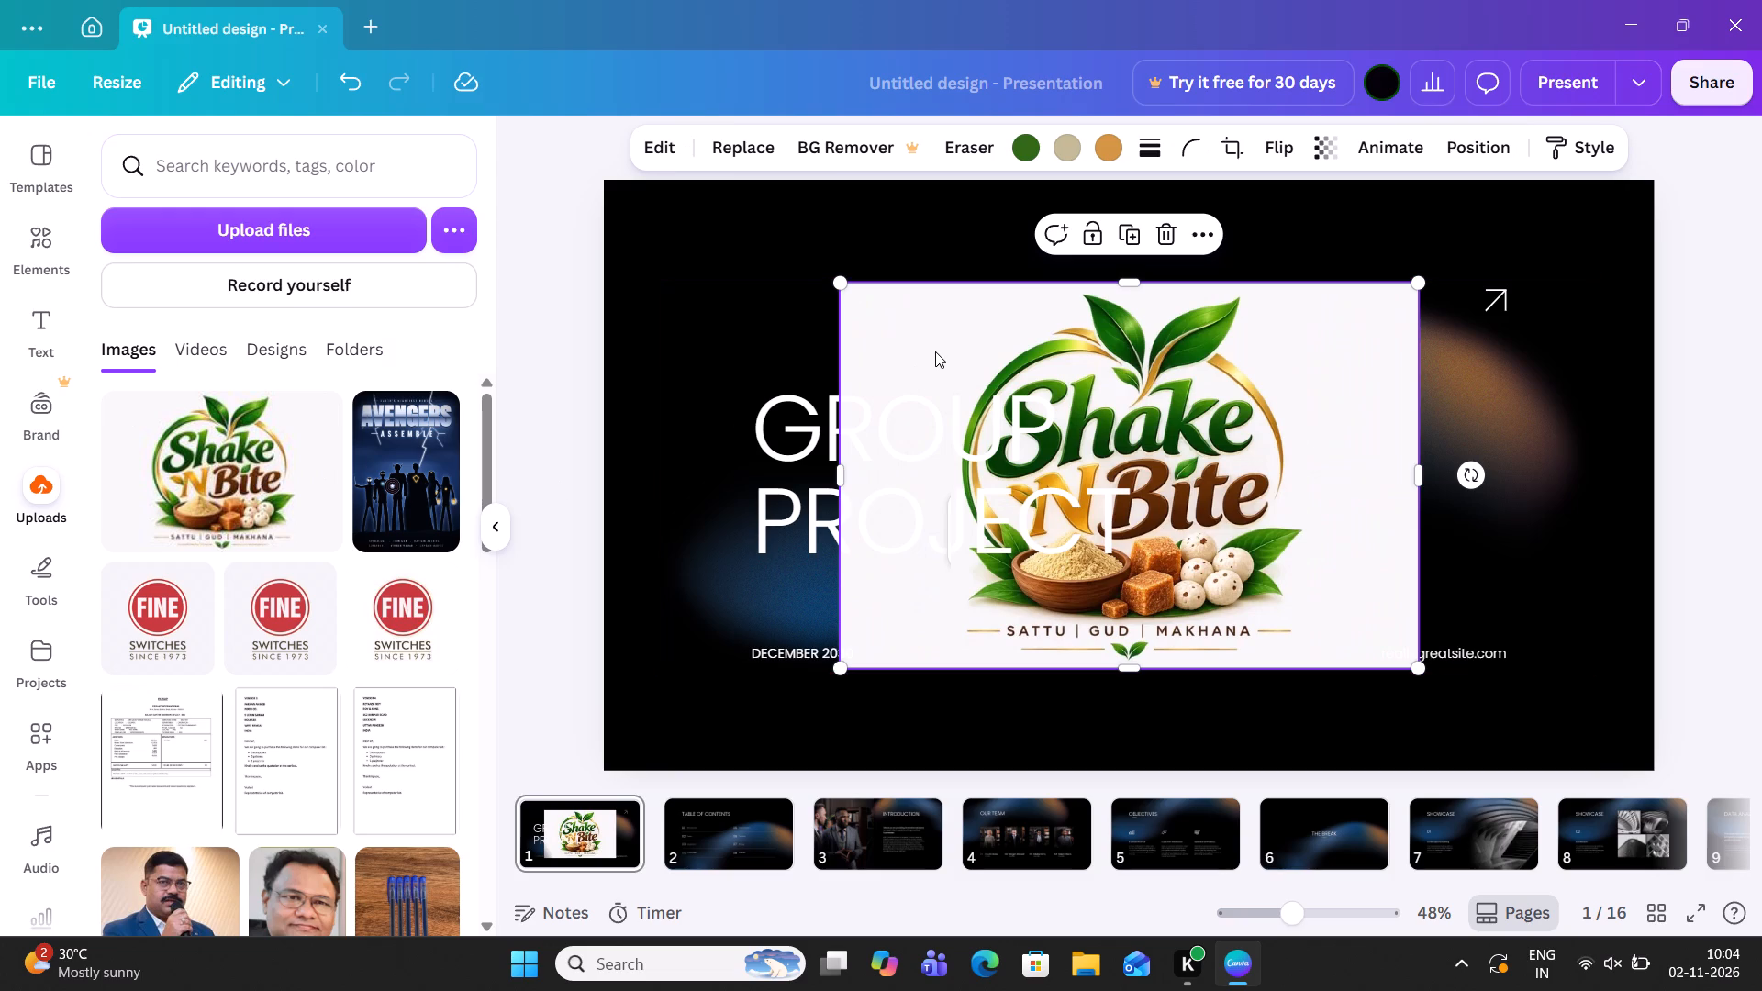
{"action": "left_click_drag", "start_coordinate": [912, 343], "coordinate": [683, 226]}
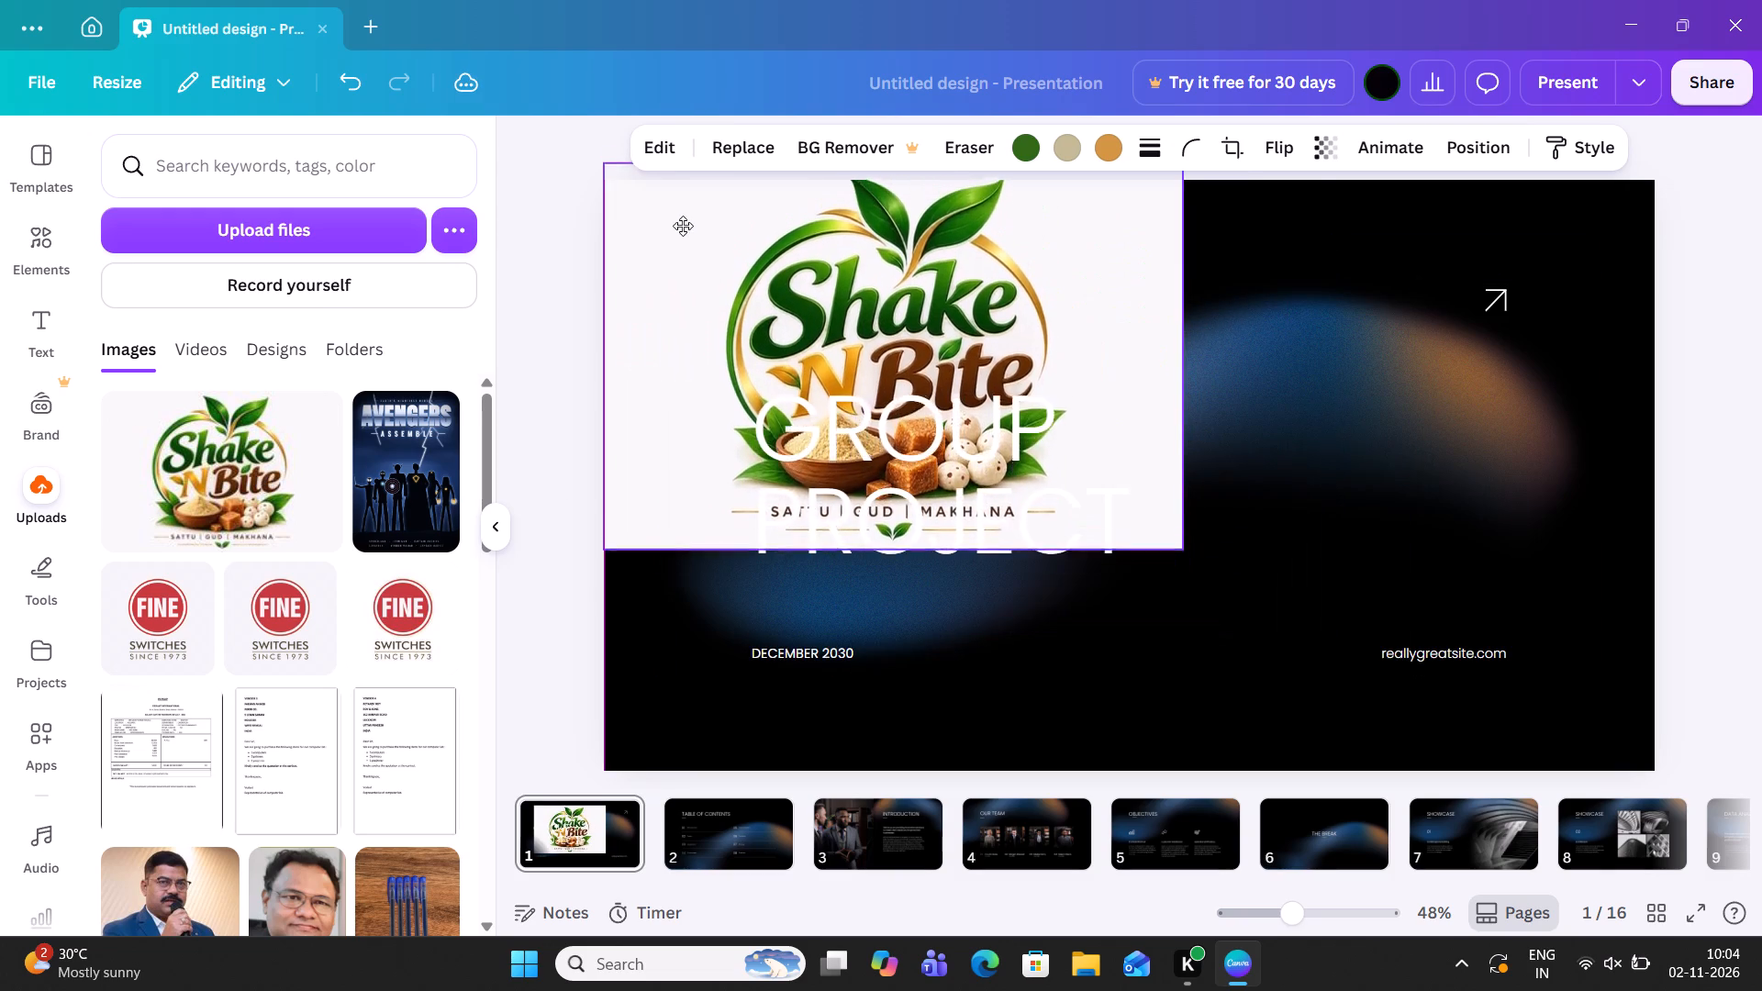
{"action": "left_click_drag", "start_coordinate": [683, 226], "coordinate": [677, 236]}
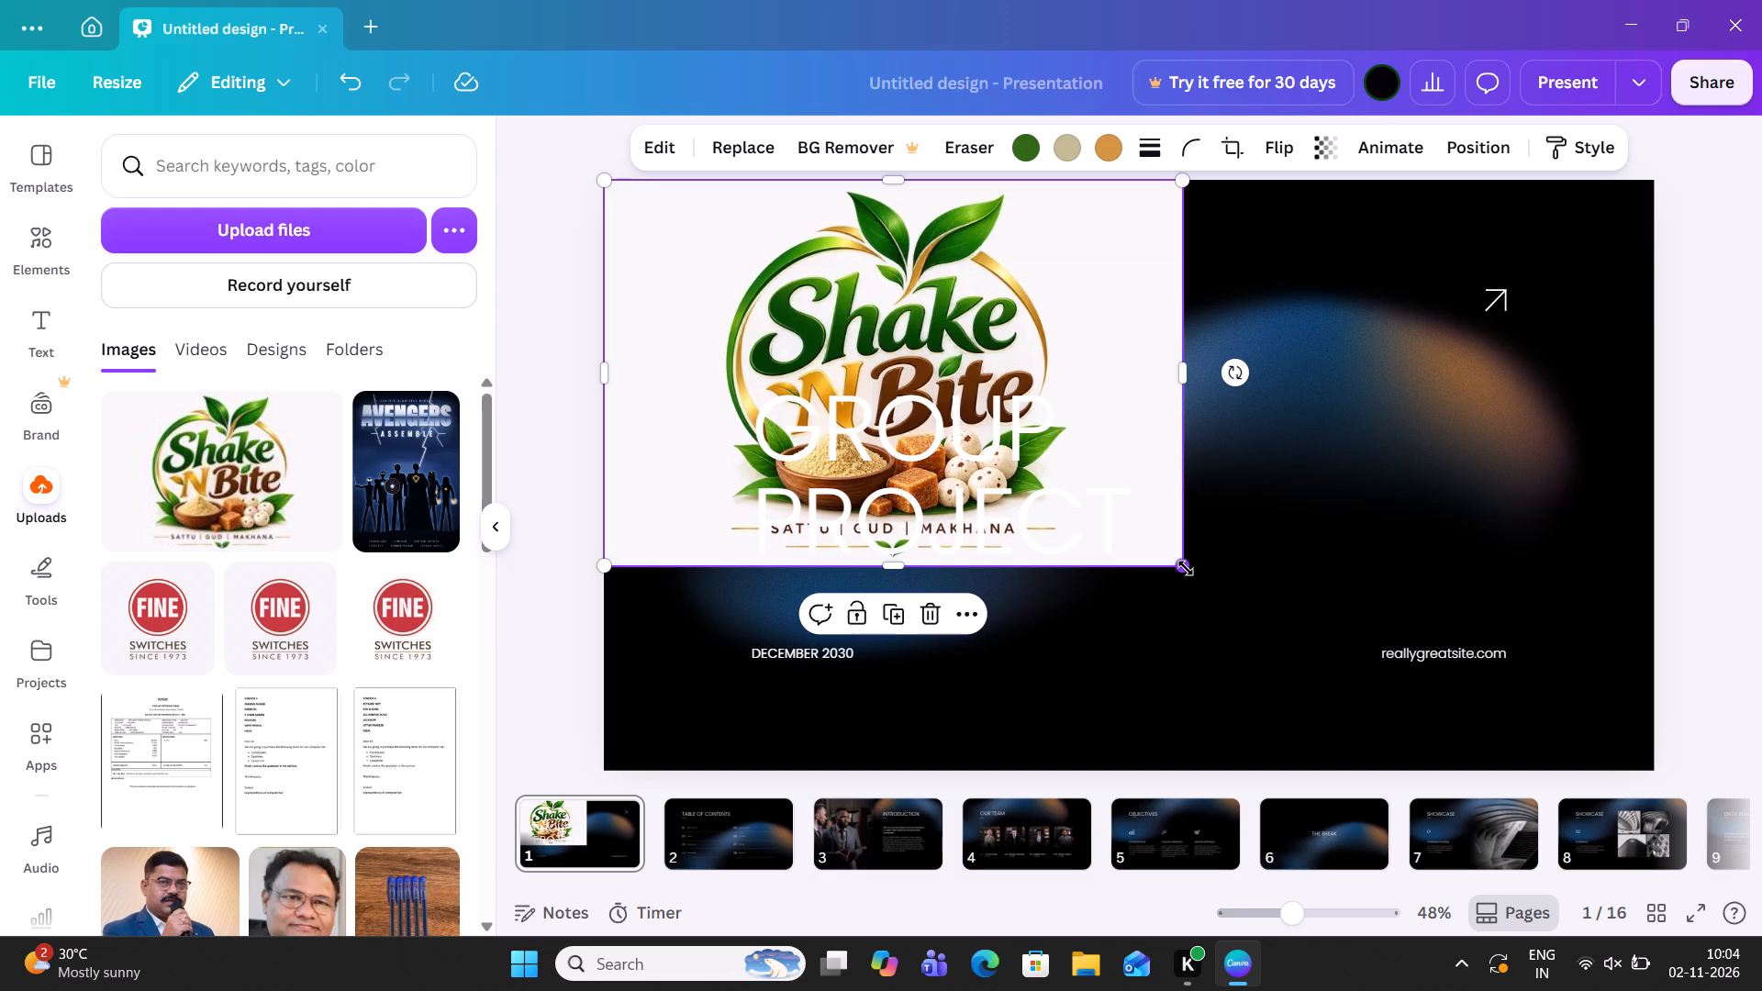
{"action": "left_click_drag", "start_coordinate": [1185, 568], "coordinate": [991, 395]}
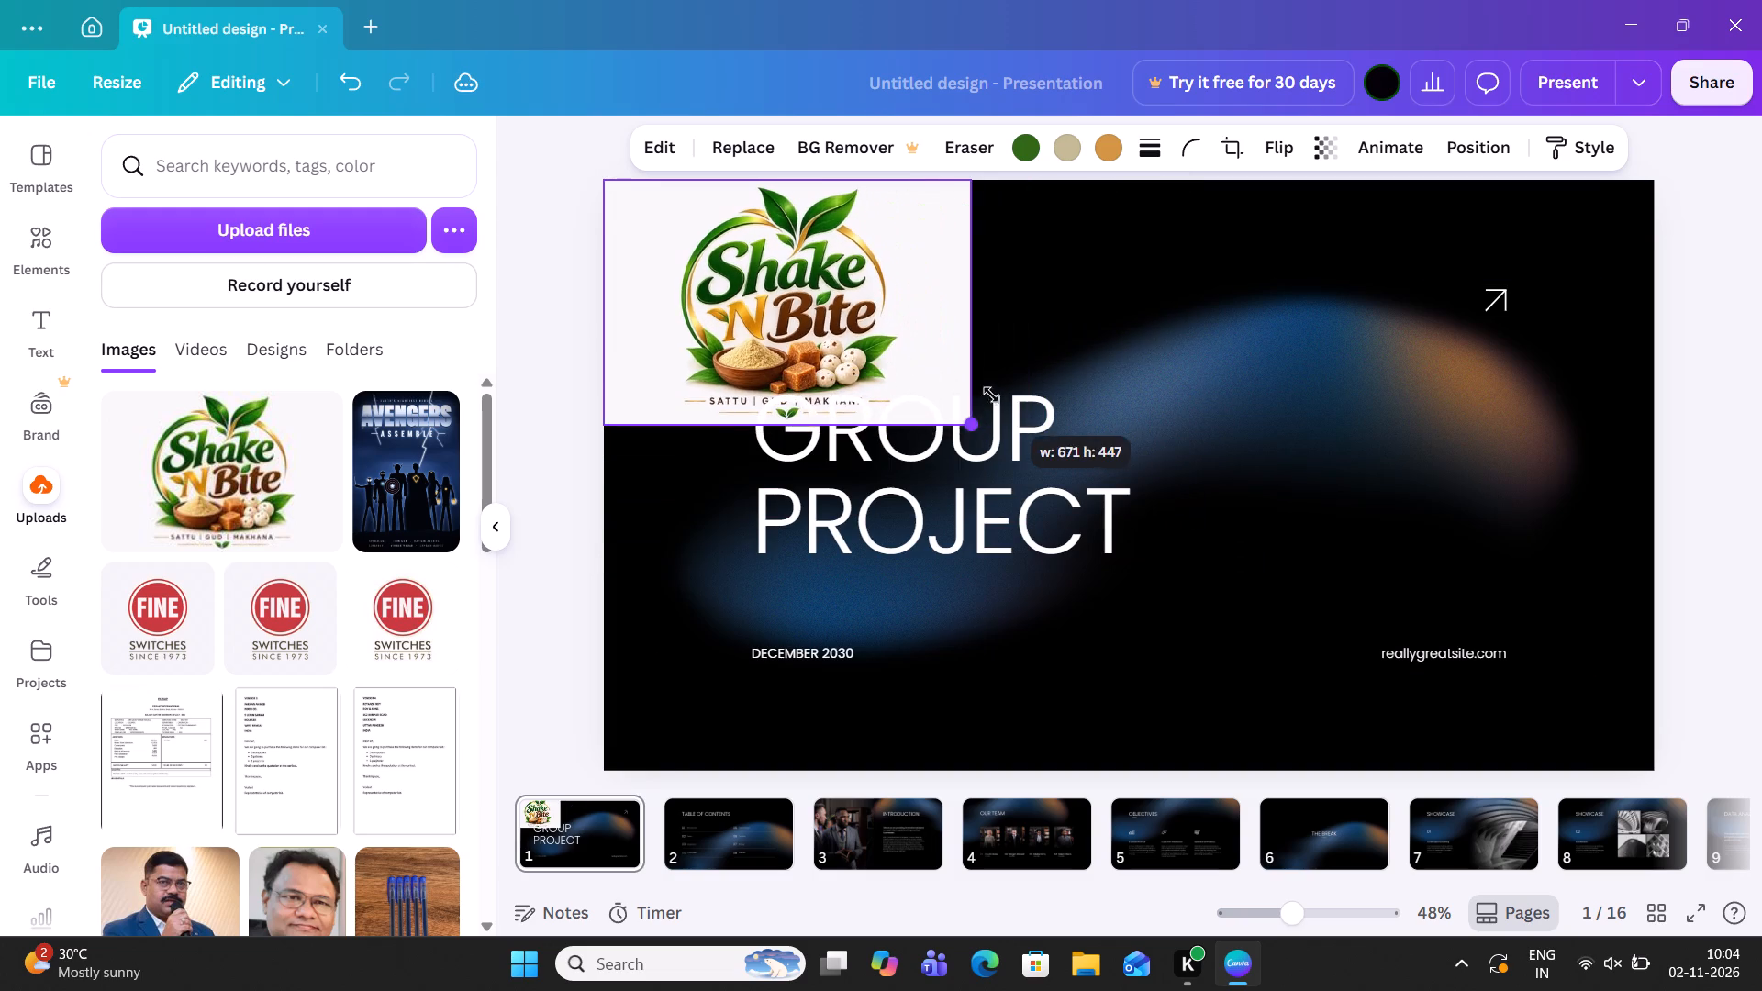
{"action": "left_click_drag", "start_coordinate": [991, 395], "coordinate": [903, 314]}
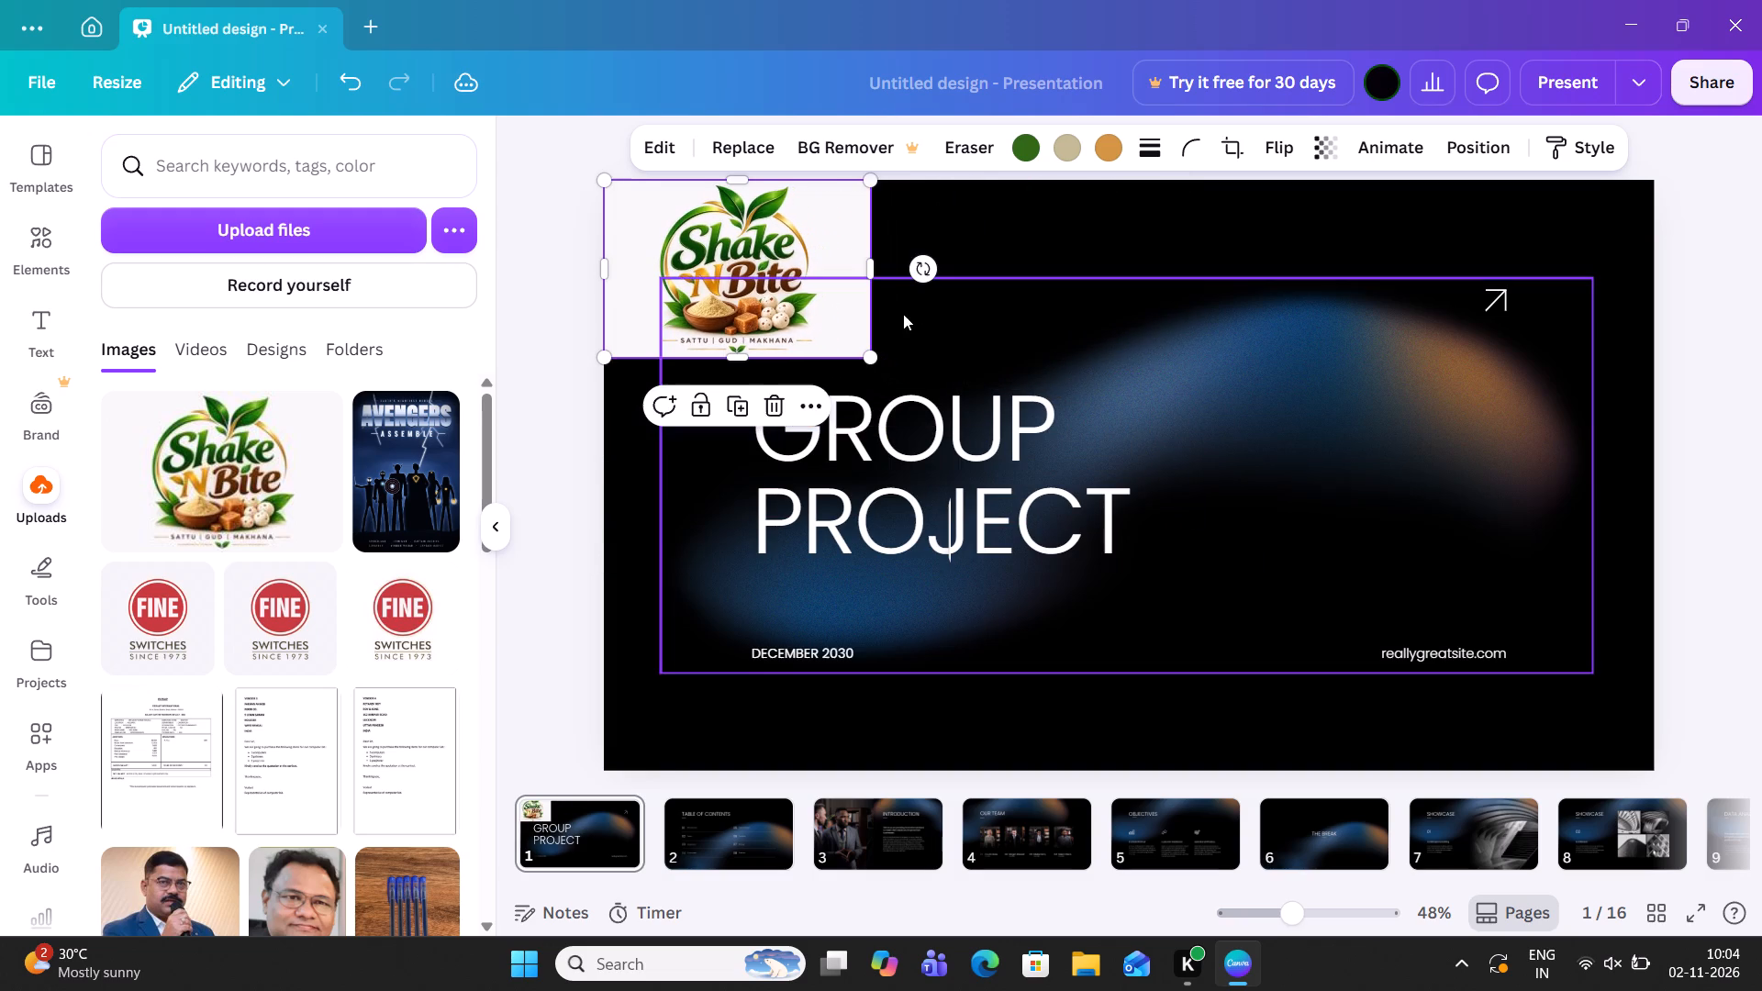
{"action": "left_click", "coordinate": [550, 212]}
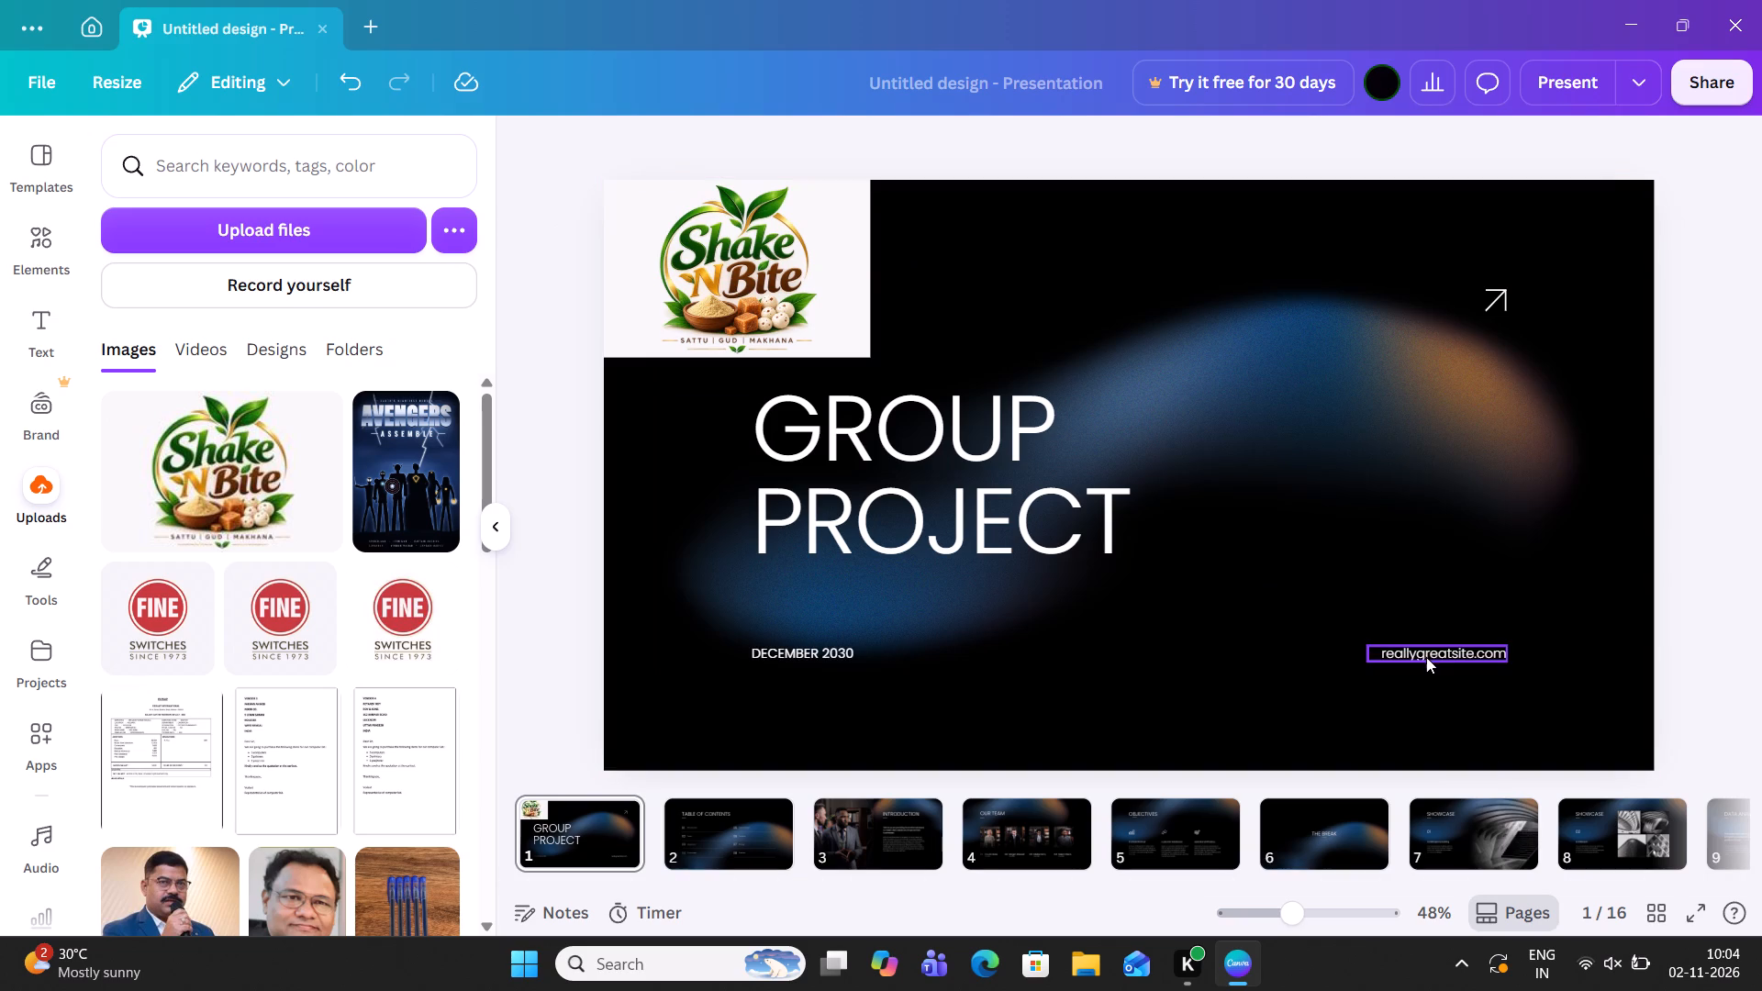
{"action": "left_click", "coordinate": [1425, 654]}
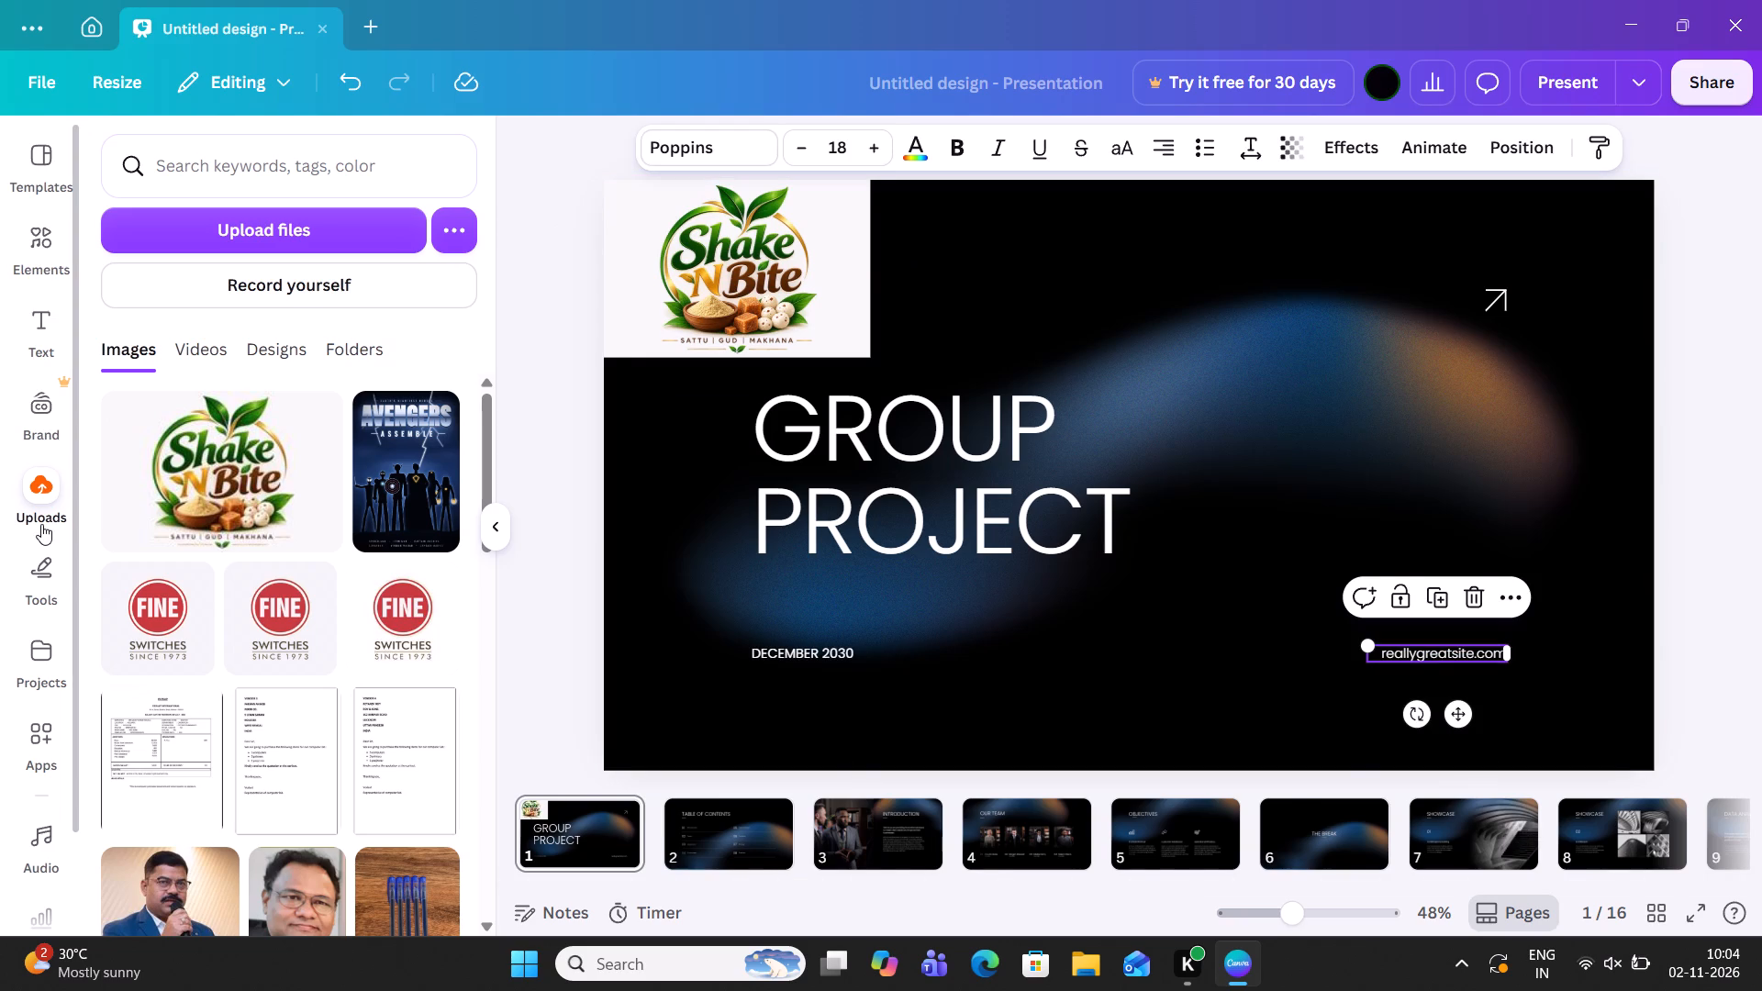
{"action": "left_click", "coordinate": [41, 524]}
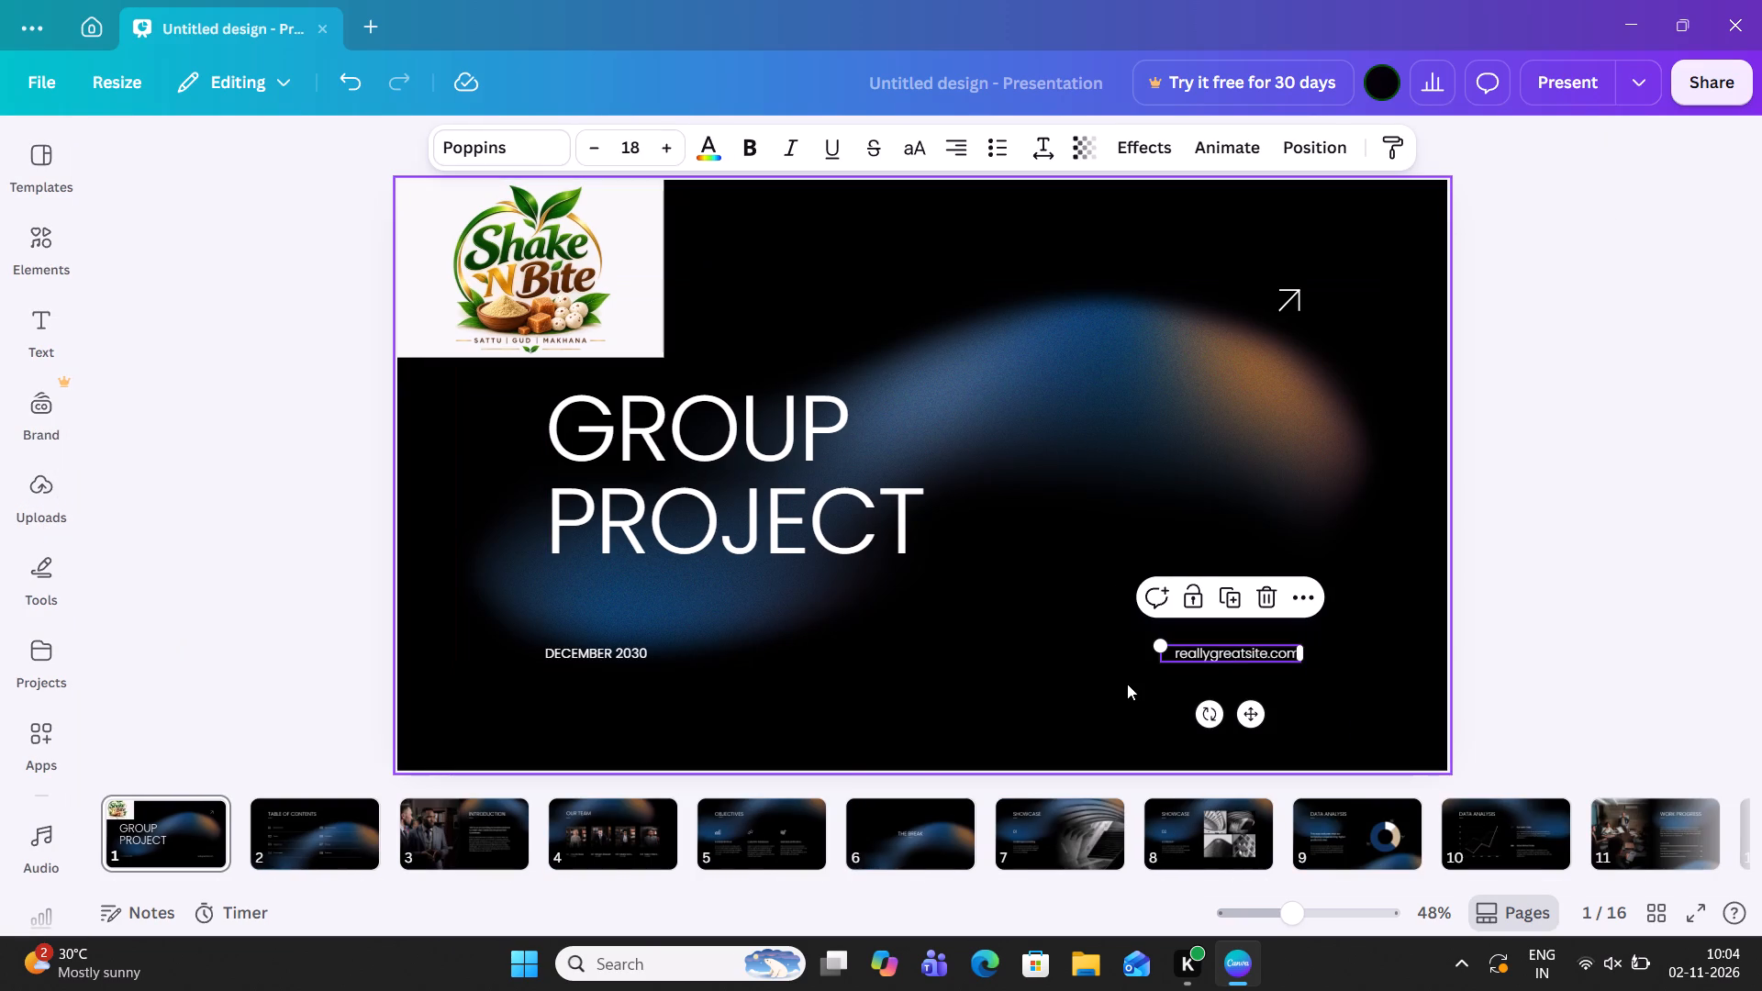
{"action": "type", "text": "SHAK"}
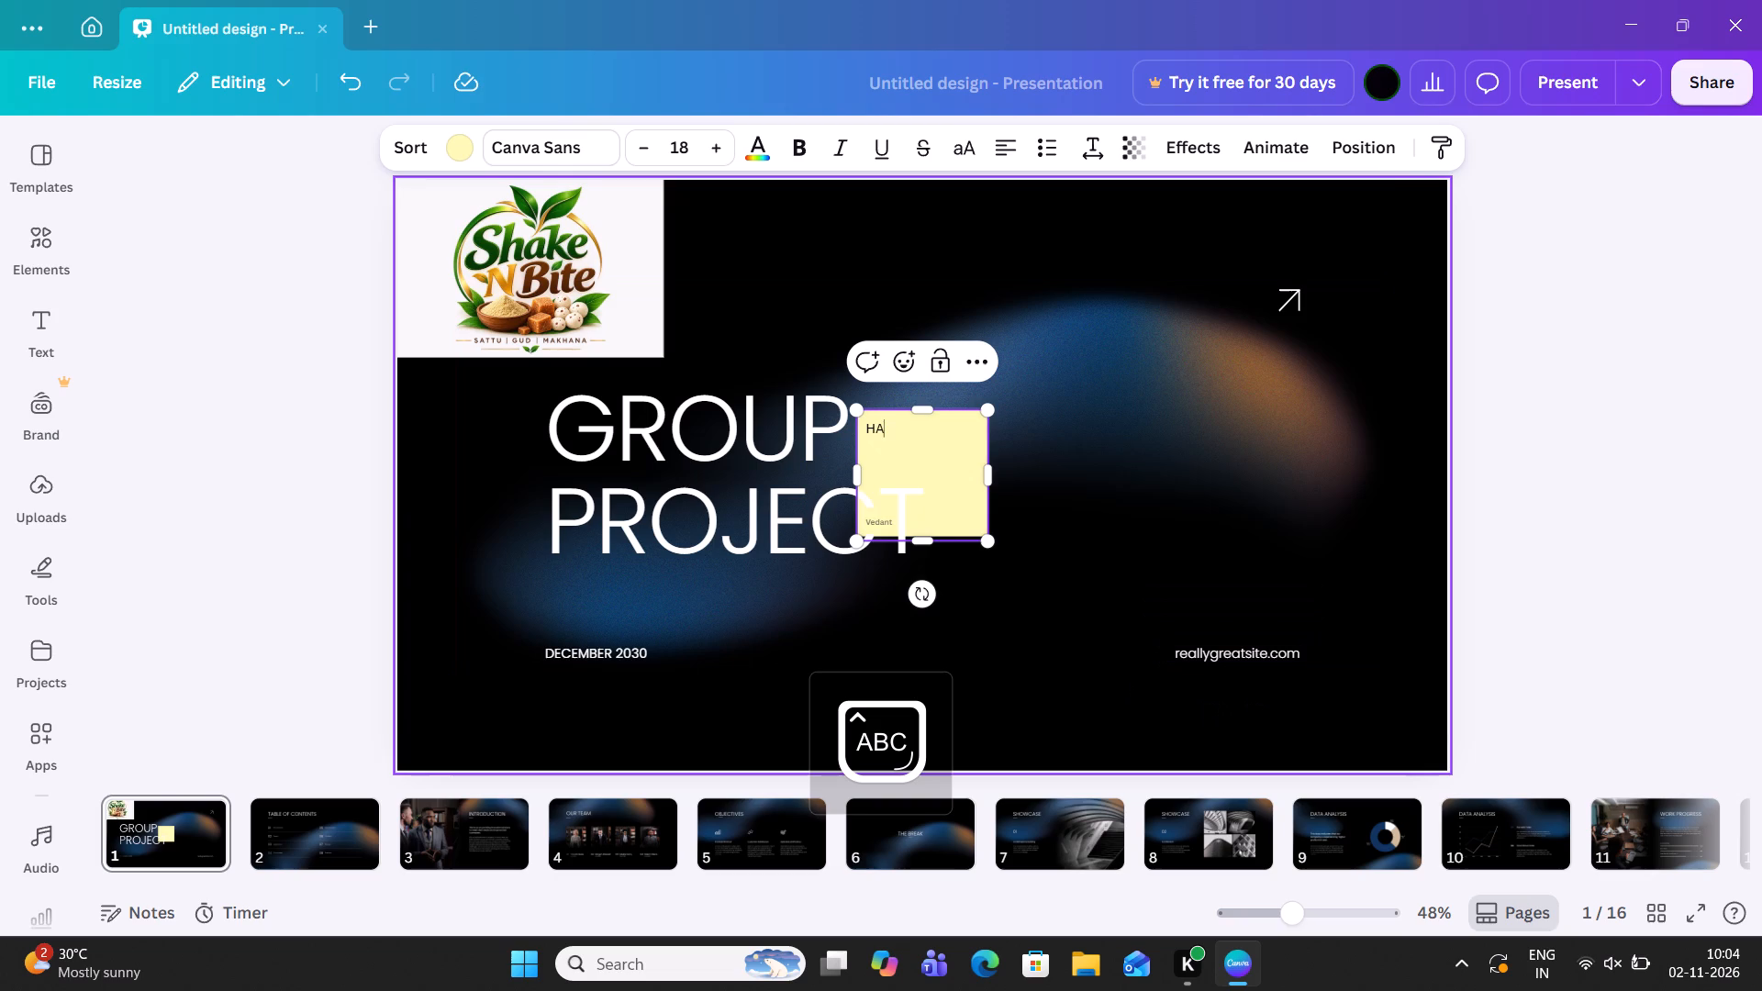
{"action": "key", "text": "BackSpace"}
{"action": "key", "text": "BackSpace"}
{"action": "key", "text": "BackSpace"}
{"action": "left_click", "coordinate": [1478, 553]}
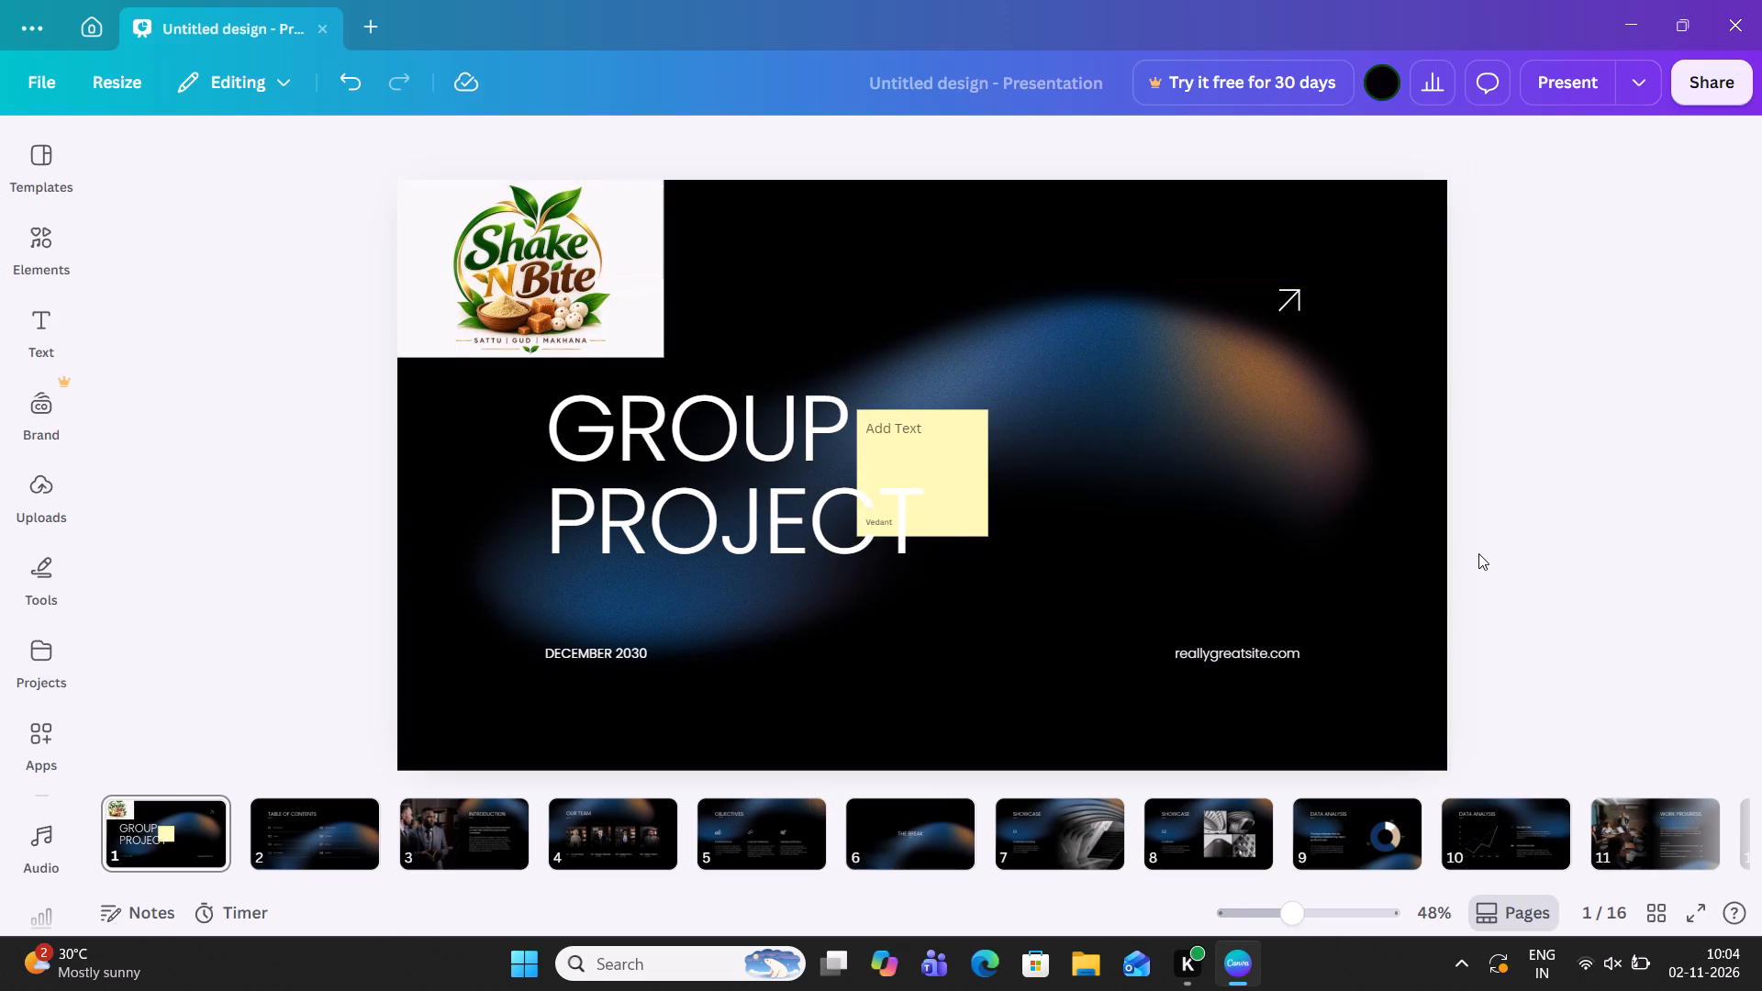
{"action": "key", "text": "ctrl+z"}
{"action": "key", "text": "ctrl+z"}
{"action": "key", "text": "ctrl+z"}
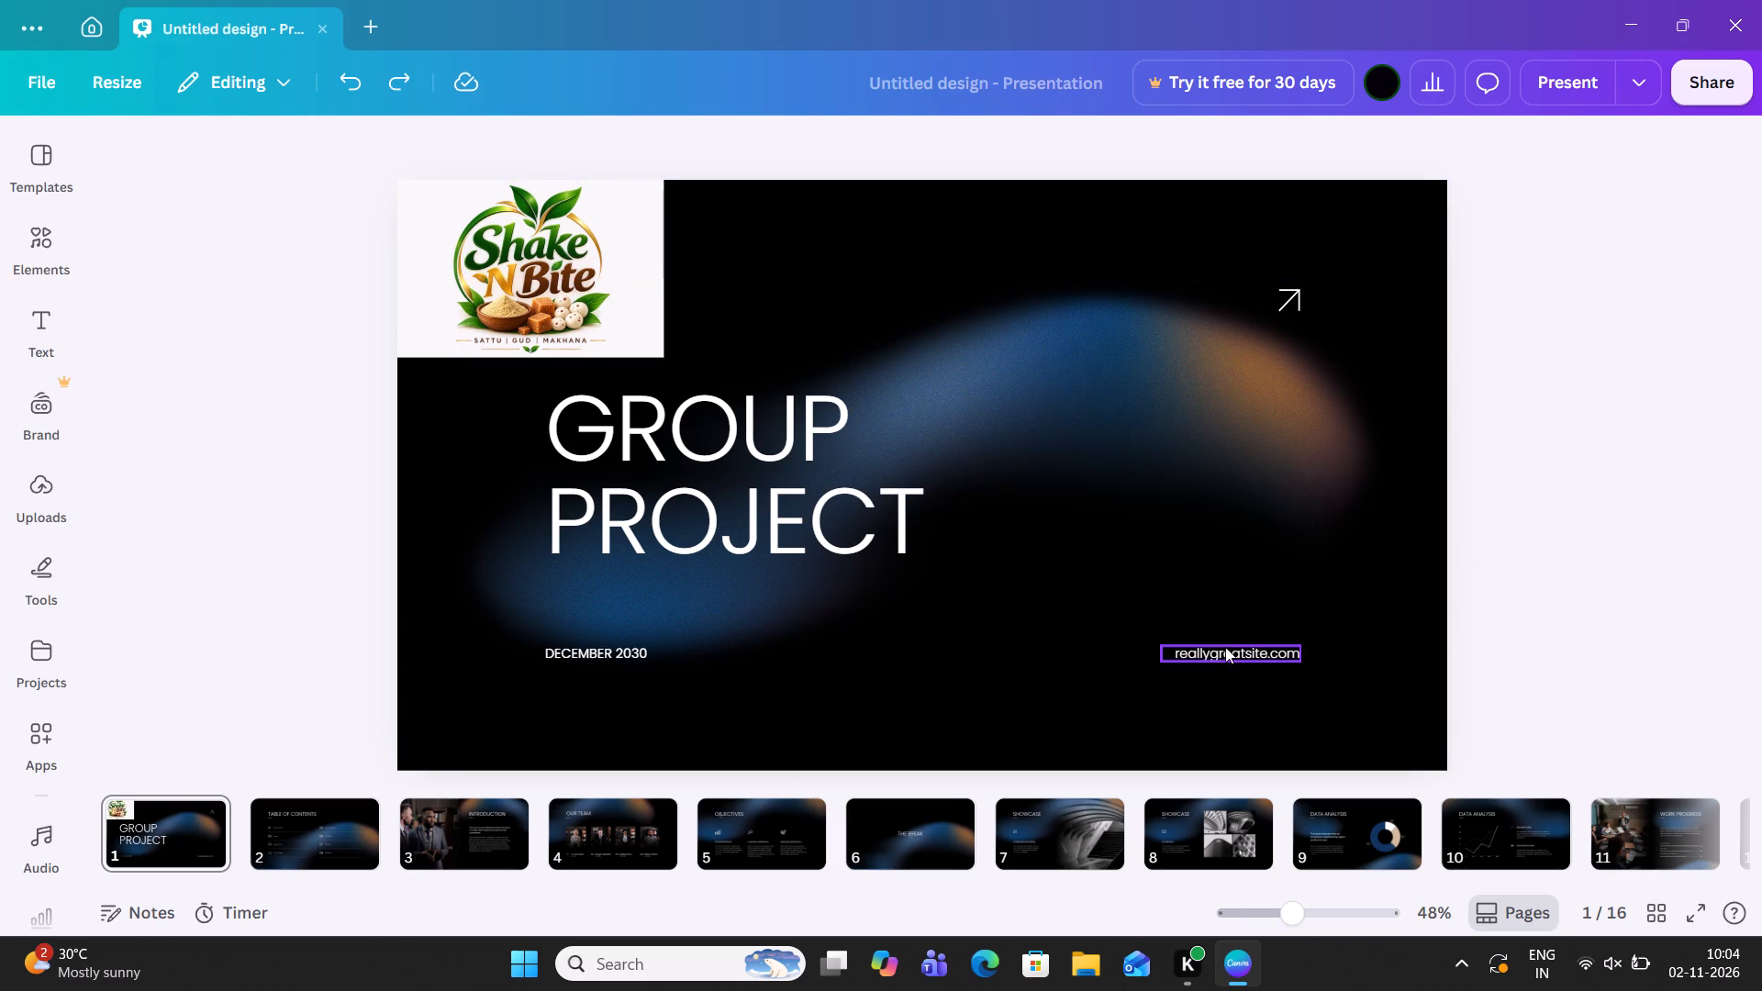
Replace the website text "reallygreatsite.com" on page 1 with "SHAKE N BITE".
{"action": "left_click", "coordinate": [1218, 656]}
{"action": "left_click", "coordinate": [1218, 656]}
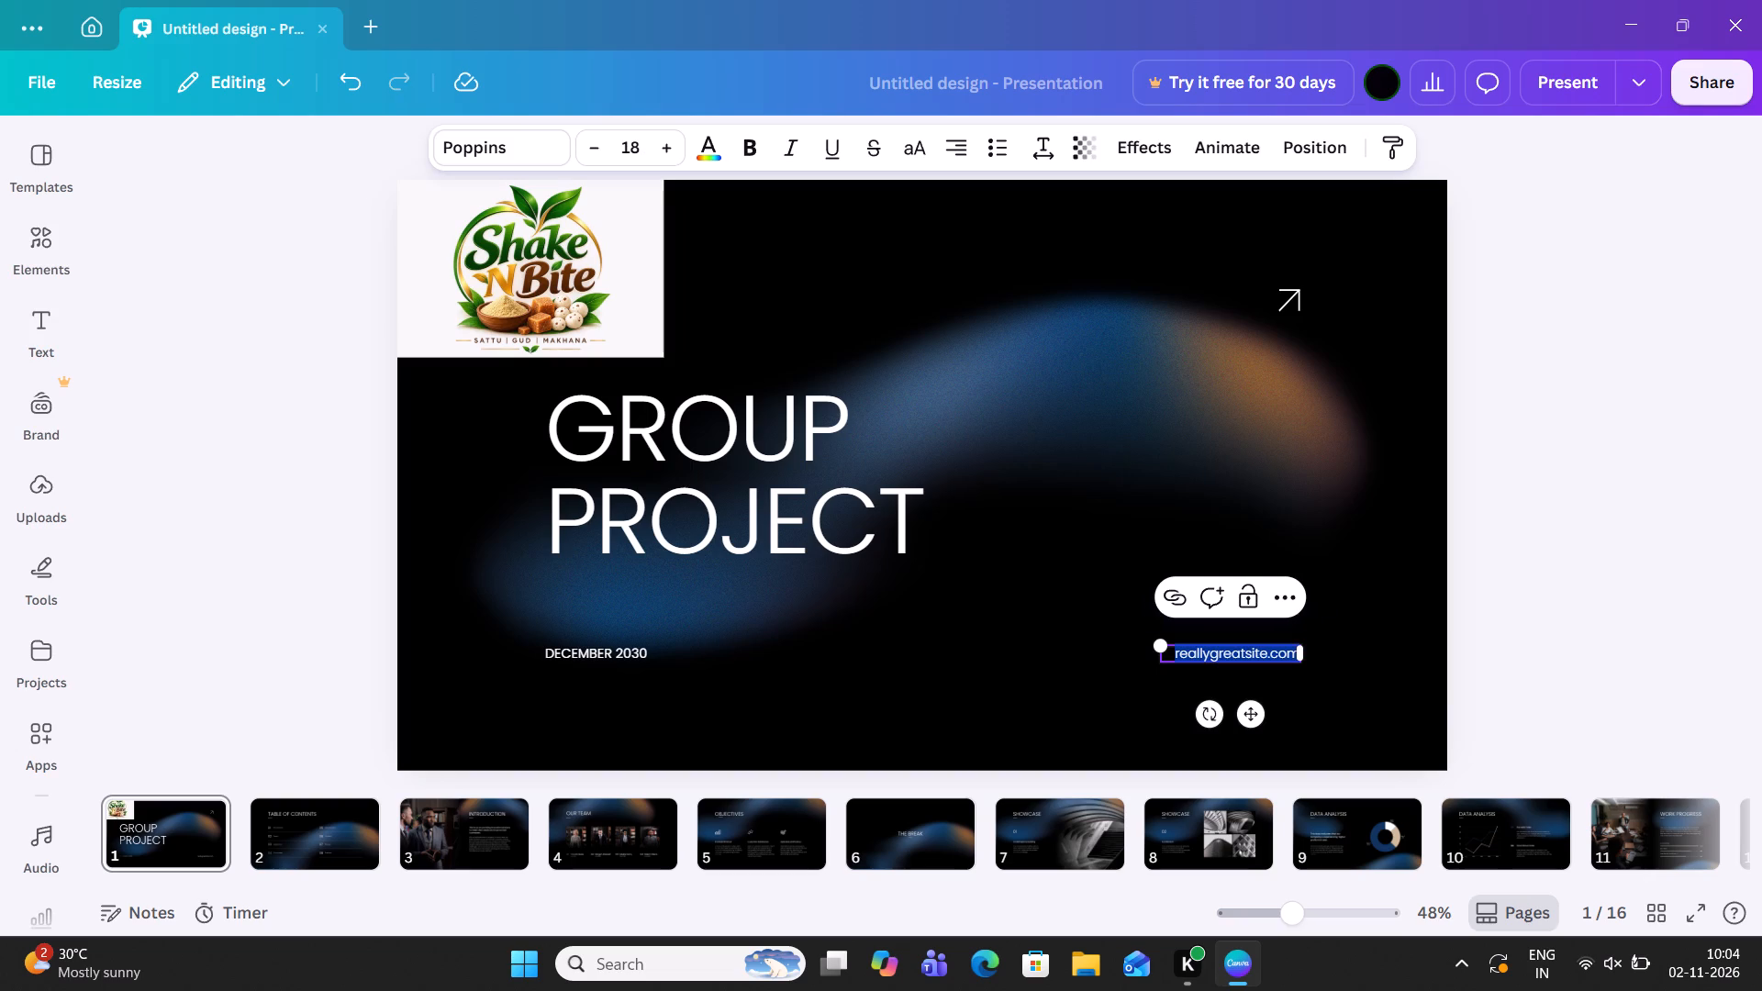
{"action": "type", "text": "SHAKE"}
{"action": "key", "text": "space"}
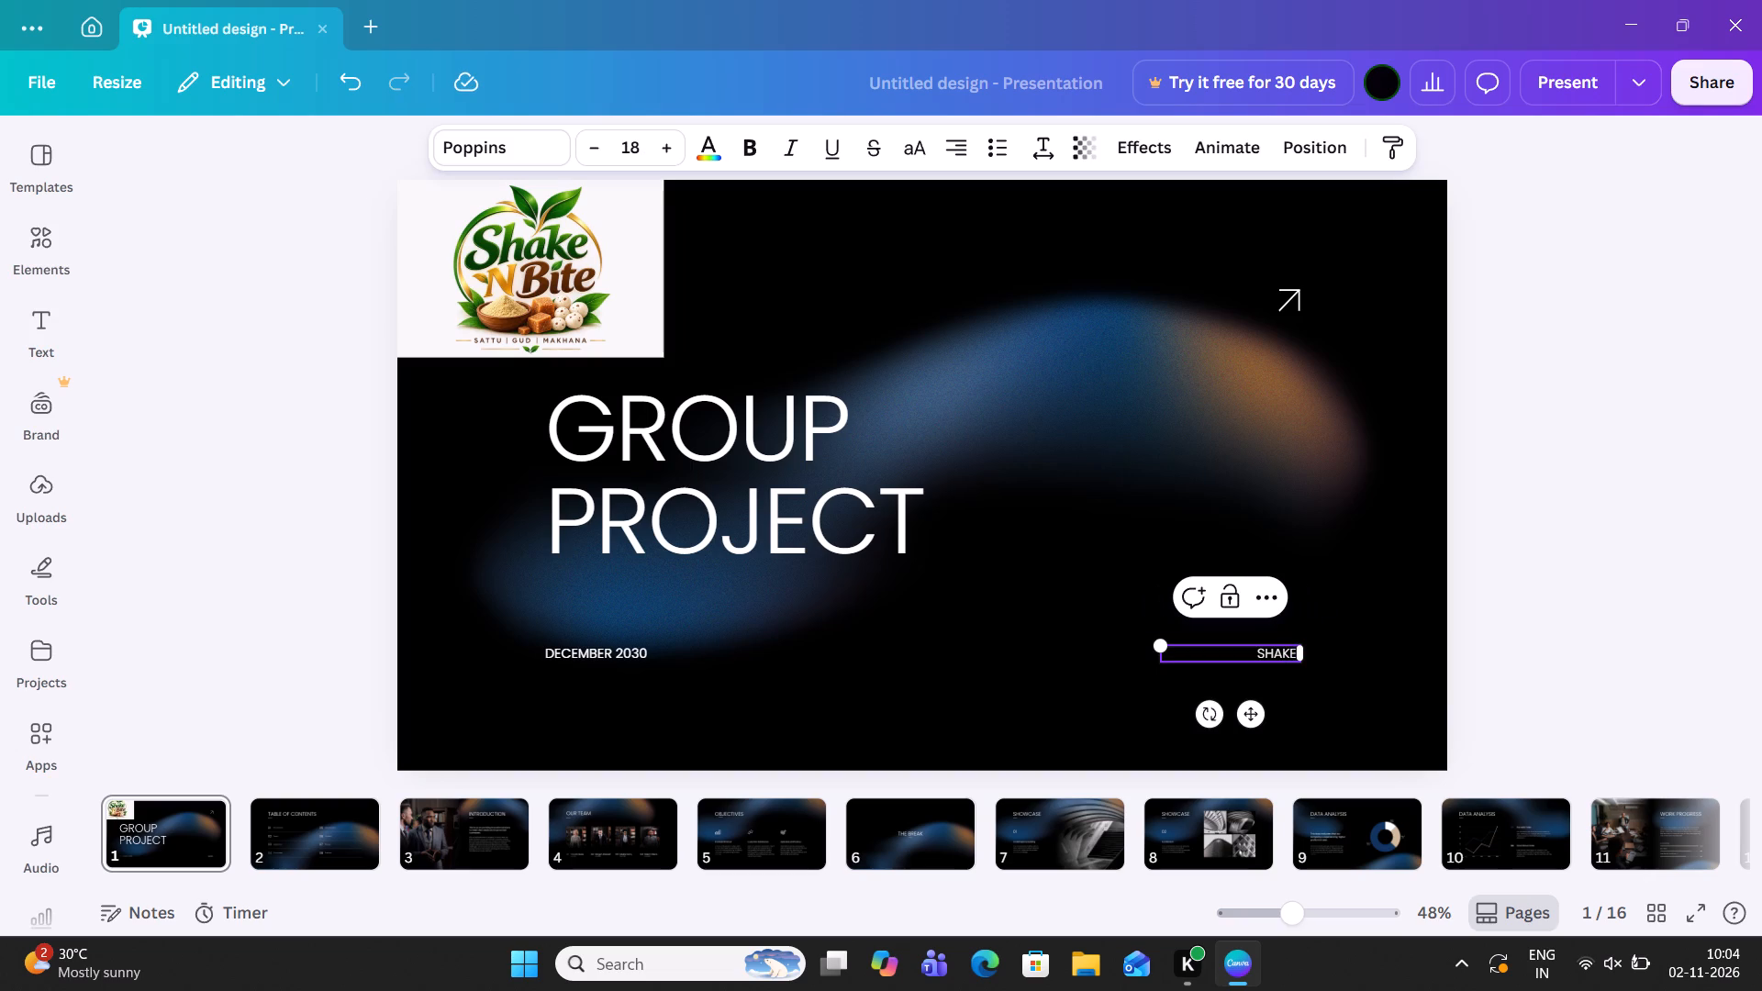
{"action": "type", "text": "N"}
{"action": "key", "text": "space"}
{"action": "type", "text": "BITE"}
{"action": "key", "text": "Return"}
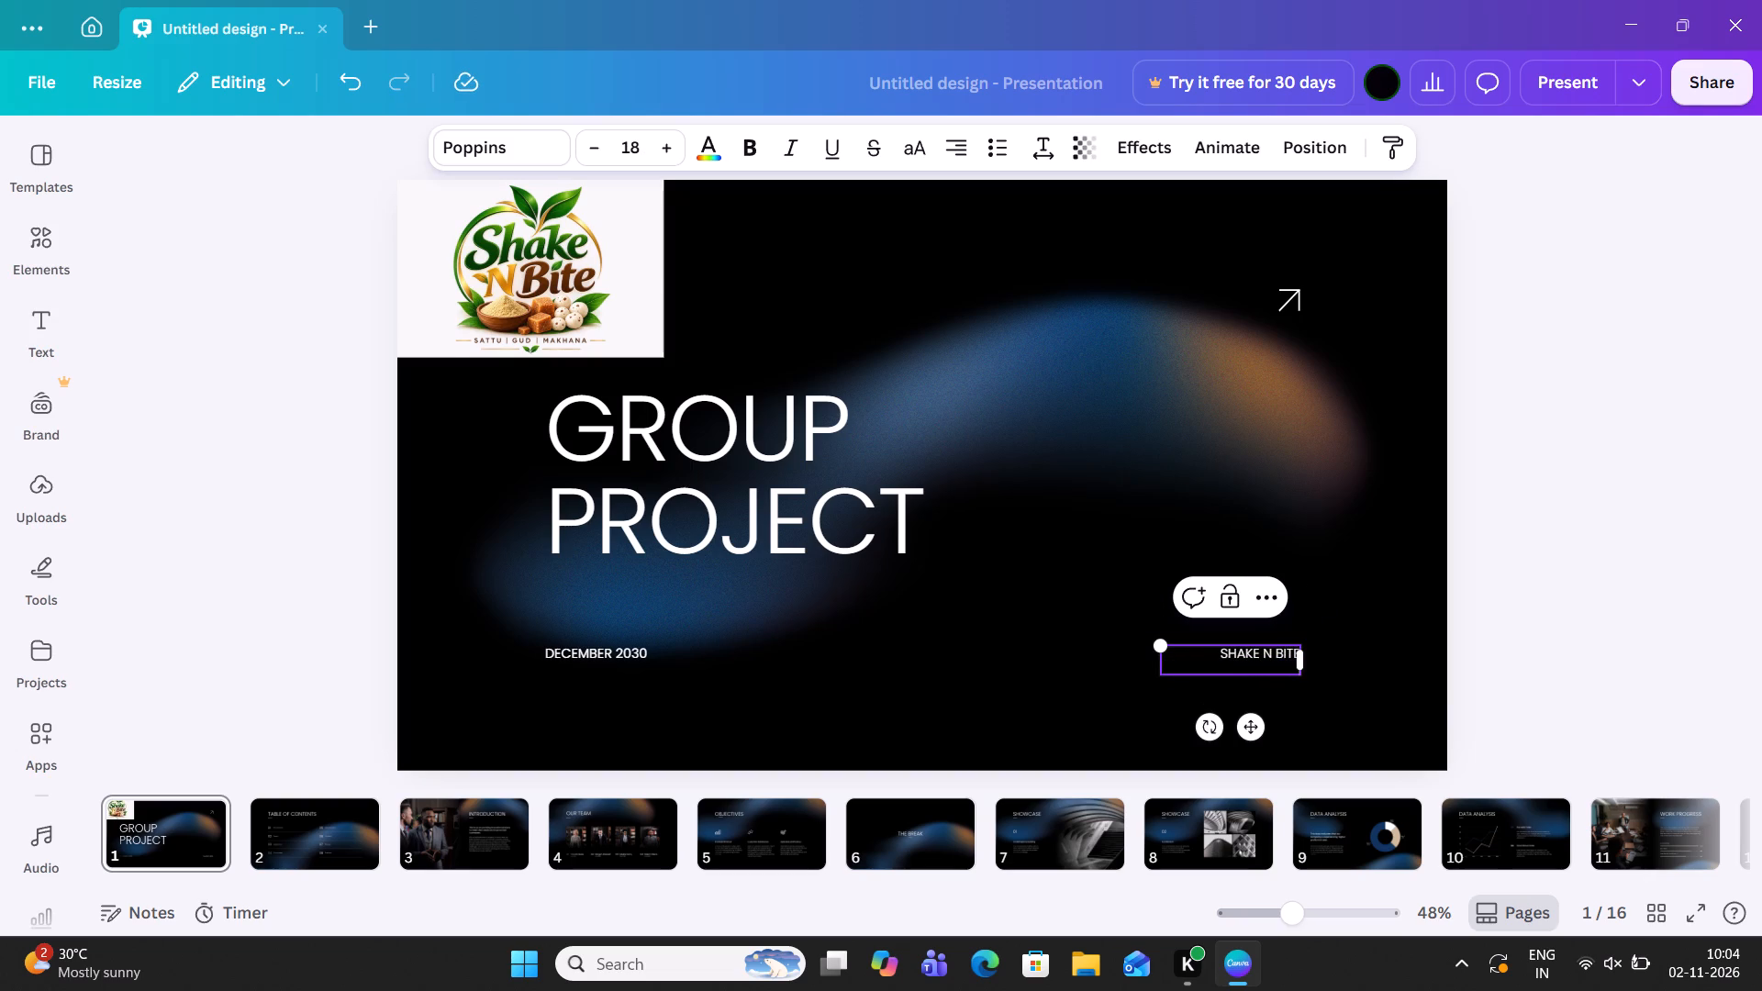
{"action": "key", "text": "BackSpace"}
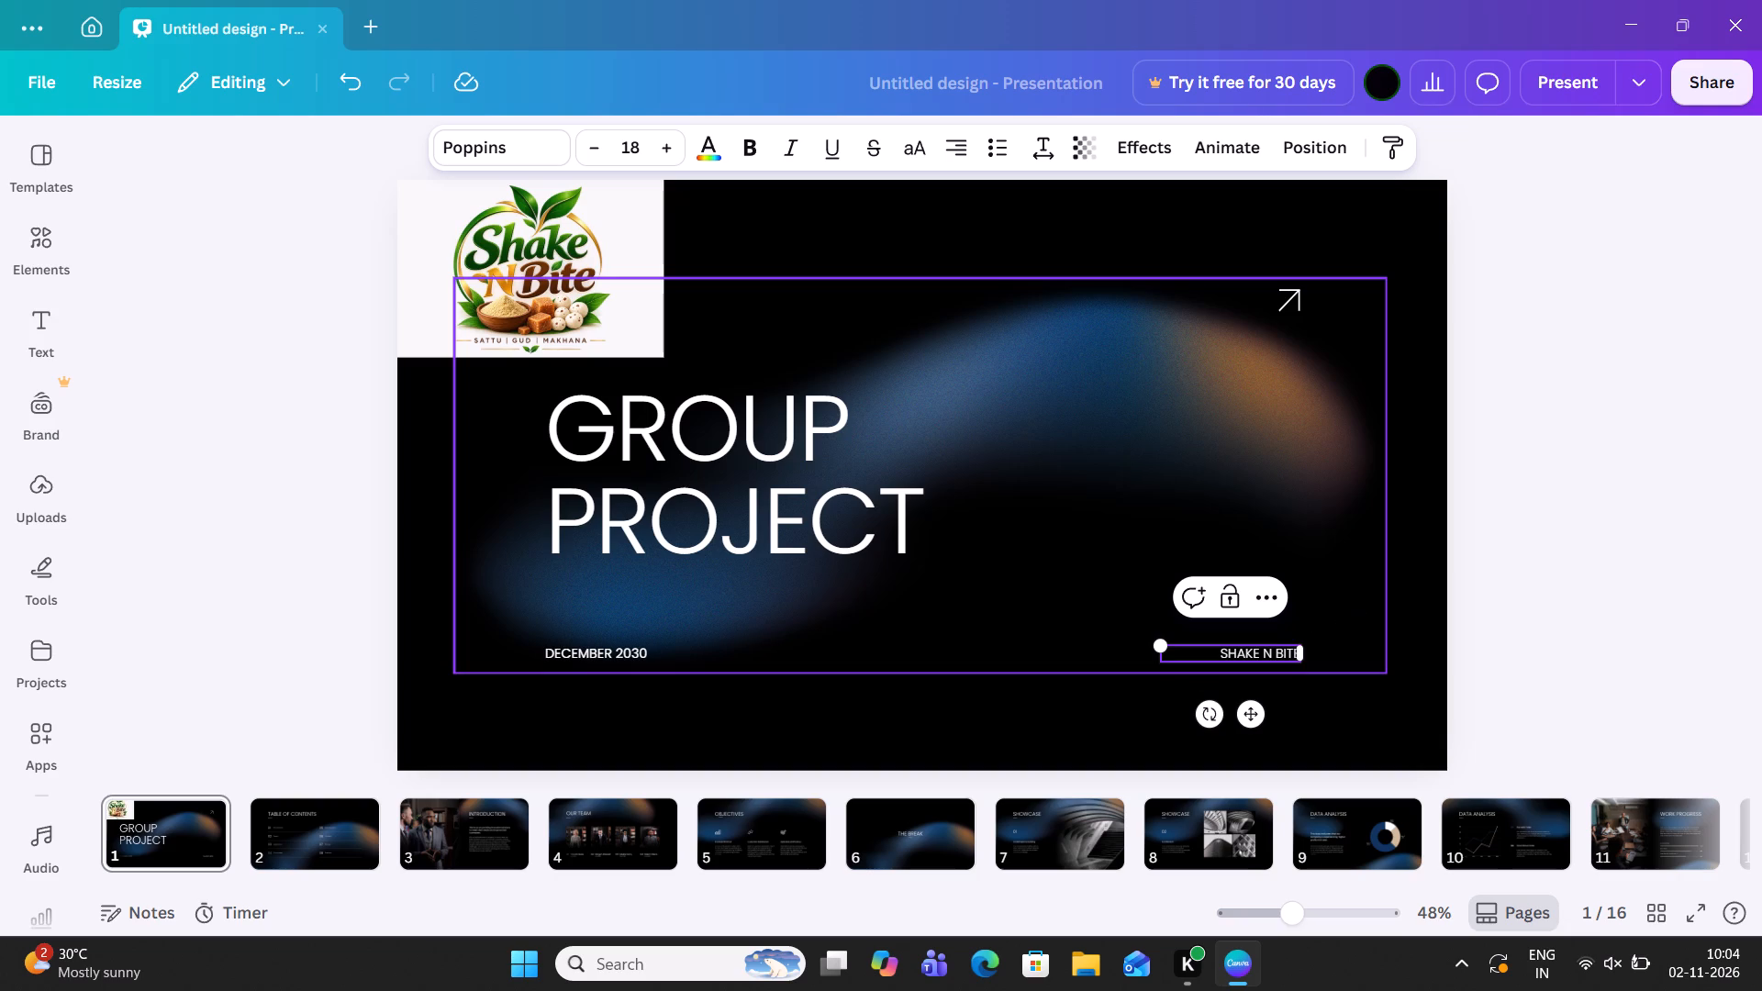
{"action": "left_click", "coordinate": [1561, 558]}
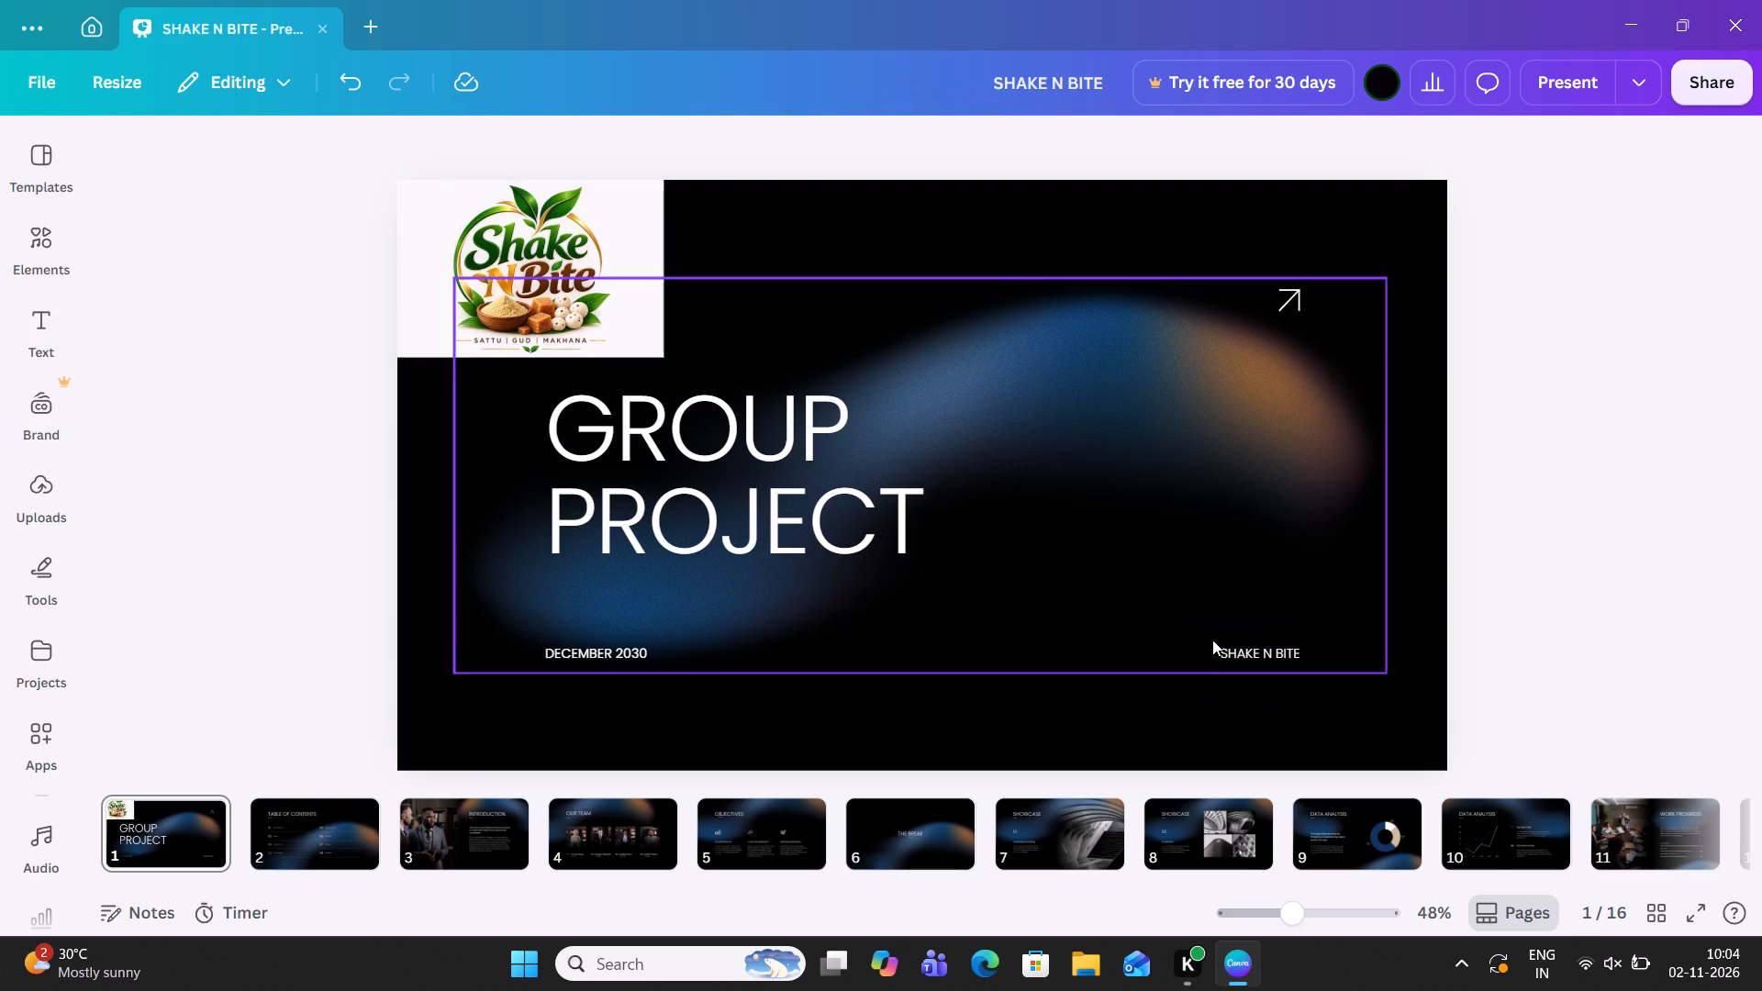
Enlarge the "SHAKE N BITE" text to about size 34.7 and extend its text box slightly to the right.
{"action": "left_click", "coordinate": [1245, 649]}
{"action": "left_click_drag", "start_coordinate": [1164, 646], "coordinate": [1039, 596]}
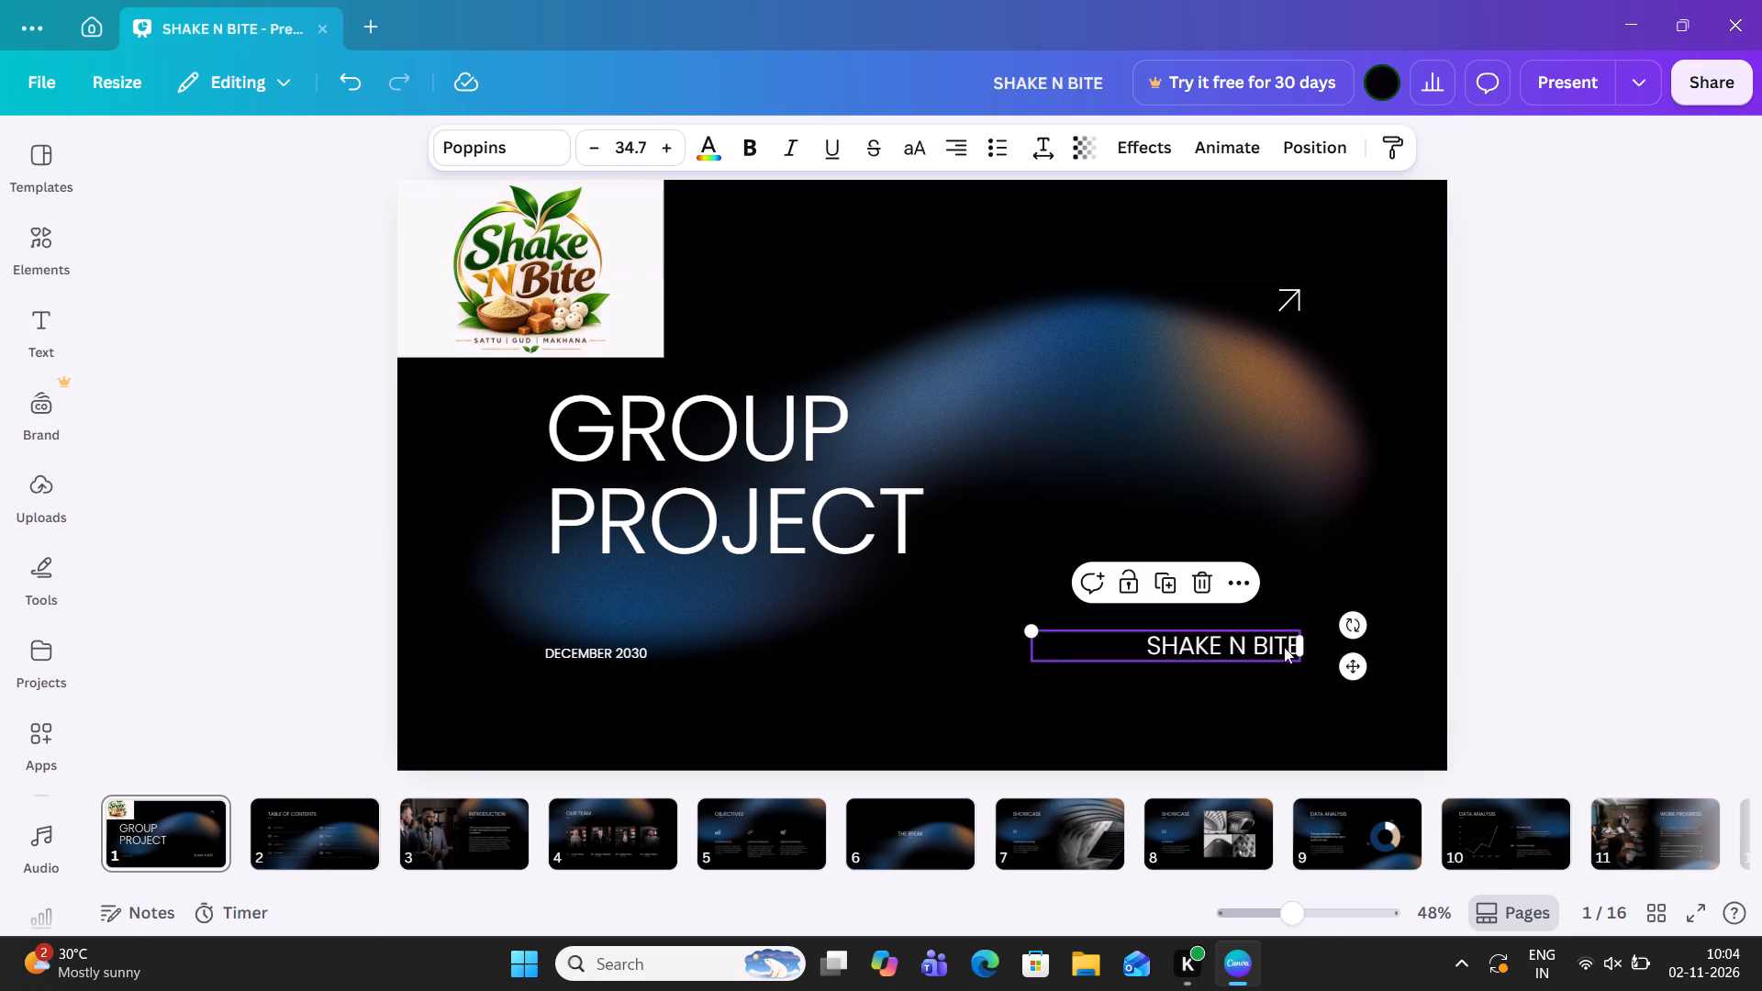
{"action": "left_click_drag", "start_coordinate": [1303, 648], "coordinate": [1340, 652]}
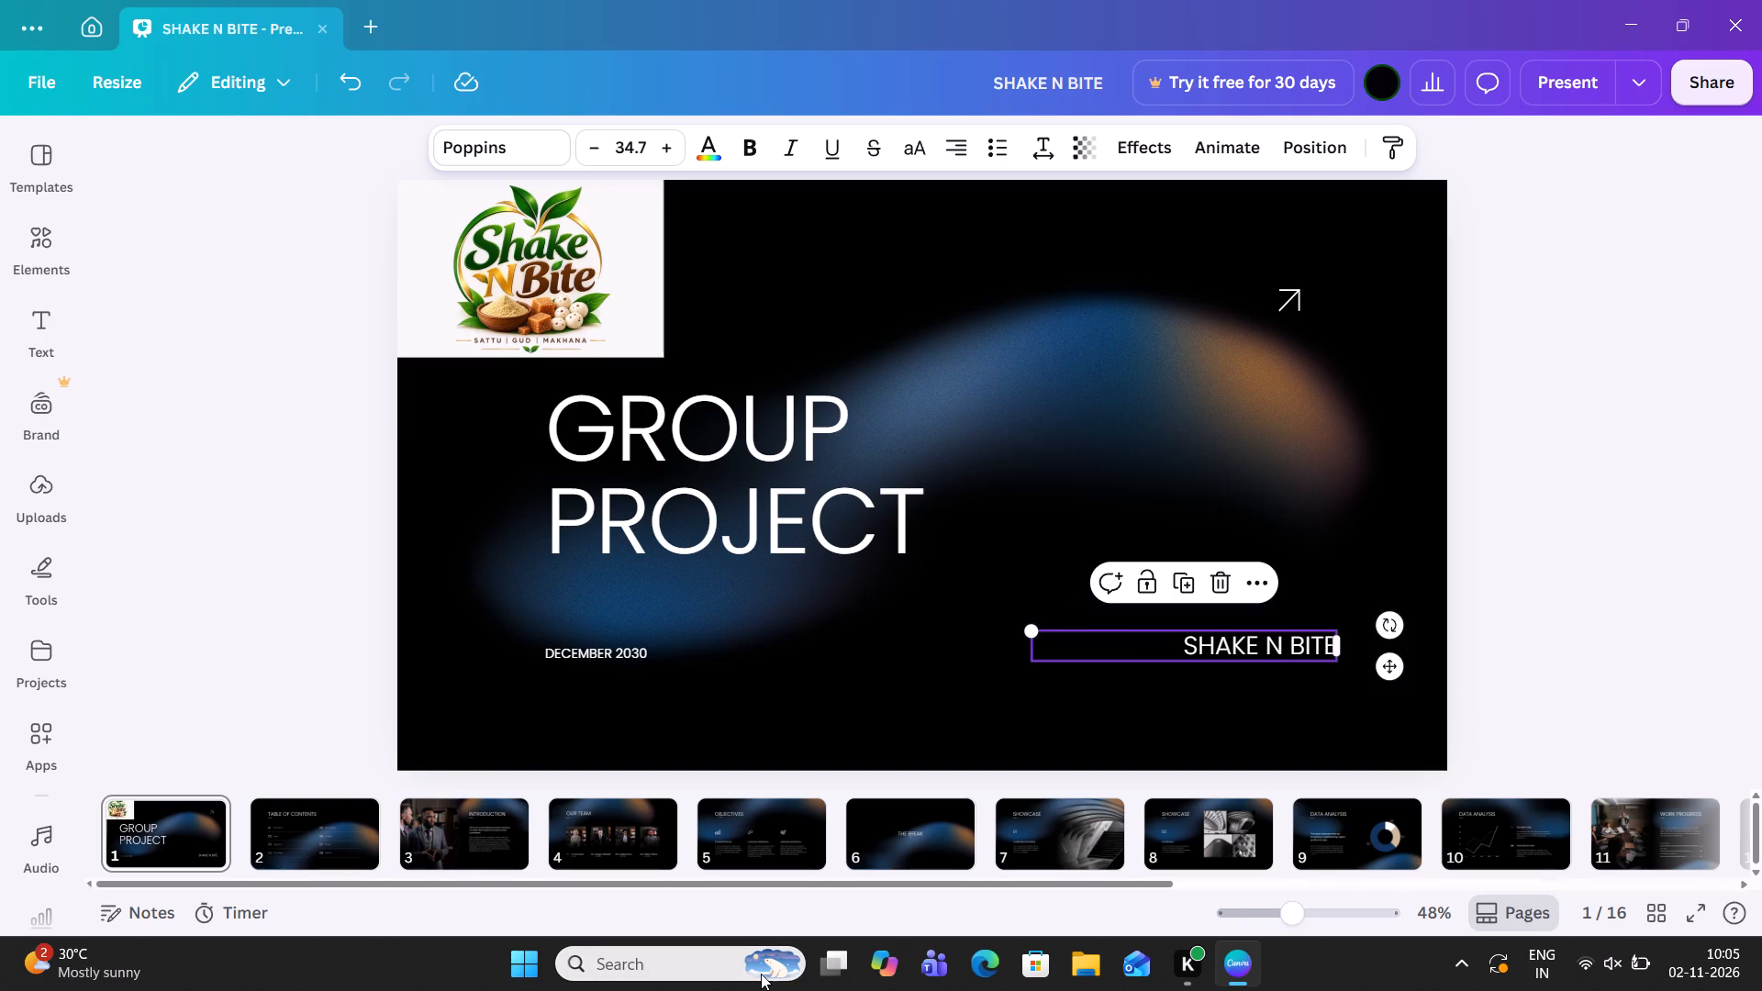
Set the "SHAKE N BITE" text in the Atlante Display font and underline it.
{"action": "left_click", "coordinate": [489, 129]}
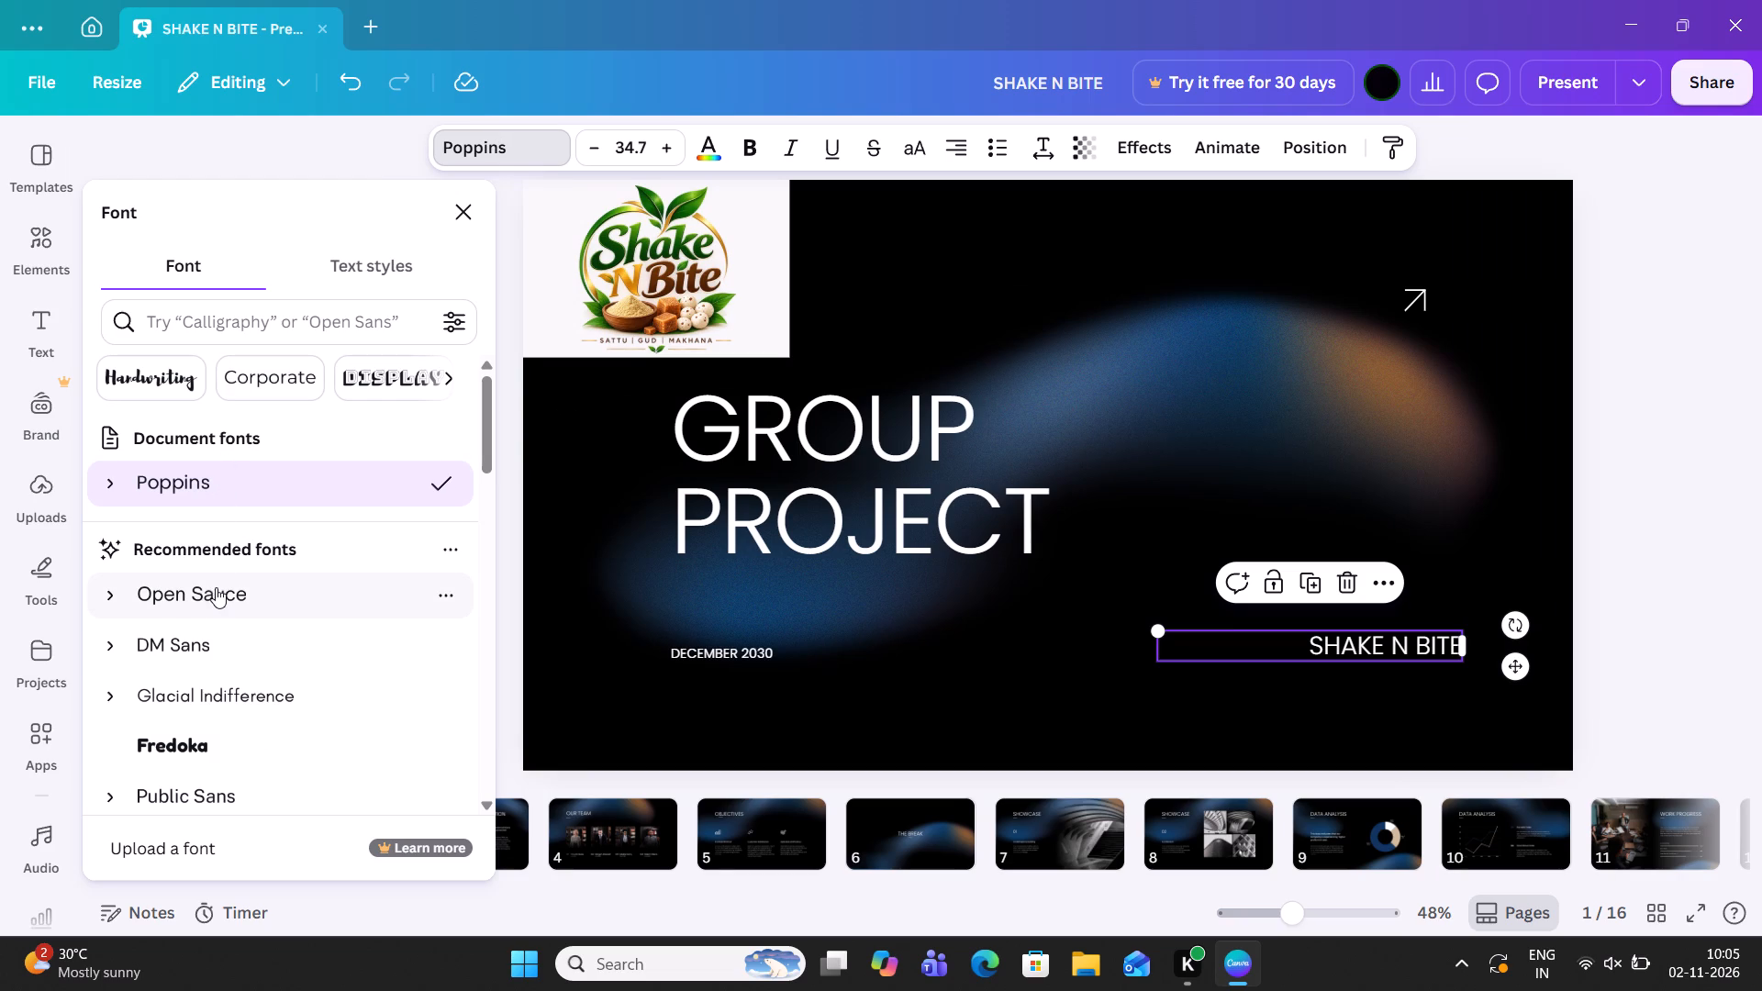
{"action": "left_click", "coordinate": [342, 384]}
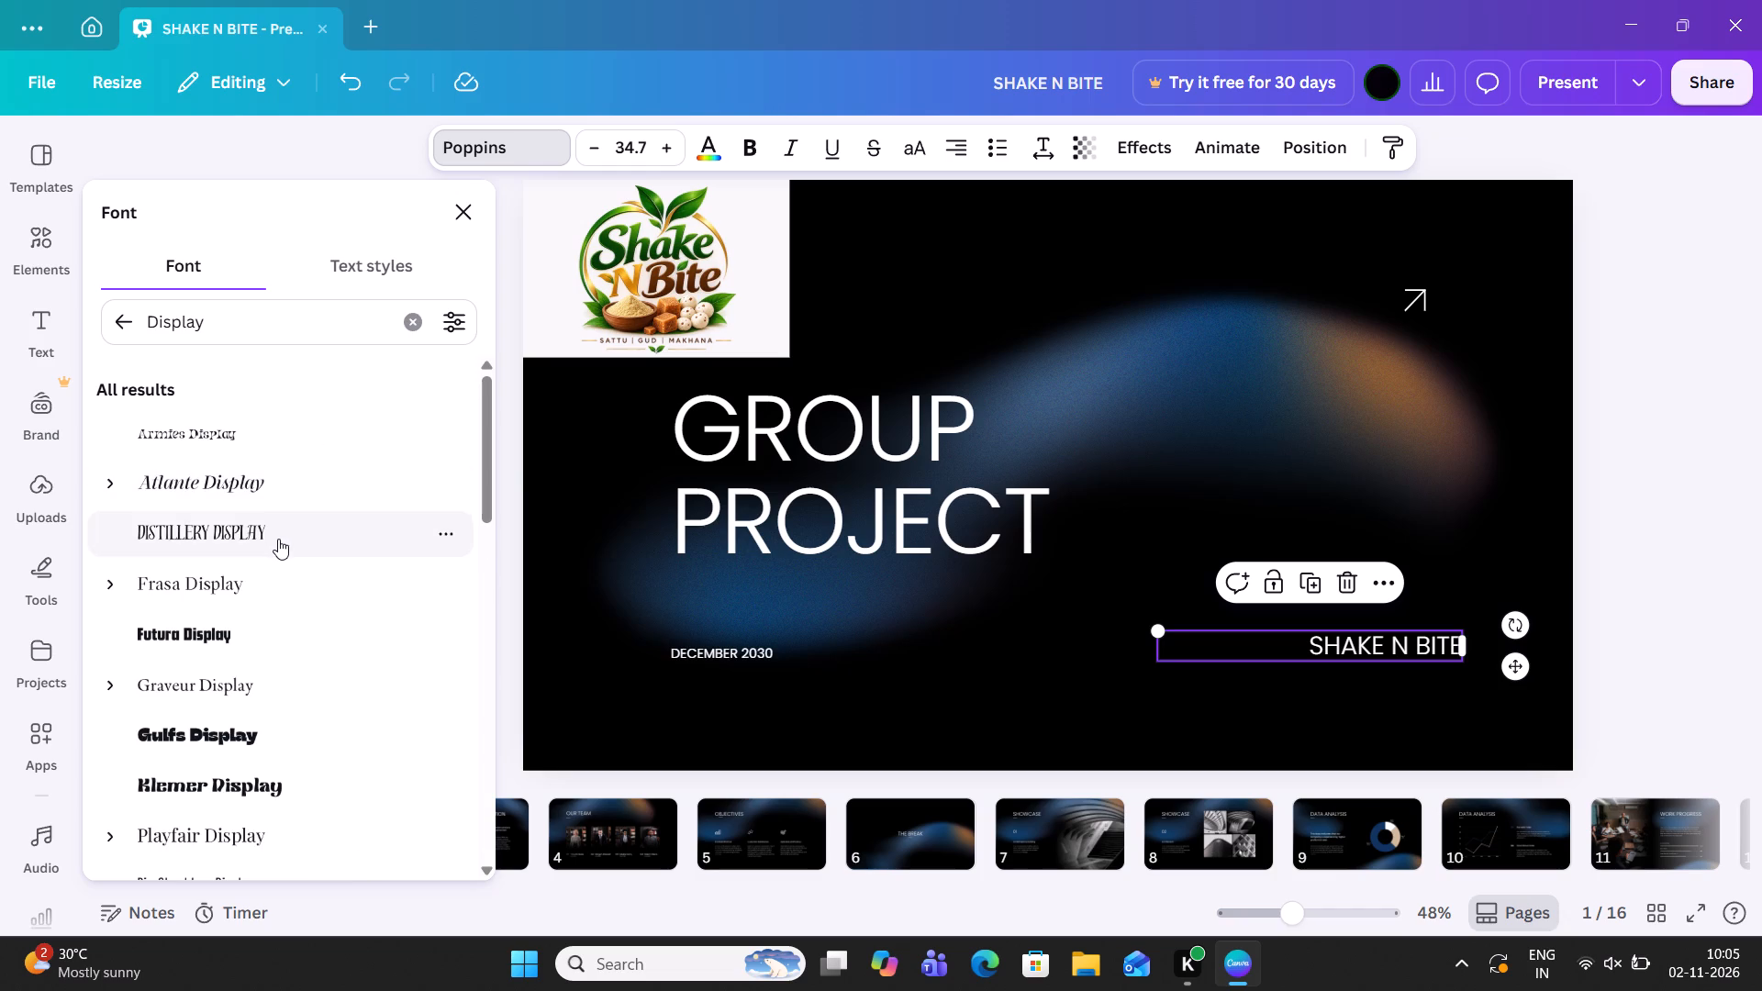
{"action": "left_click", "coordinate": [273, 482]}
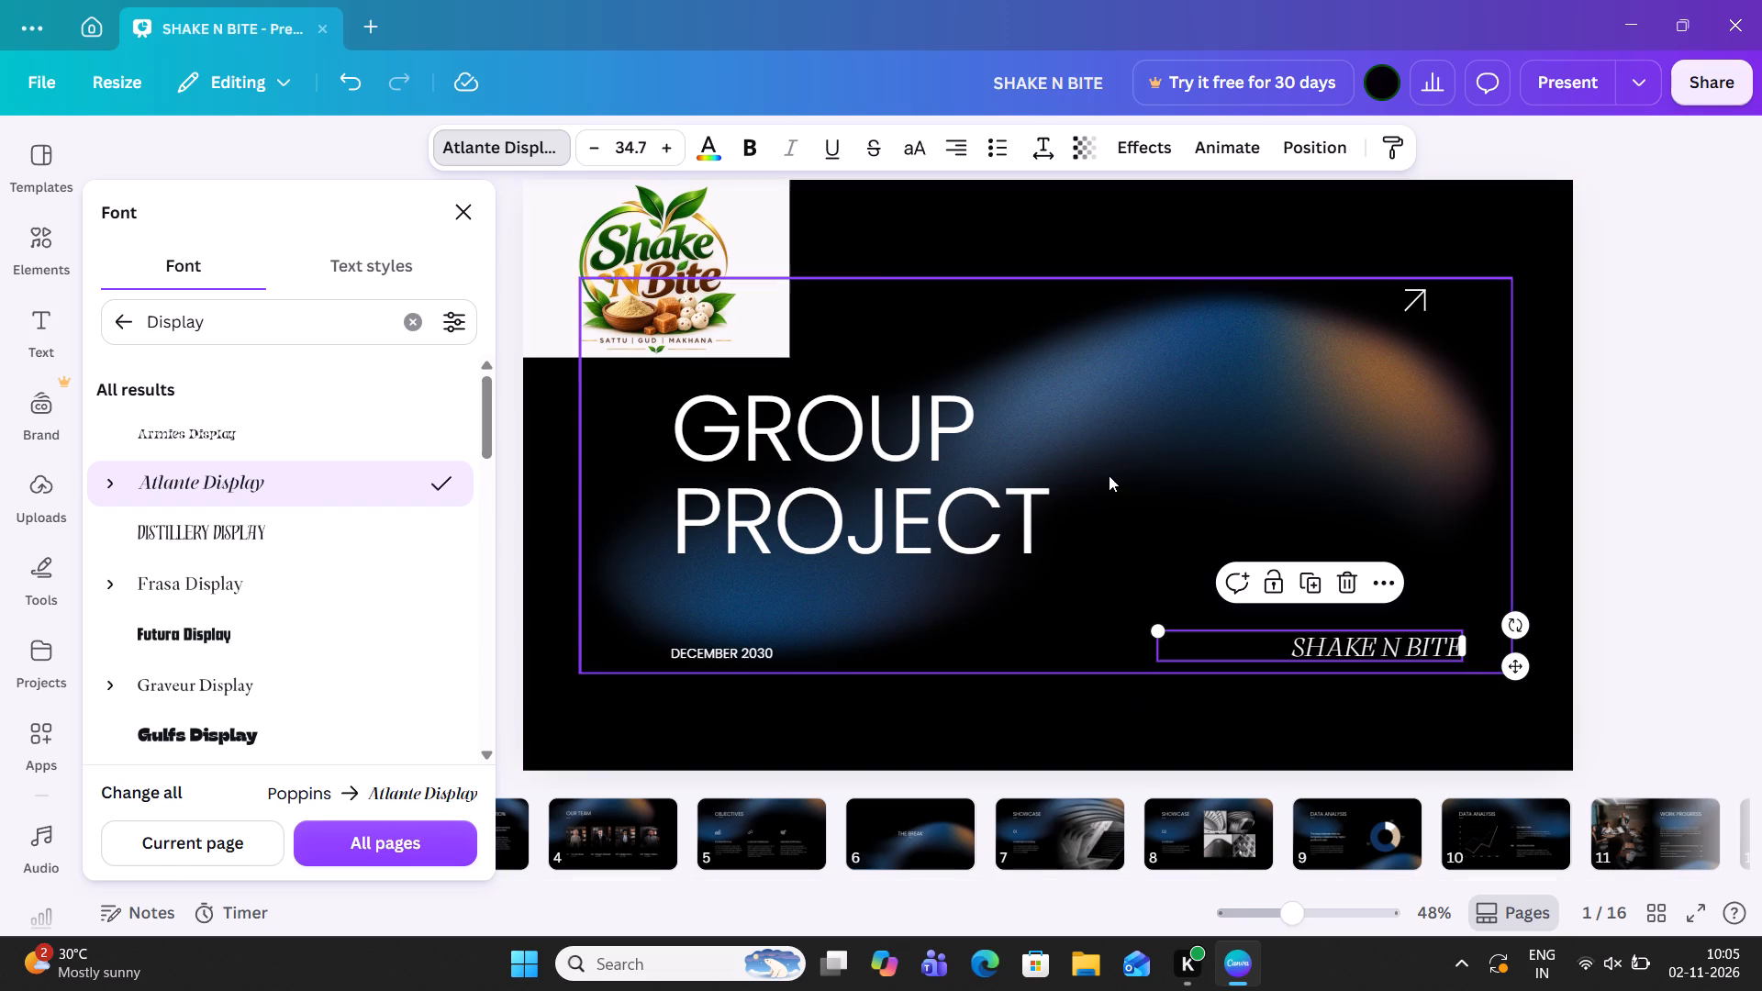
{"action": "left_click", "coordinate": [829, 157]}
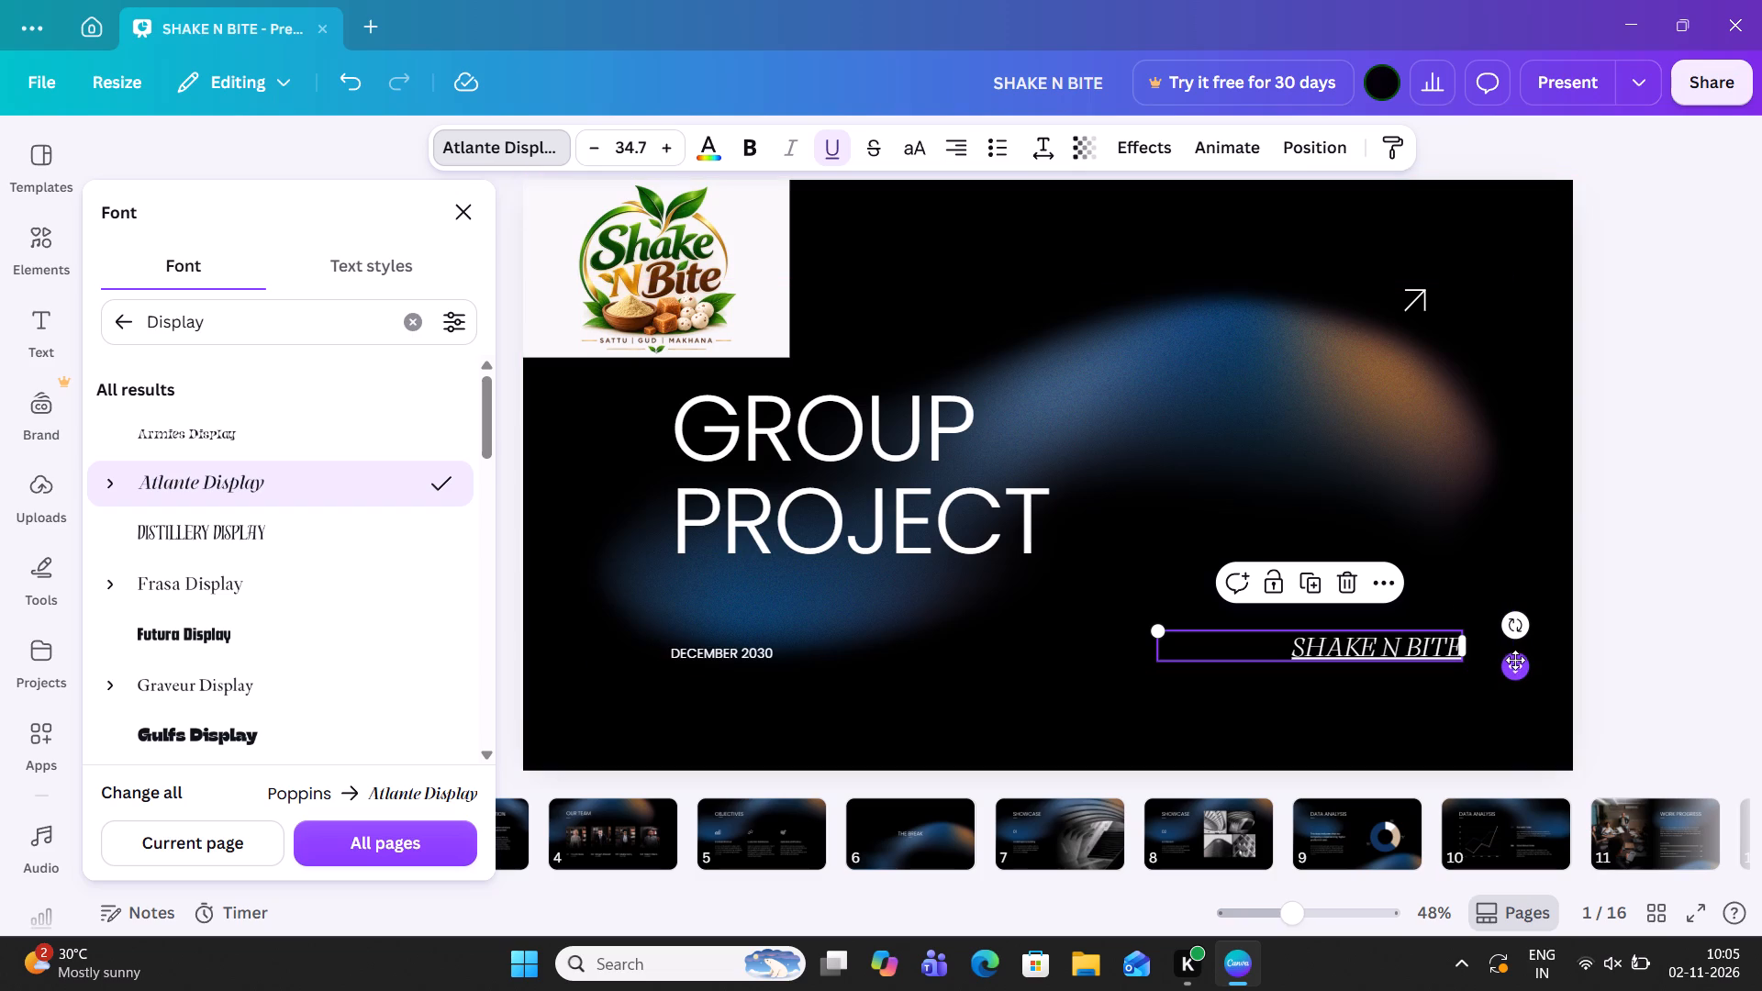
Move the "SHAKE N BITE" text up beside the logo, above the "GROUP PROJECT" title.
{"action": "left_click_drag", "start_coordinate": [1514, 660], "coordinate": [1346, 494]}
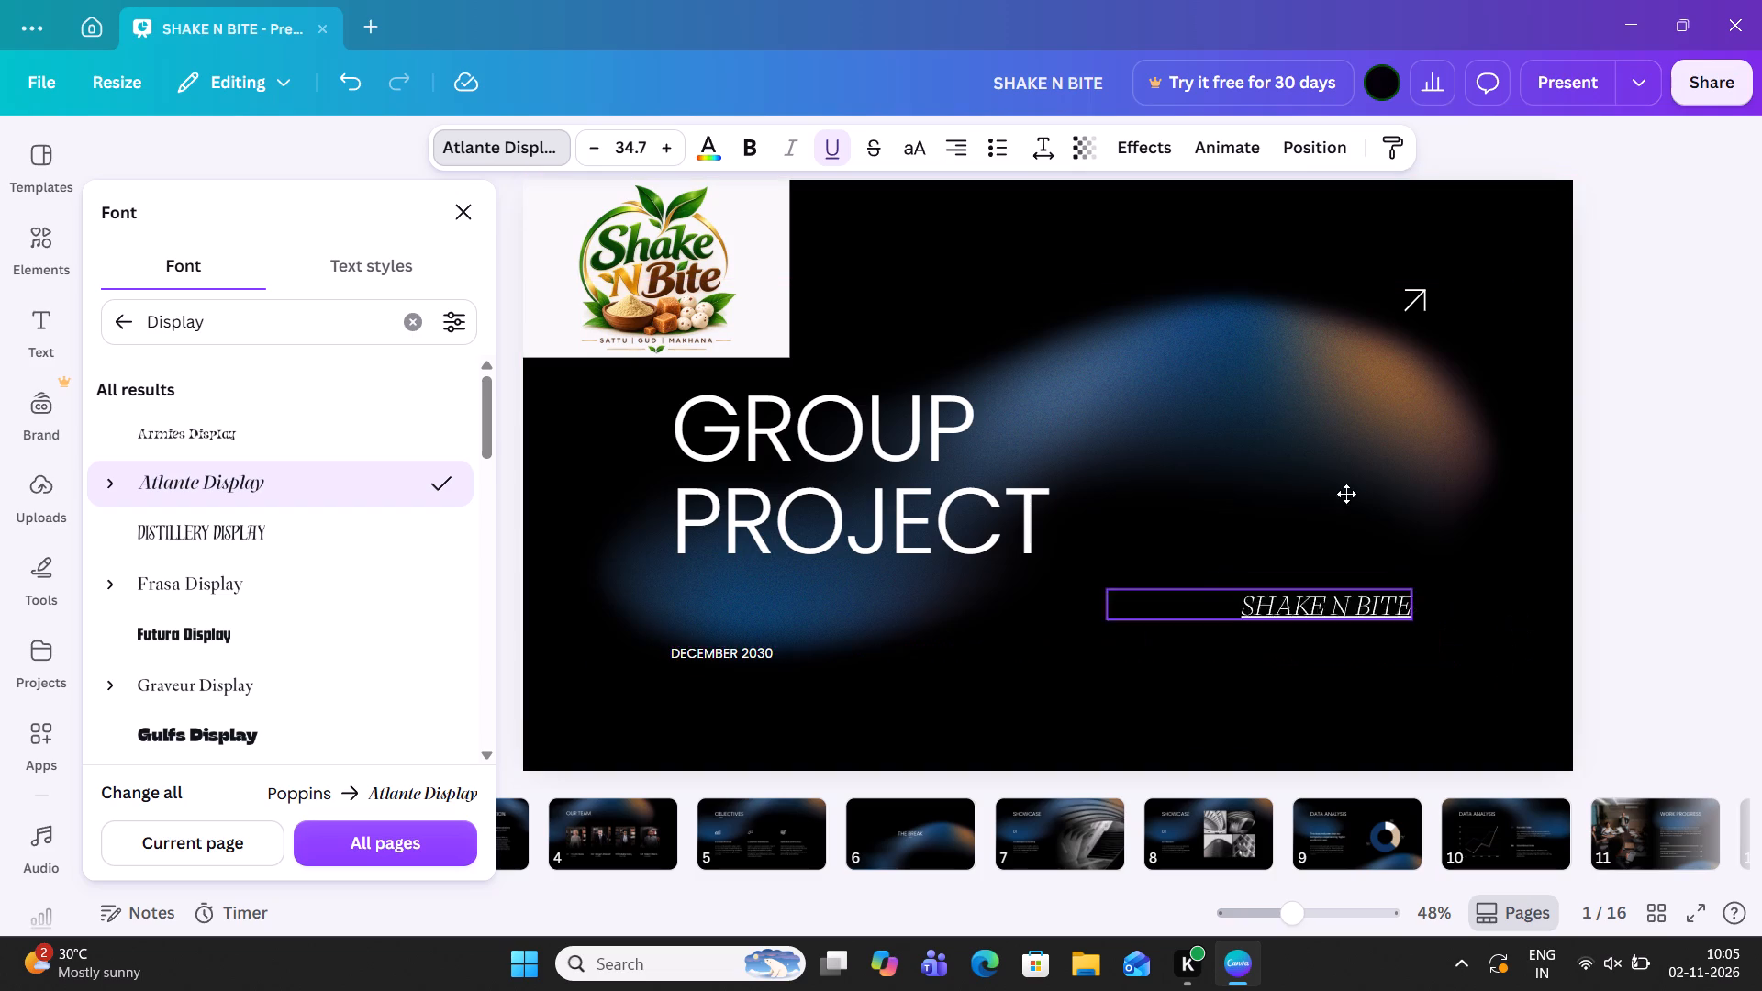
{"action": "left_click_drag", "start_coordinate": [1346, 494], "coordinate": [1091, 307]}
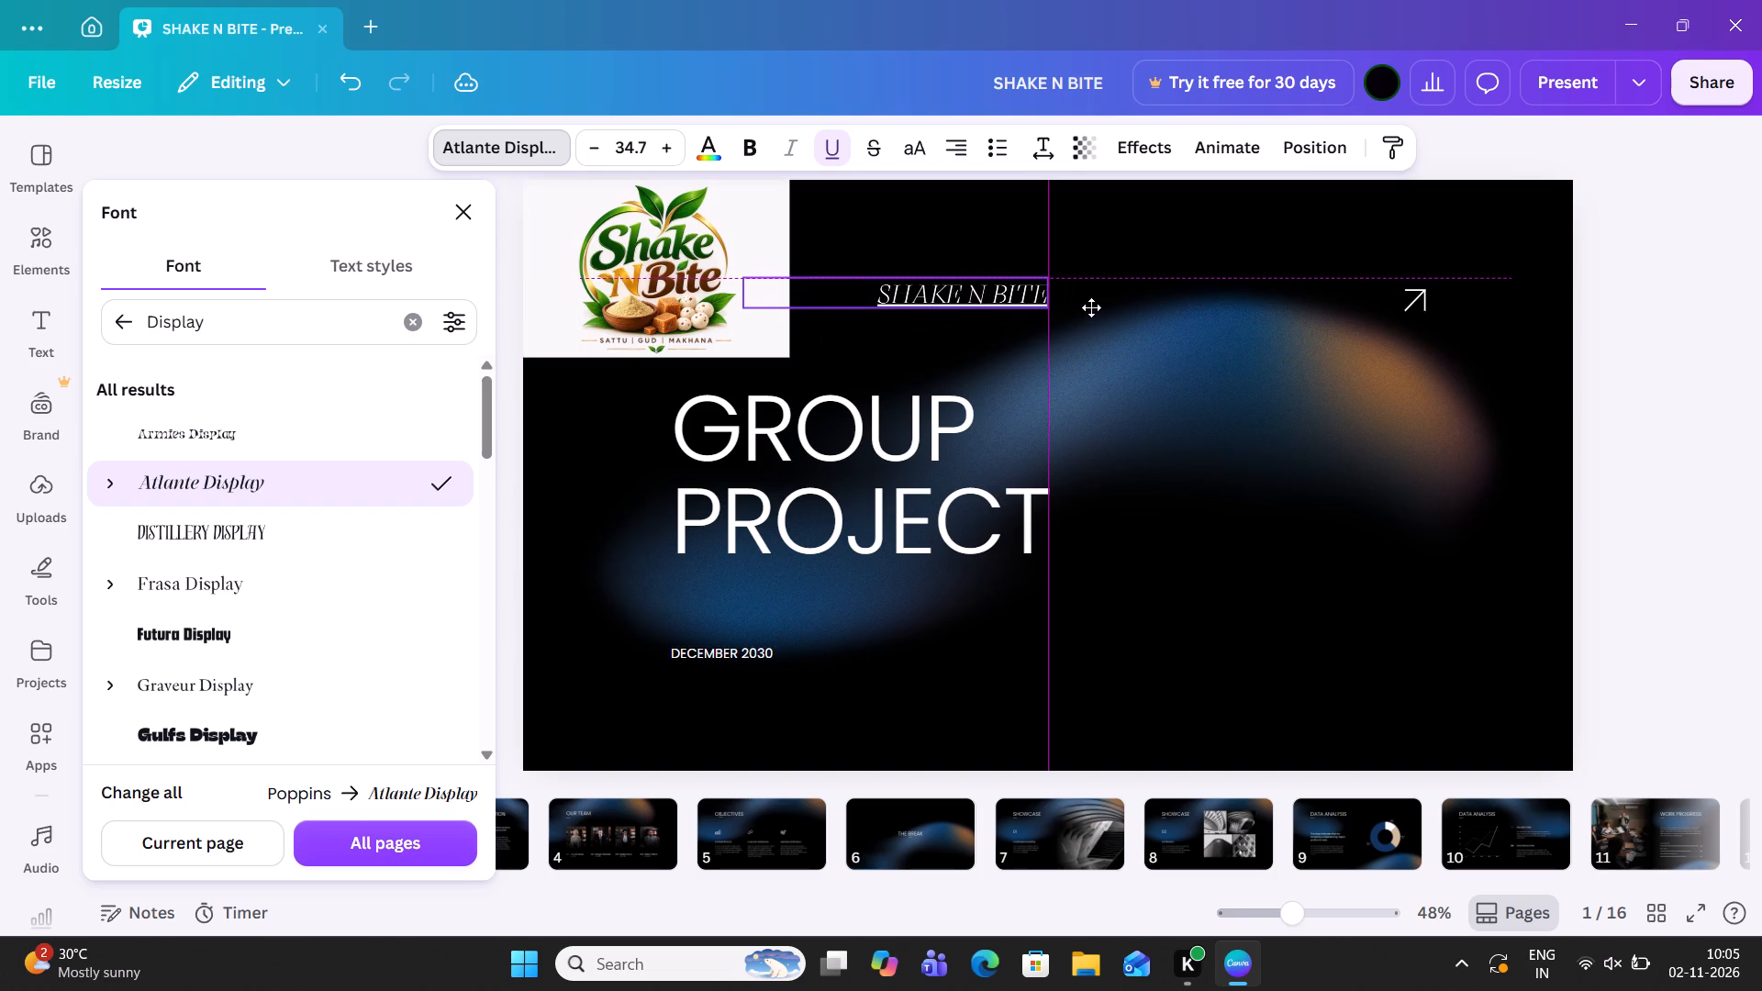
{"action": "left_click_drag", "start_coordinate": [1091, 307], "coordinate": [1071, 306]}
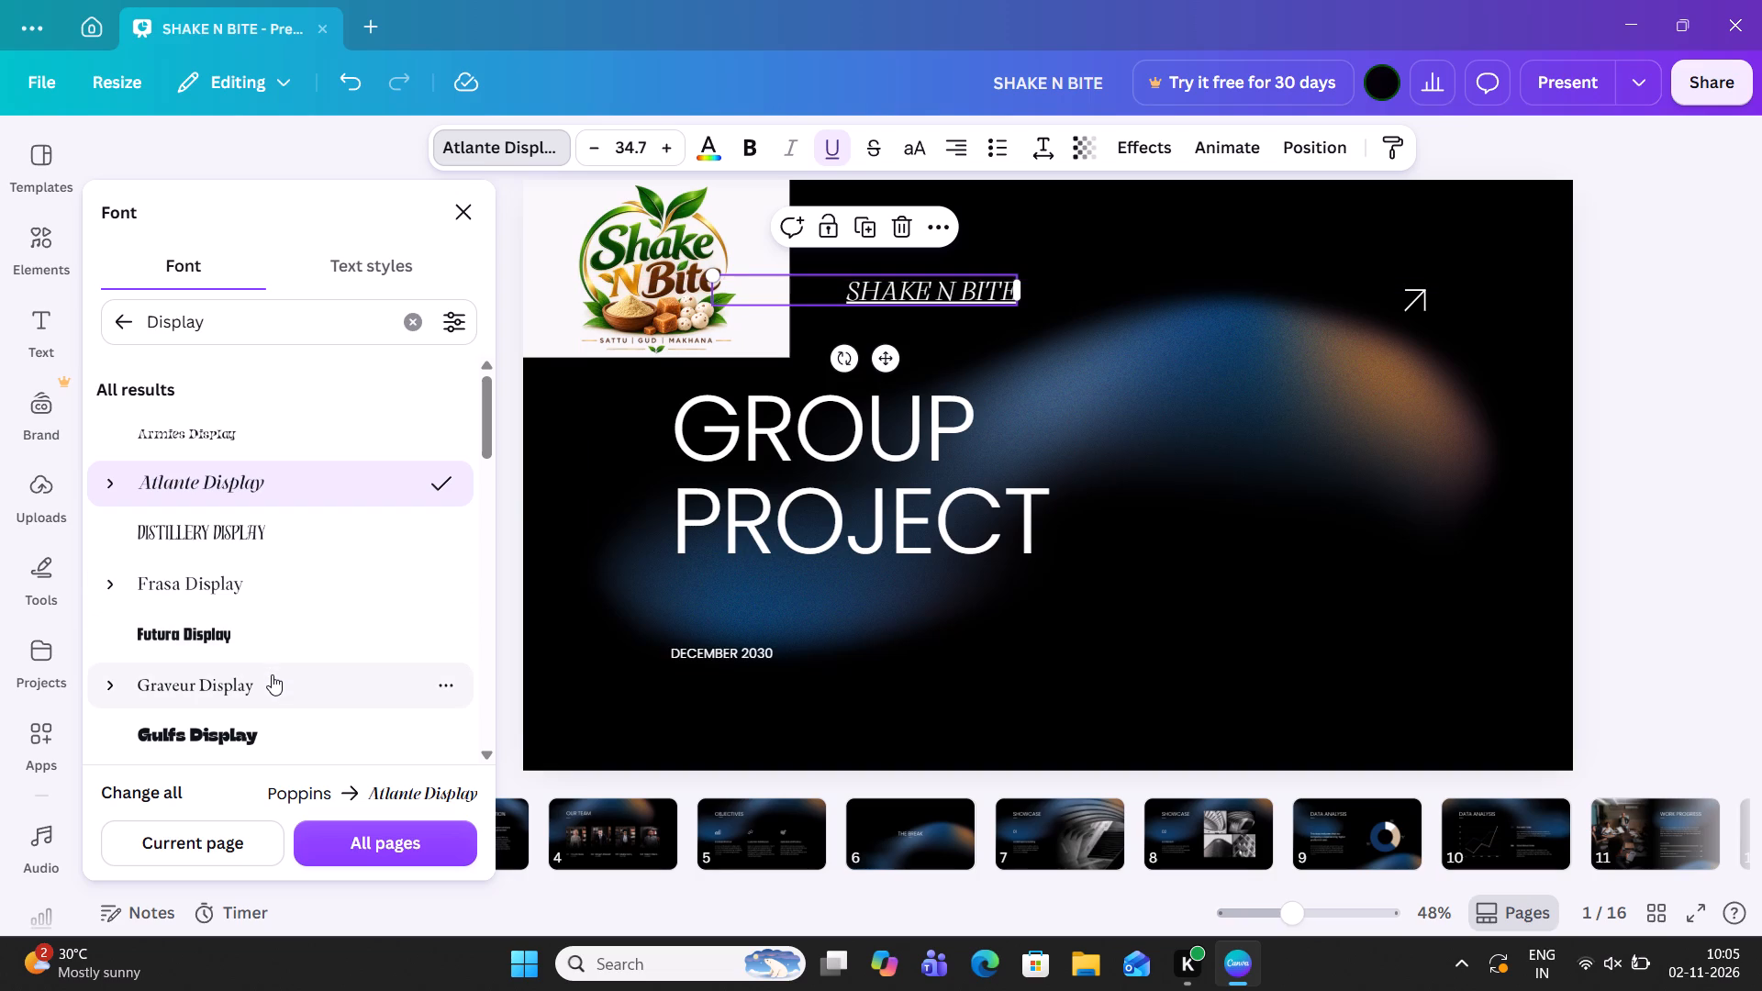
Try the Futura Display font on the "SHAKE N BITE" text, then switch it to CDA Independence Display.
{"action": "left_click", "coordinate": [269, 642]}
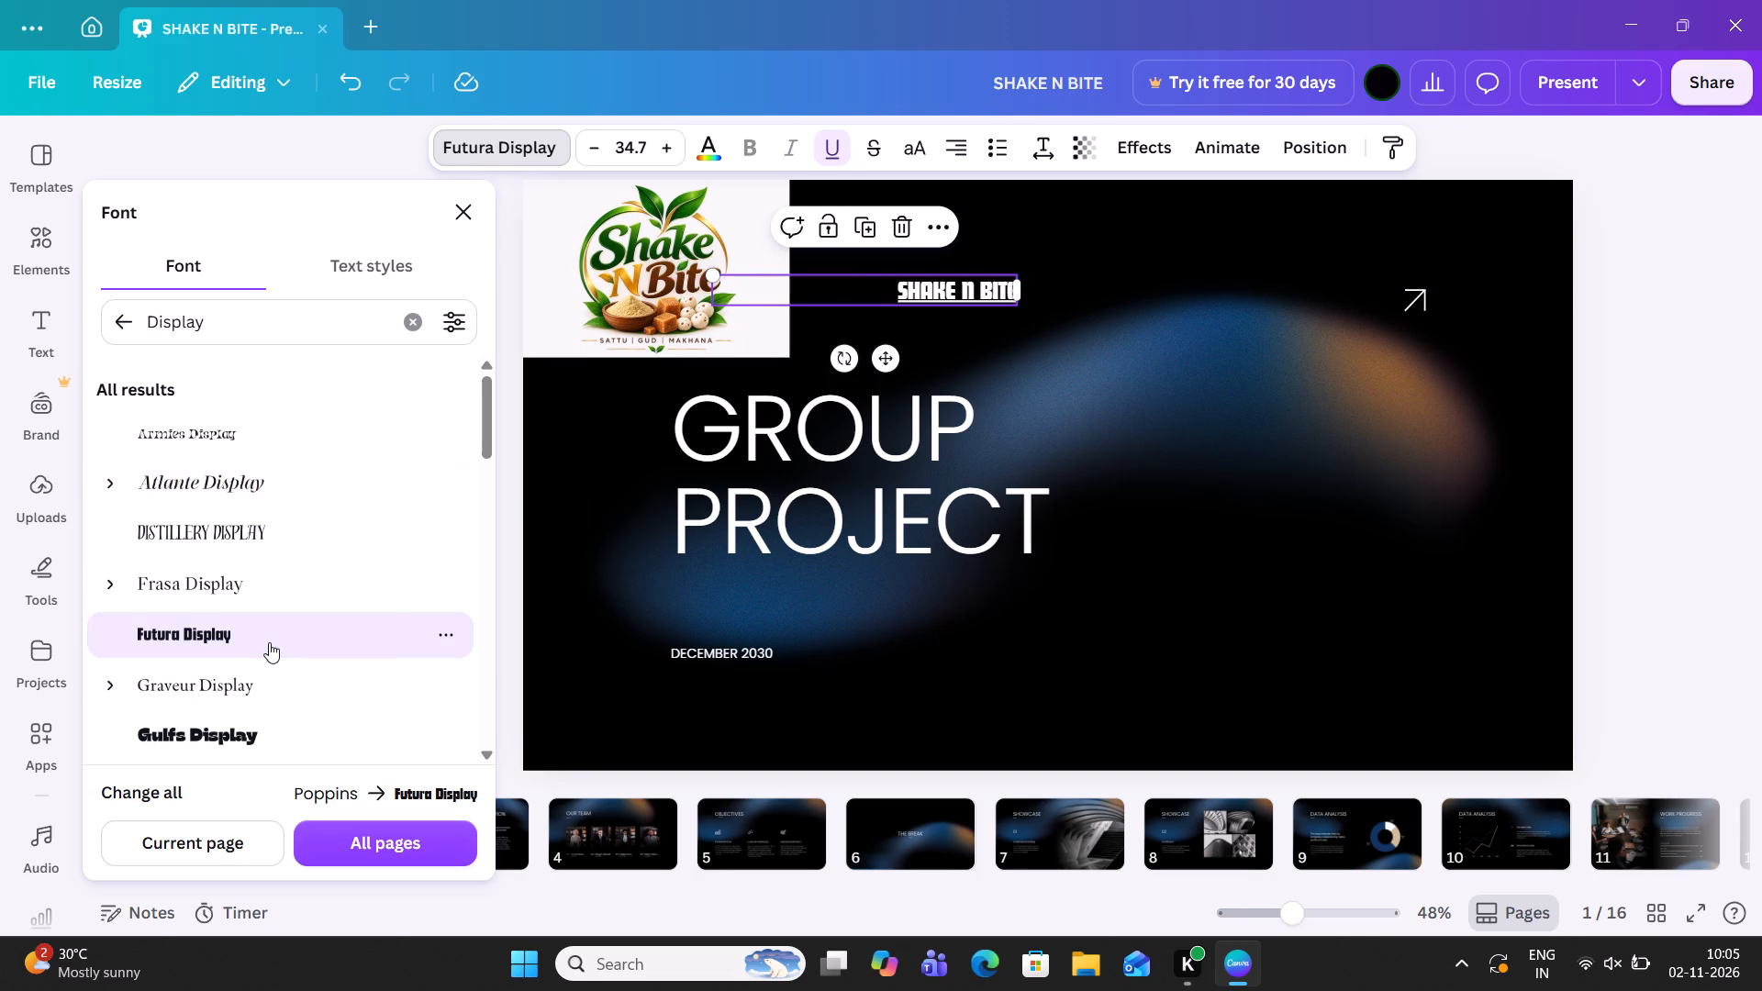
{"action": "left_click", "coordinate": [489, 627]}
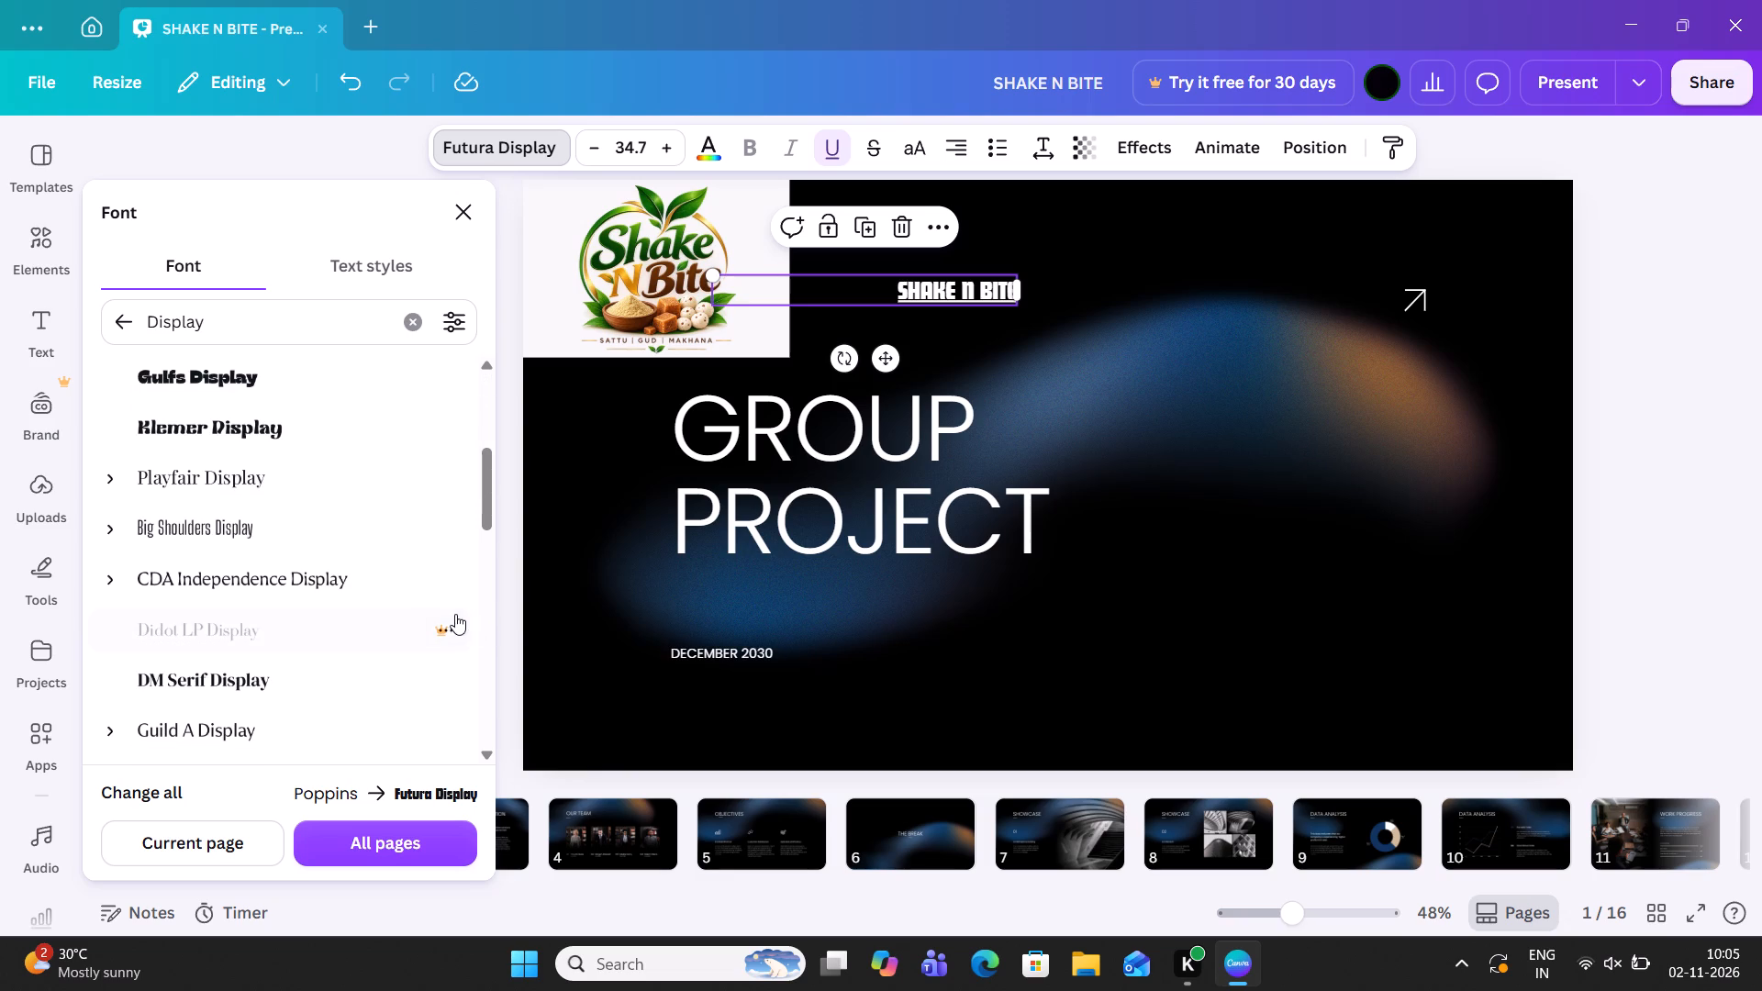
{"action": "left_click", "coordinate": [407, 584]}
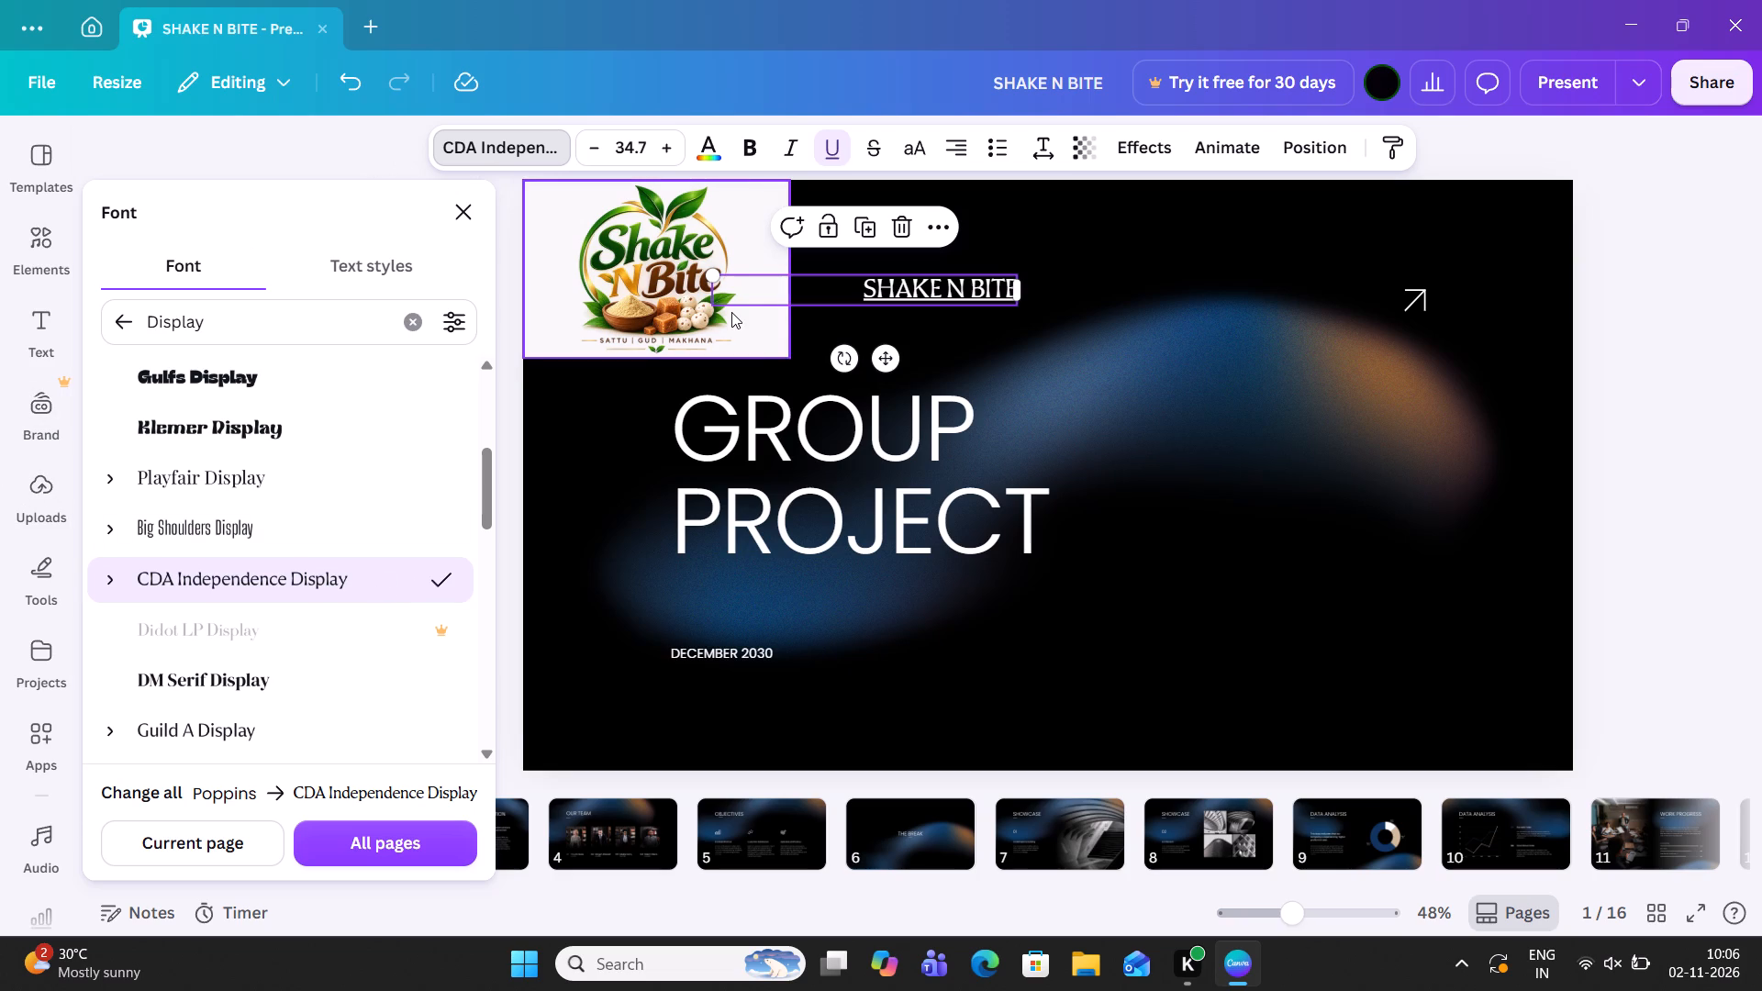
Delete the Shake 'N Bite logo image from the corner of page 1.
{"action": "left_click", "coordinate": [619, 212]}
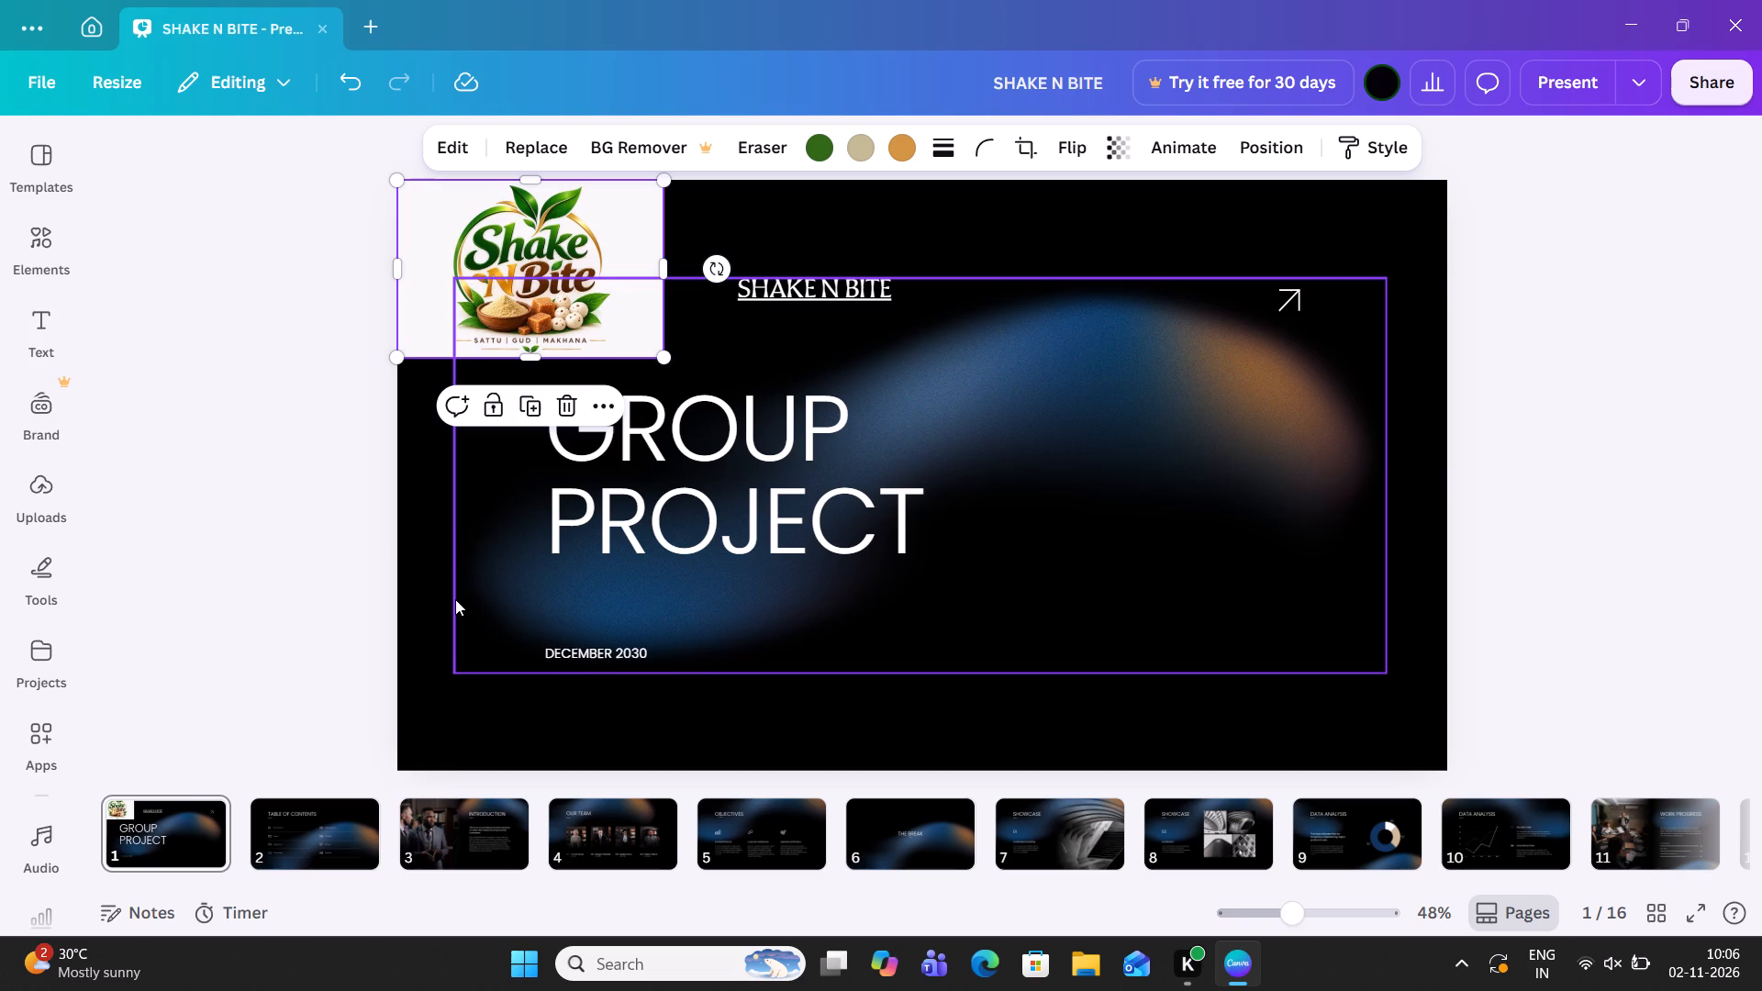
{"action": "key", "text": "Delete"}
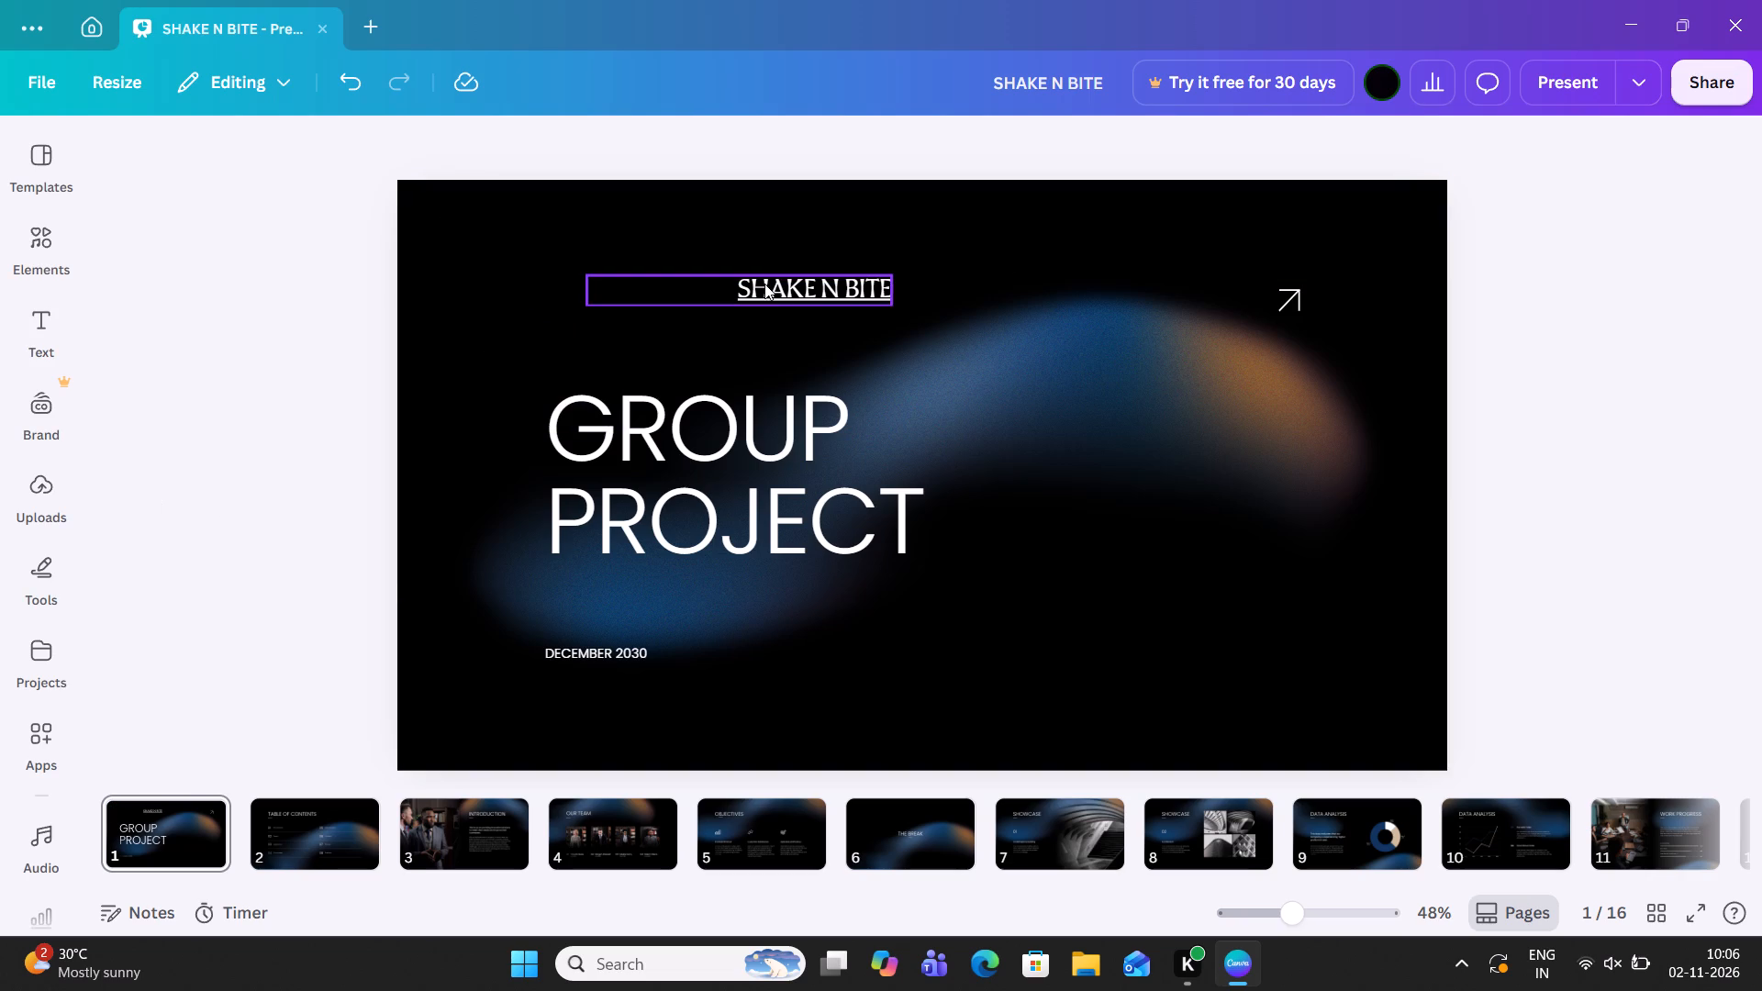
Move the "SHAKE N BITE" text closer above the "GROUP PROJECT" title, over the word "GROUP" on page 1.
{"action": "left_click", "coordinate": [789, 285]}
{"action": "left_click_drag", "start_coordinate": [758, 362], "coordinate": [659, 320]}
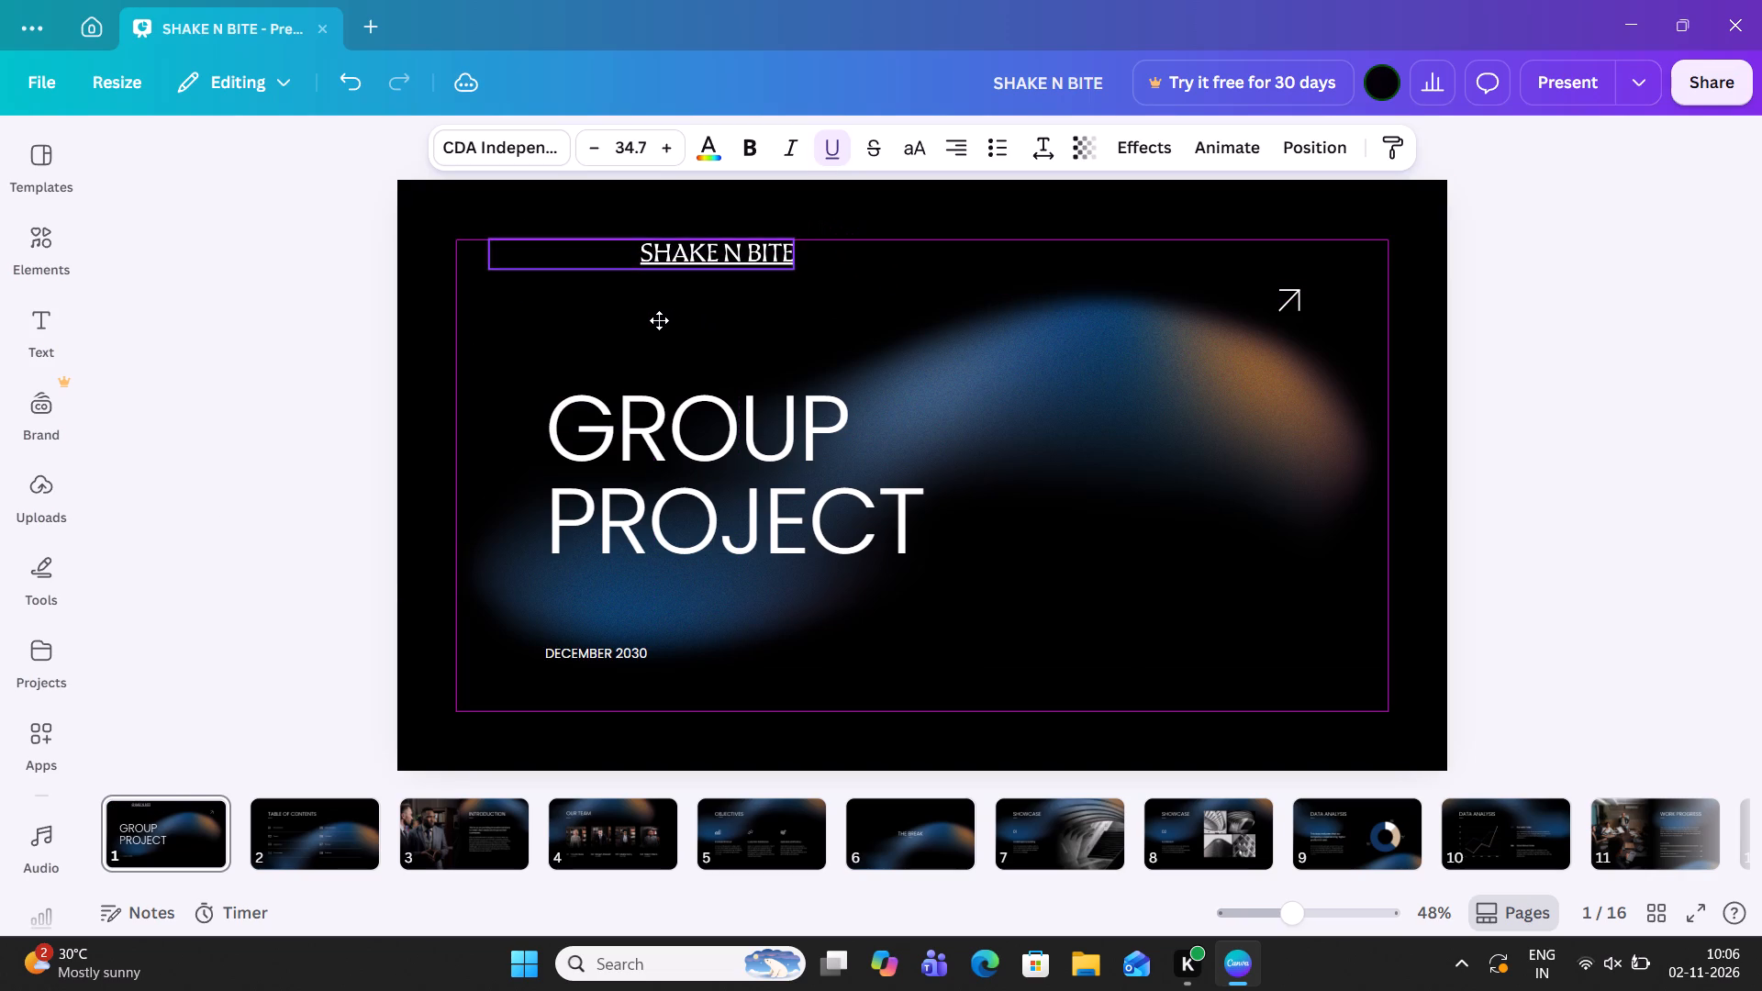
{"action": "left_click_drag", "start_coordinate": [659, 320], "coordinate": [647, 352]}
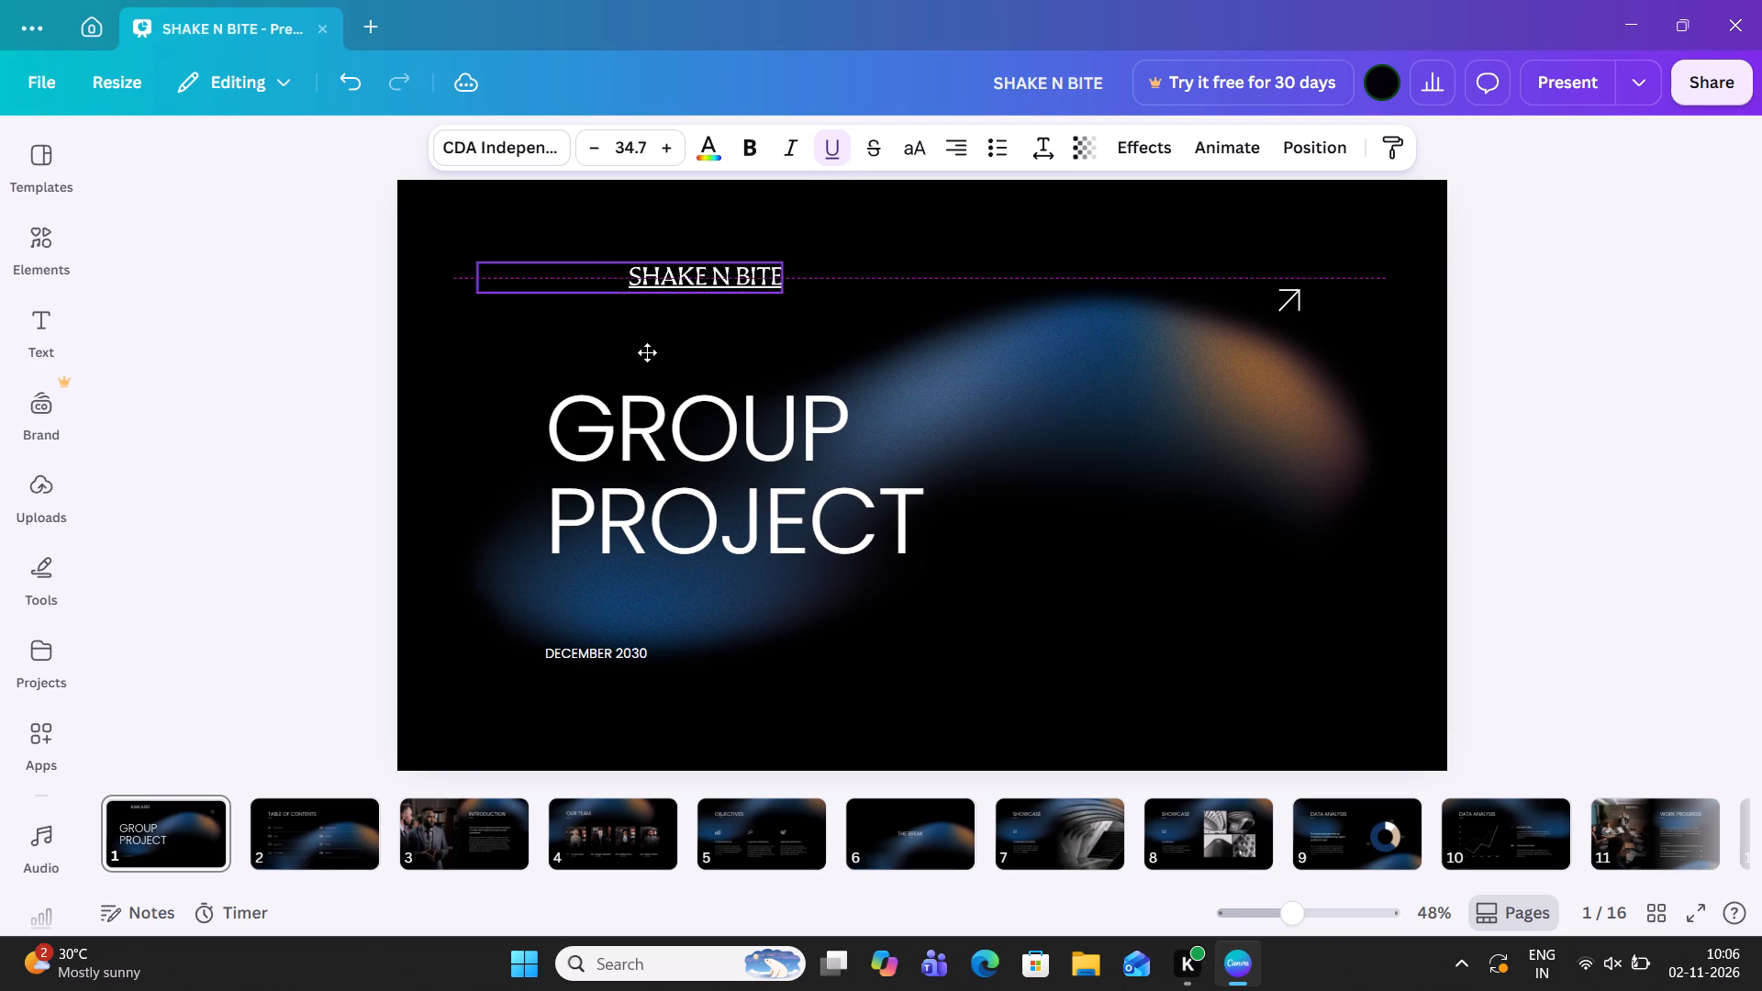
{"action": "left_click_drag", "start_coordinate": [647, 352], "coordinate": [647, 383]}
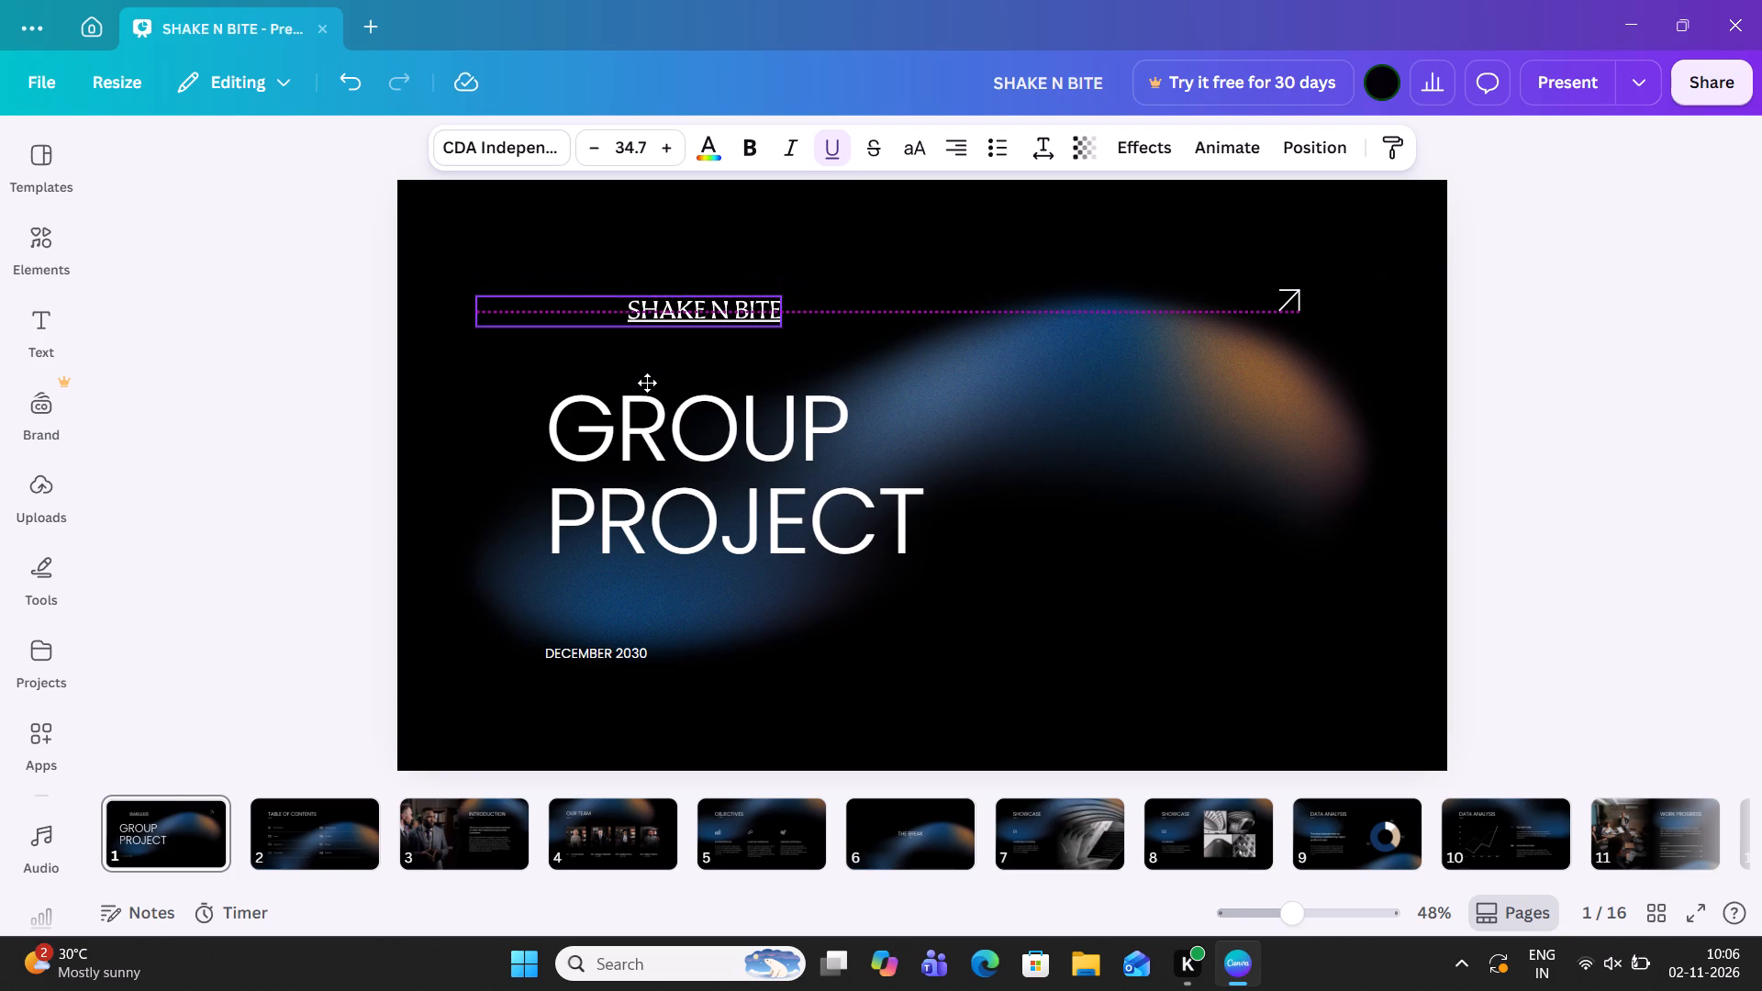
{"action": "left_click_drag", "start_coordinate": [647, 383], "coordinate": [653, 384]}
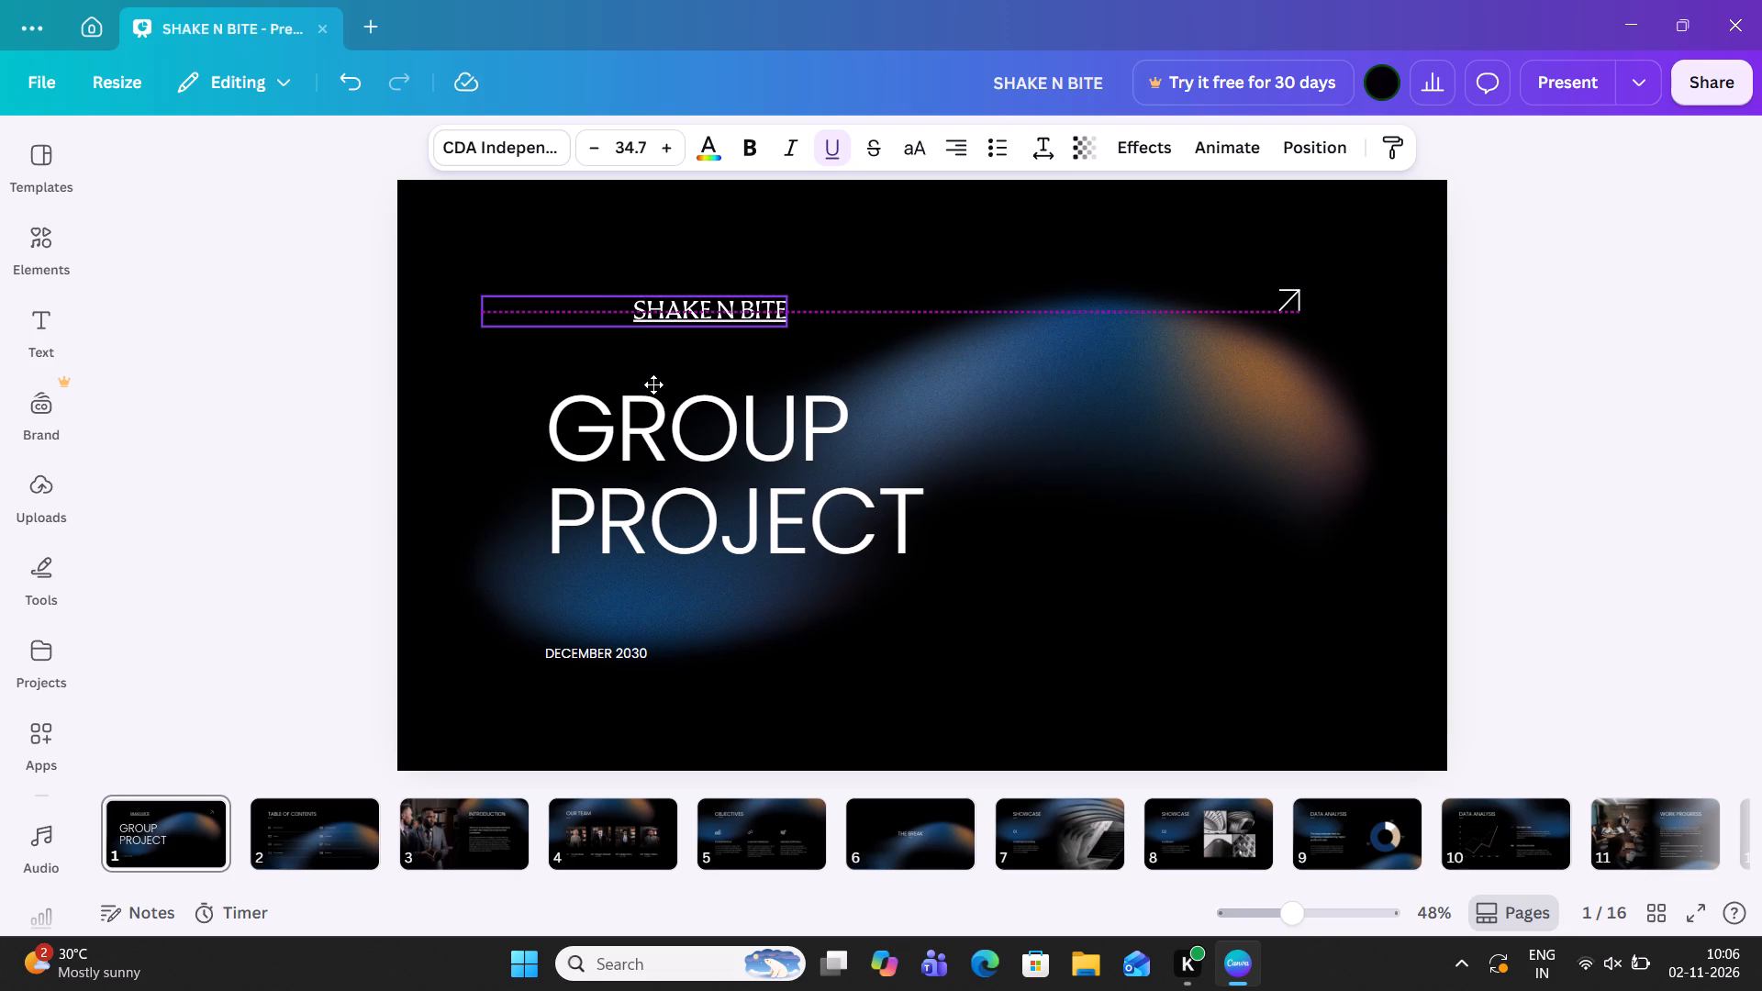
{"action": "left_click_drag", "start_coordinate": [653, 384], "coordinate": [653, 389]}
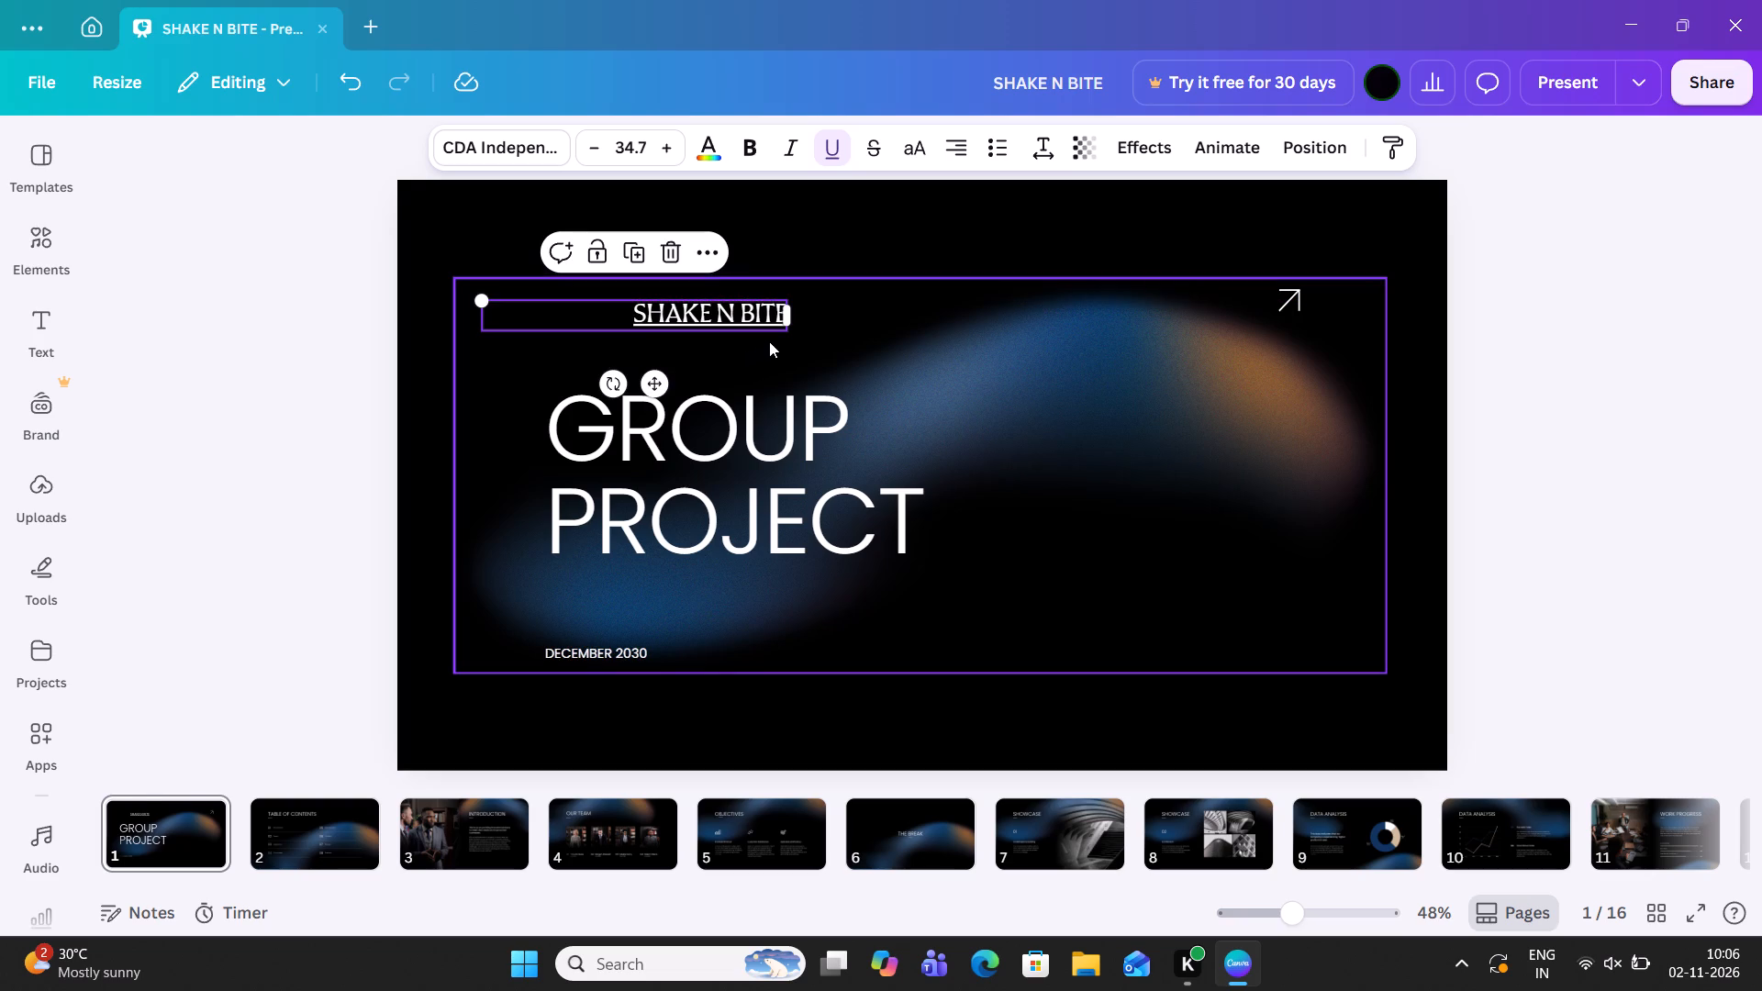
Duplicate the "SHAKE N BITE" text and remove the underline from the copy.
{"action": "left_click", "coordinate": [632, 256]}
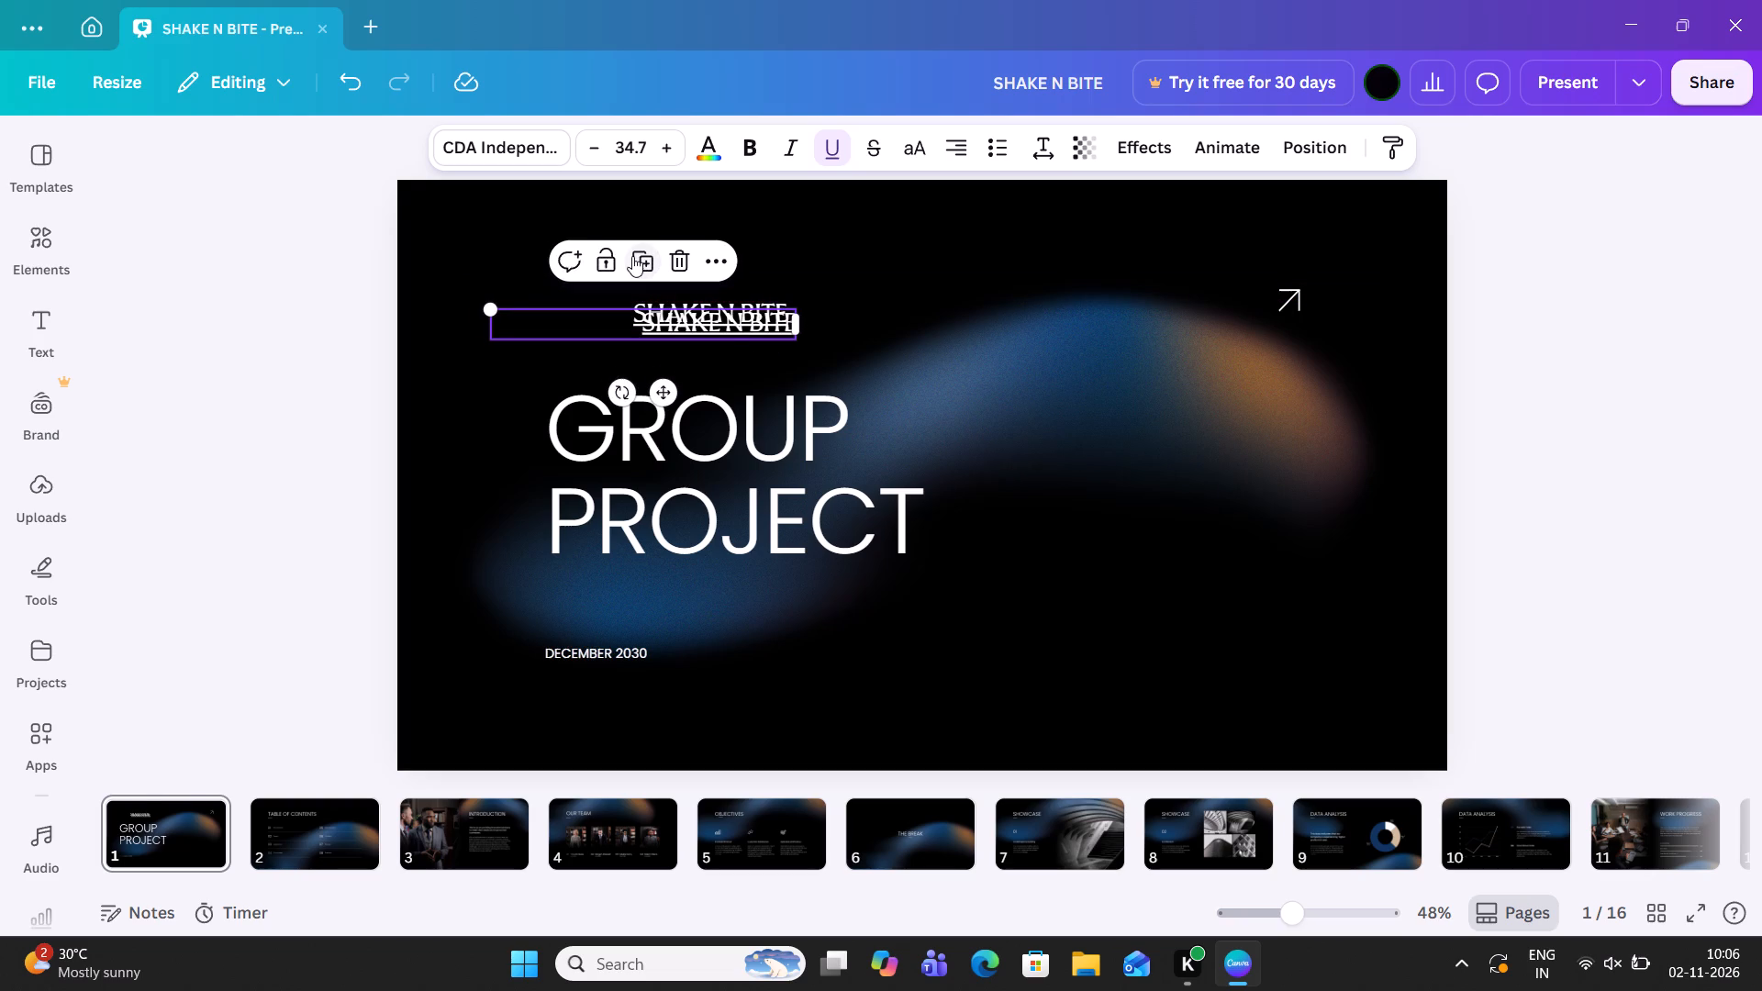
{"action": "left_click", "coordinate": [829, 146]}
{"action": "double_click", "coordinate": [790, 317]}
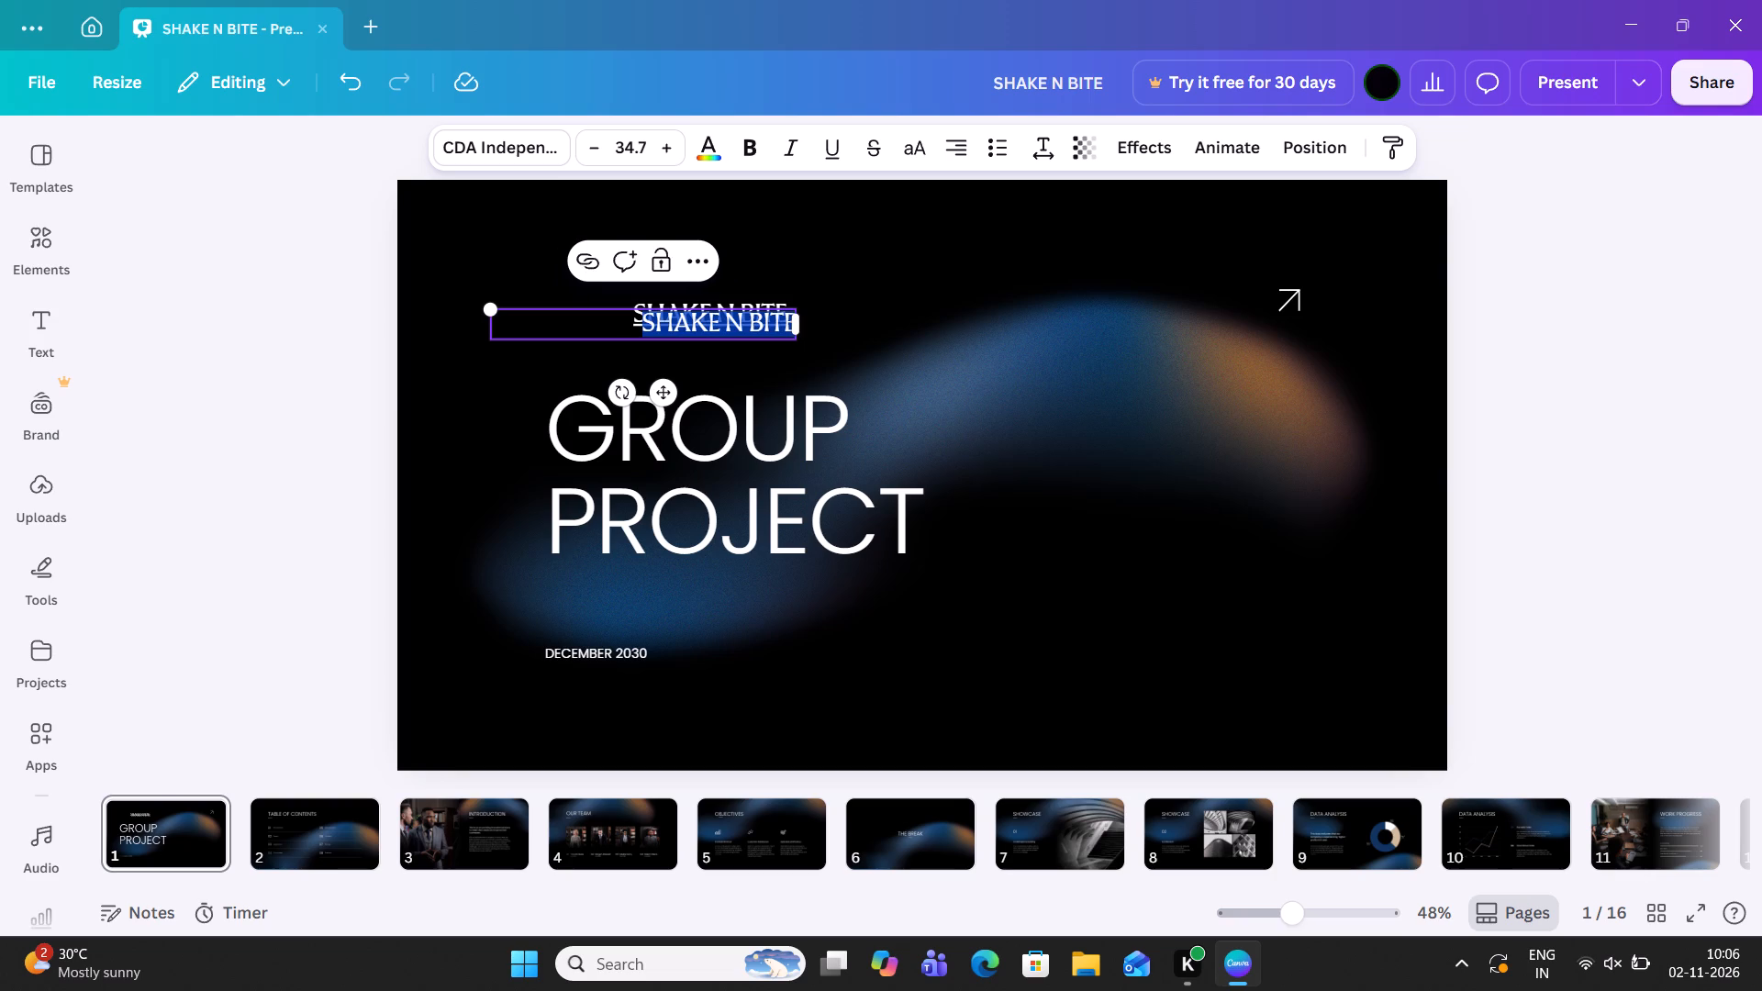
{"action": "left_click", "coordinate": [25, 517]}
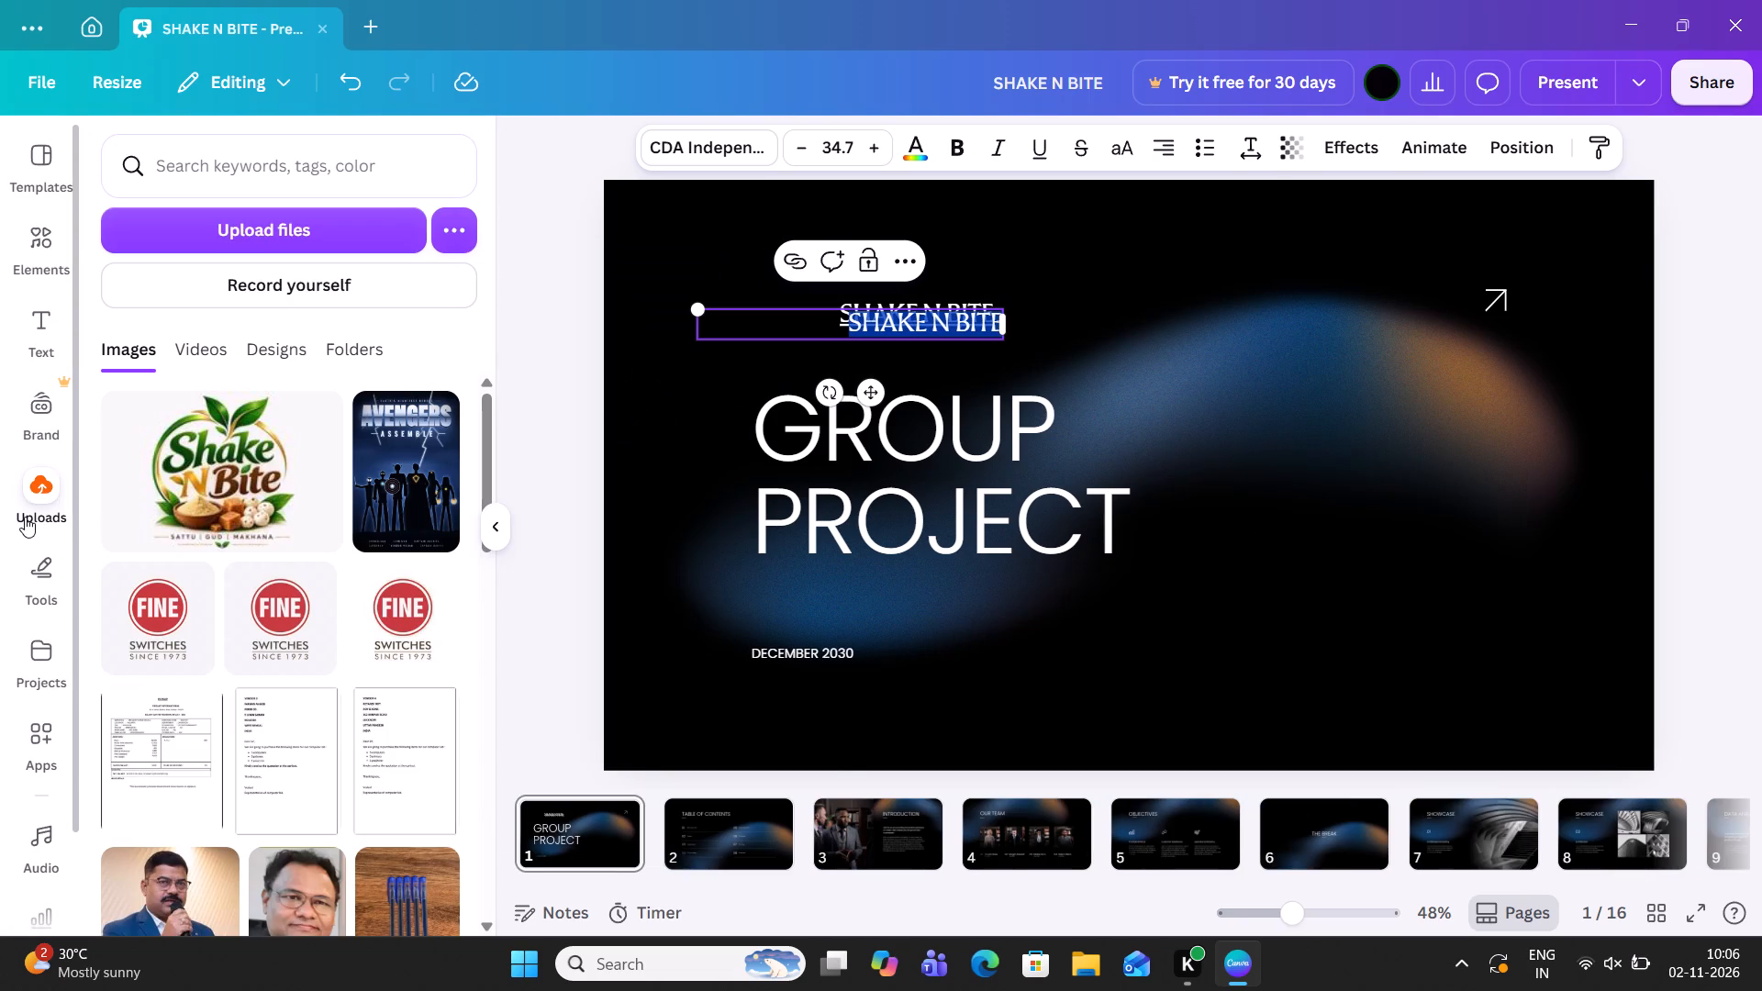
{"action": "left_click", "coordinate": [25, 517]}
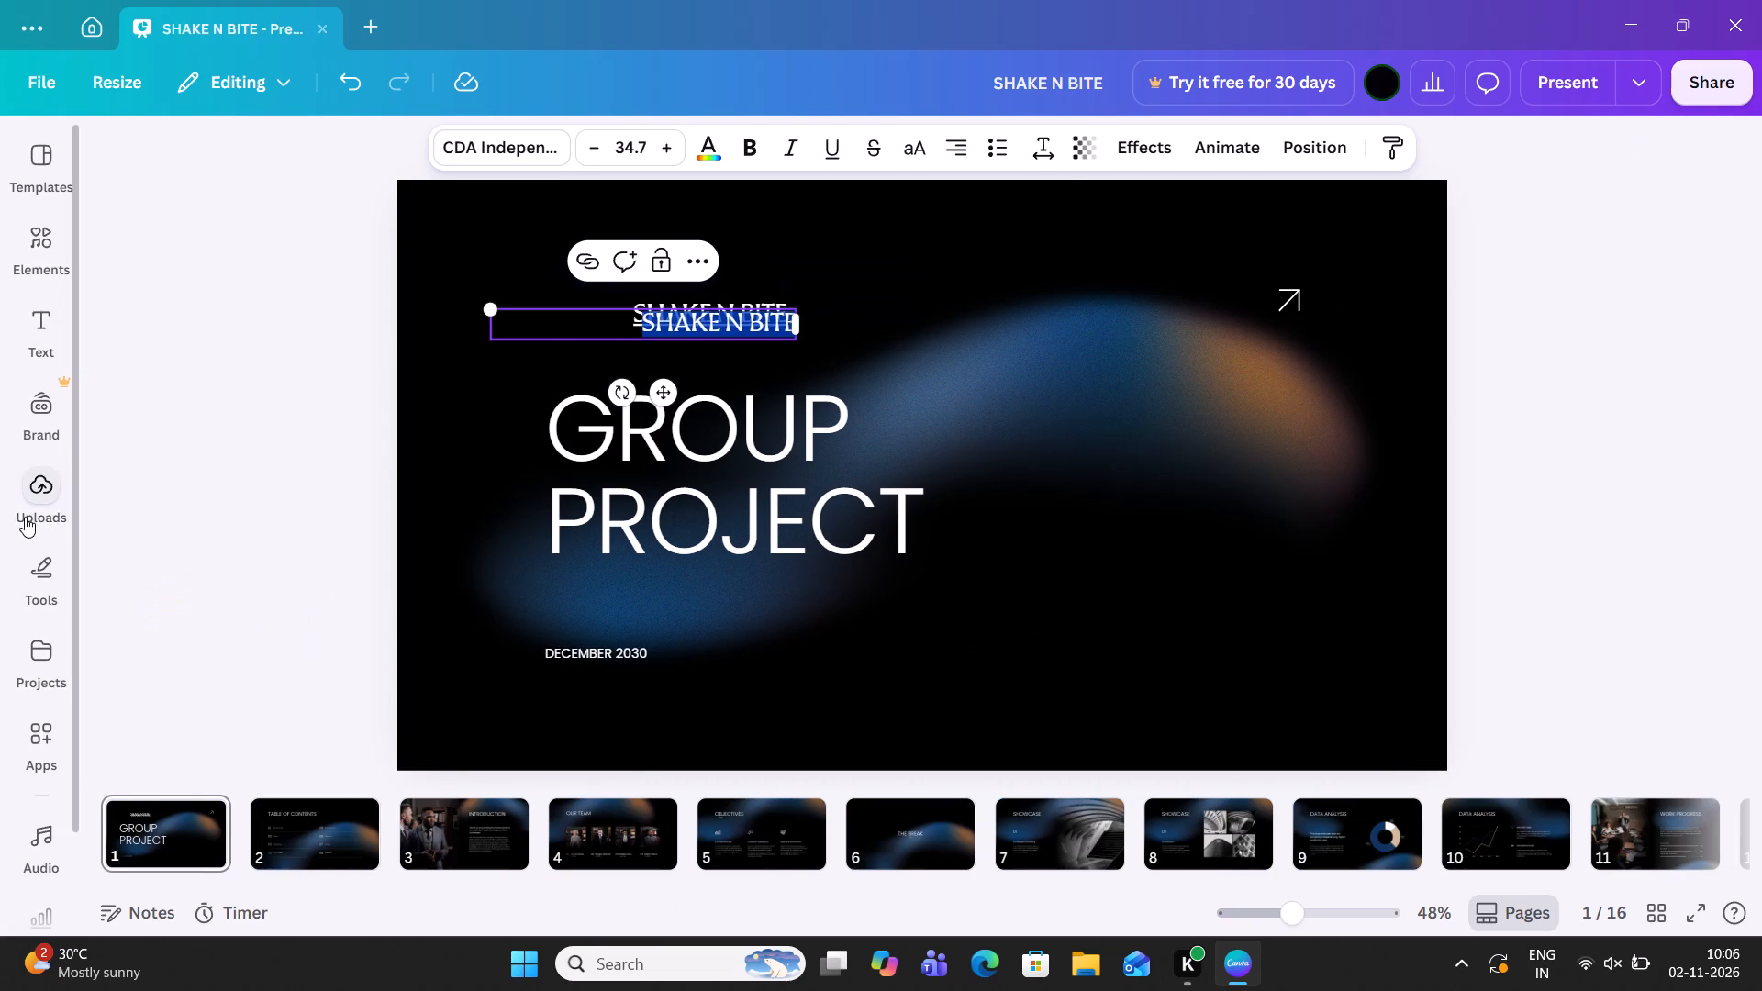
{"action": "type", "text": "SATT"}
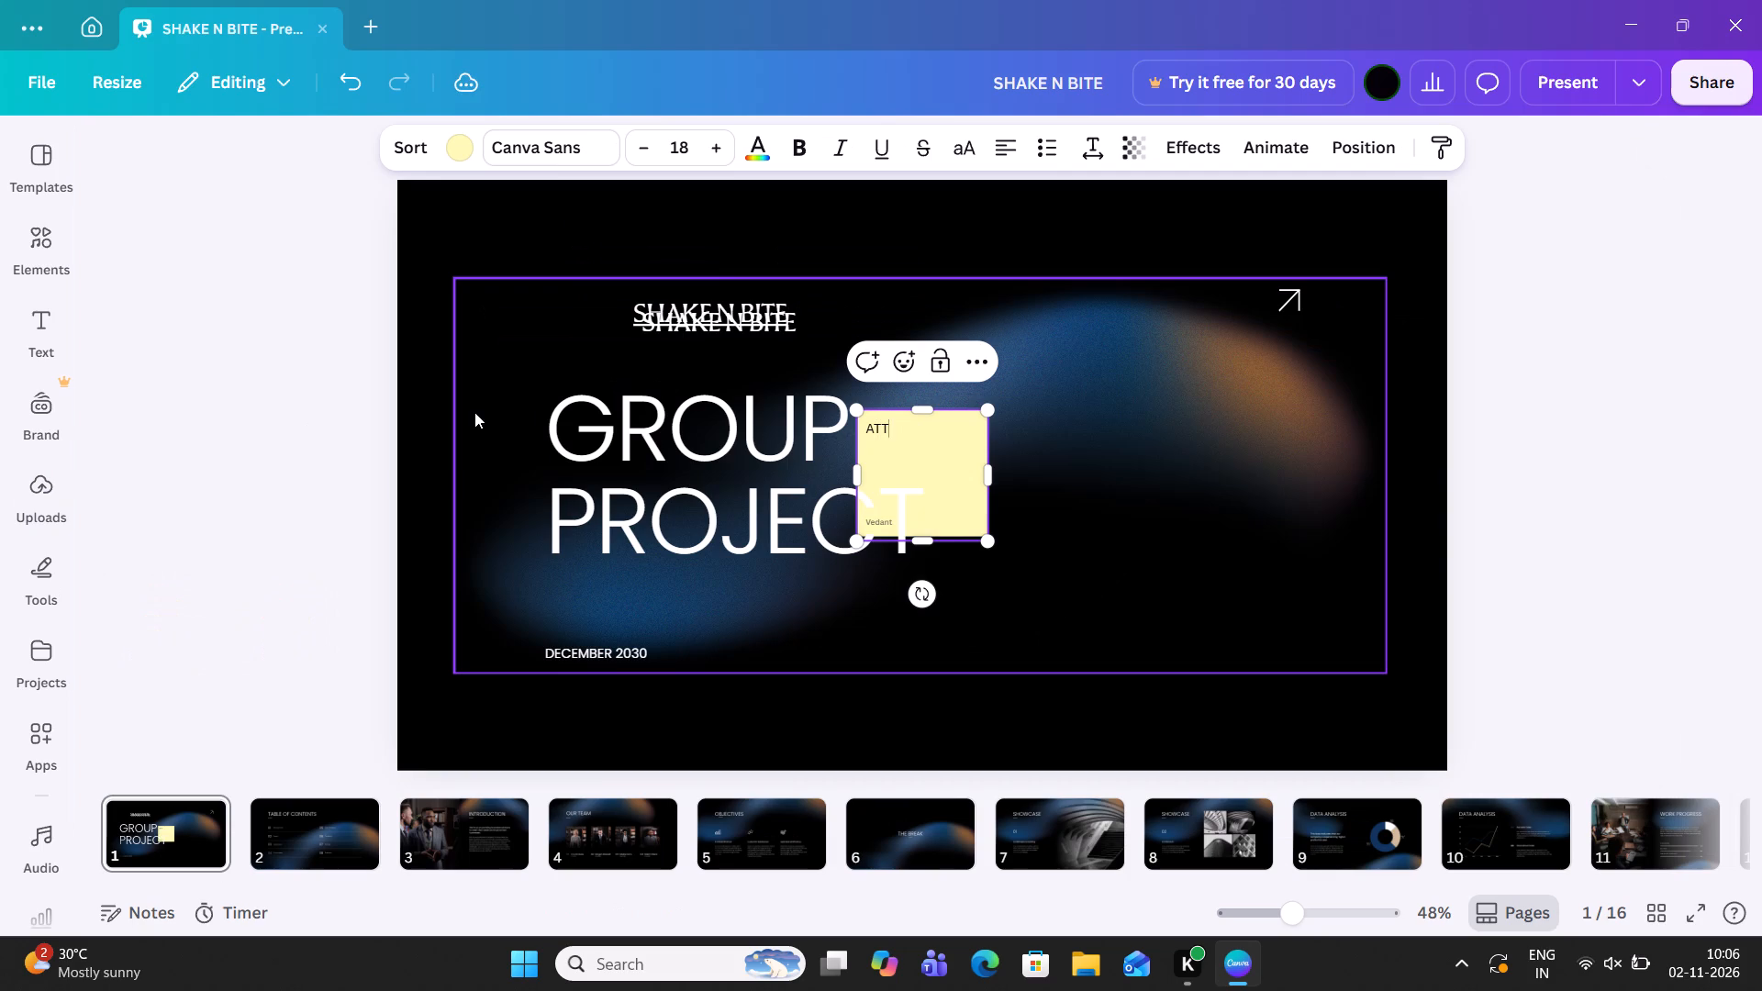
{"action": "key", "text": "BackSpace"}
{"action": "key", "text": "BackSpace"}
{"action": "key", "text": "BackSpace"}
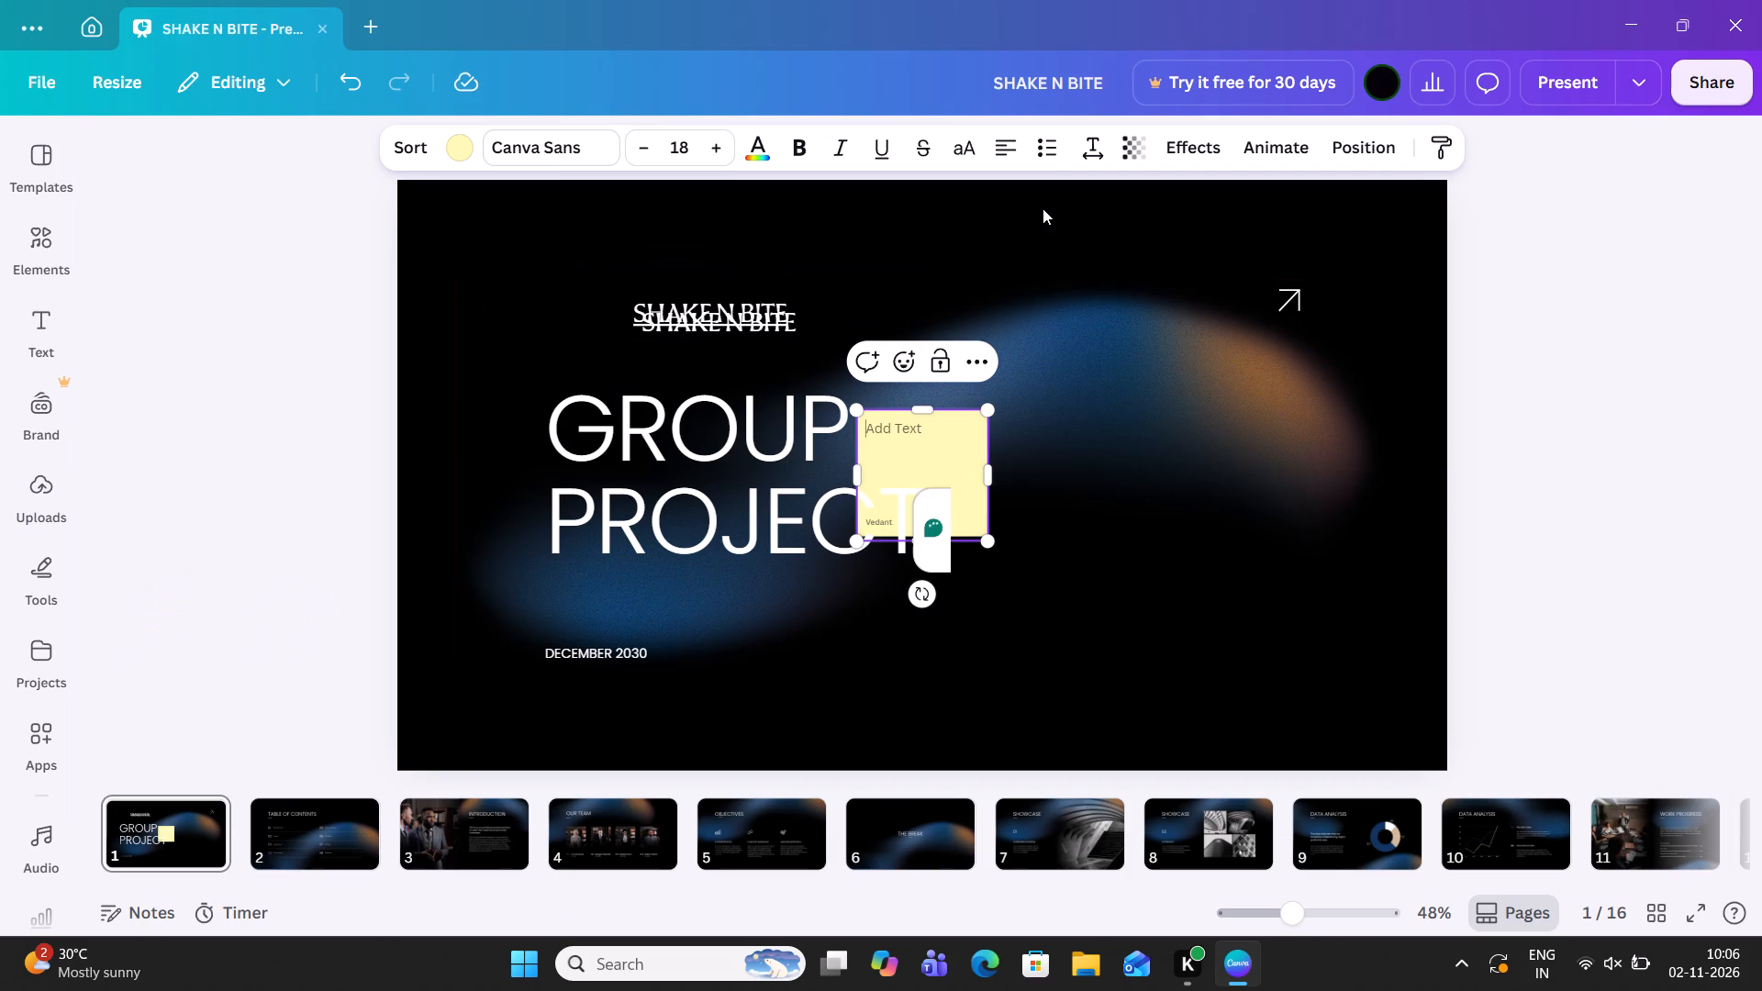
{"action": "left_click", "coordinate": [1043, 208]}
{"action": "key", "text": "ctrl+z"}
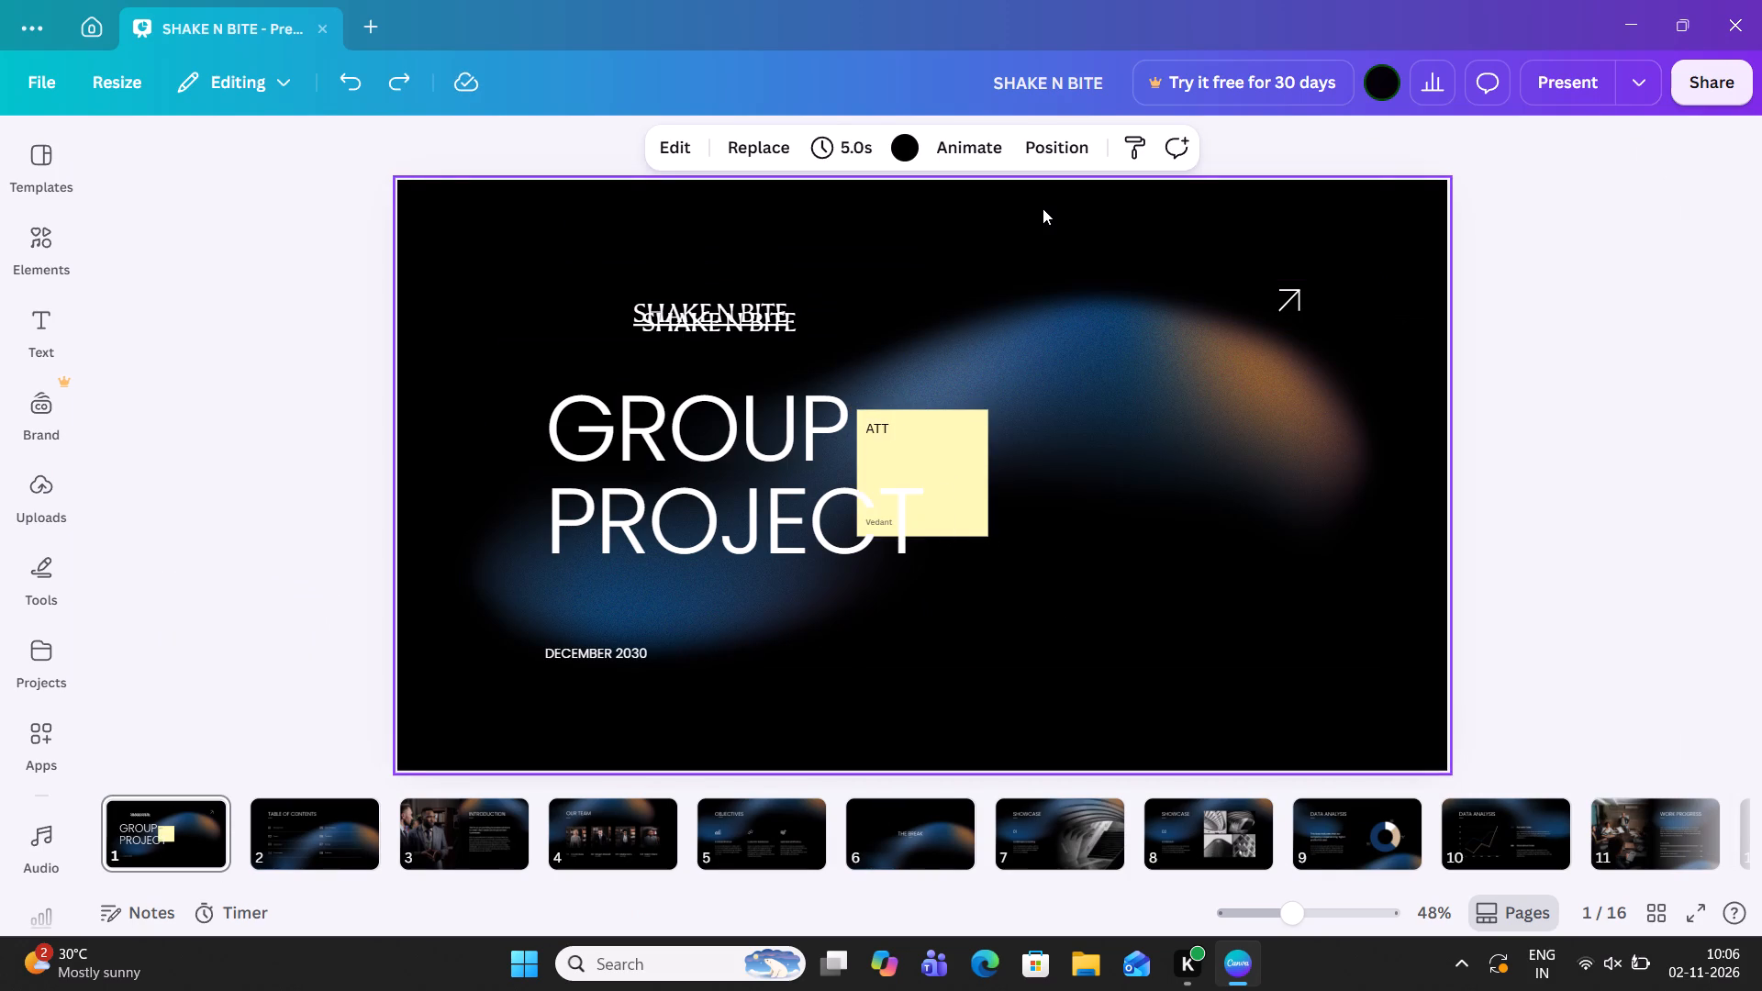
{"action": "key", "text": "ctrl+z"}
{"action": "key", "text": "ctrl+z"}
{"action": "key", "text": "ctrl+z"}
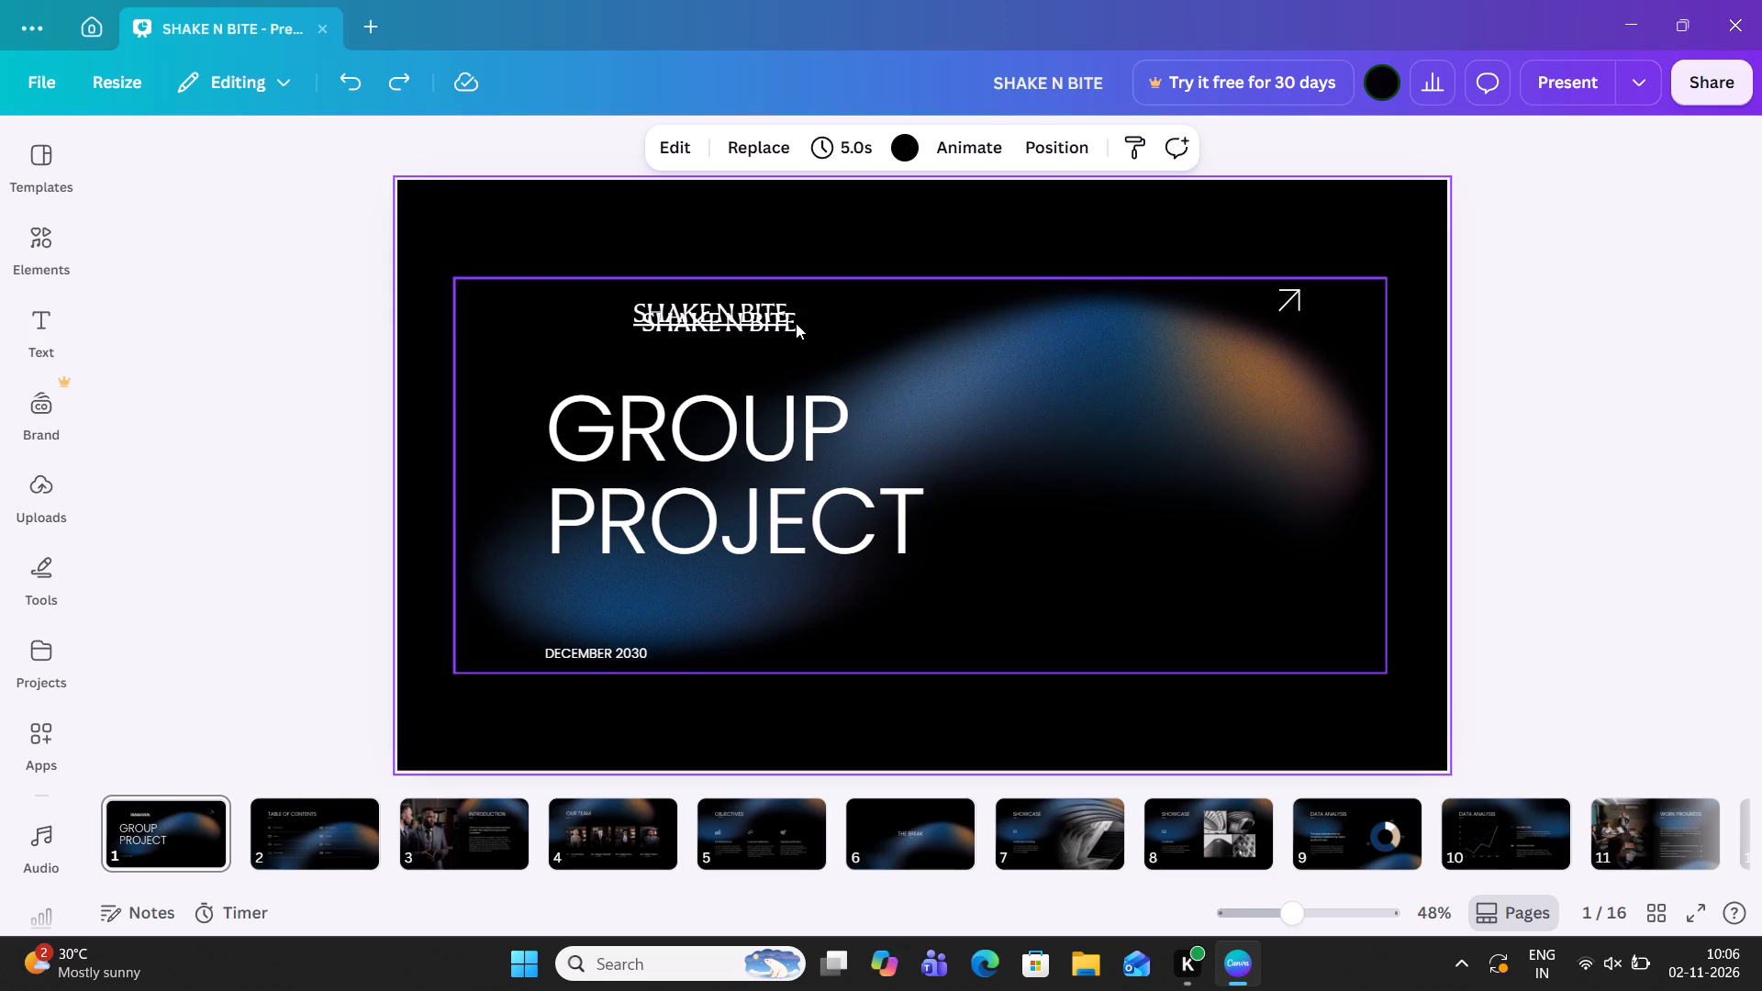
Move the non-underlined "SHAKE N BITE" copy directly beneath the underlined original, aligned with it.
{"action": "double_click", "coordinate": [792, 322]}
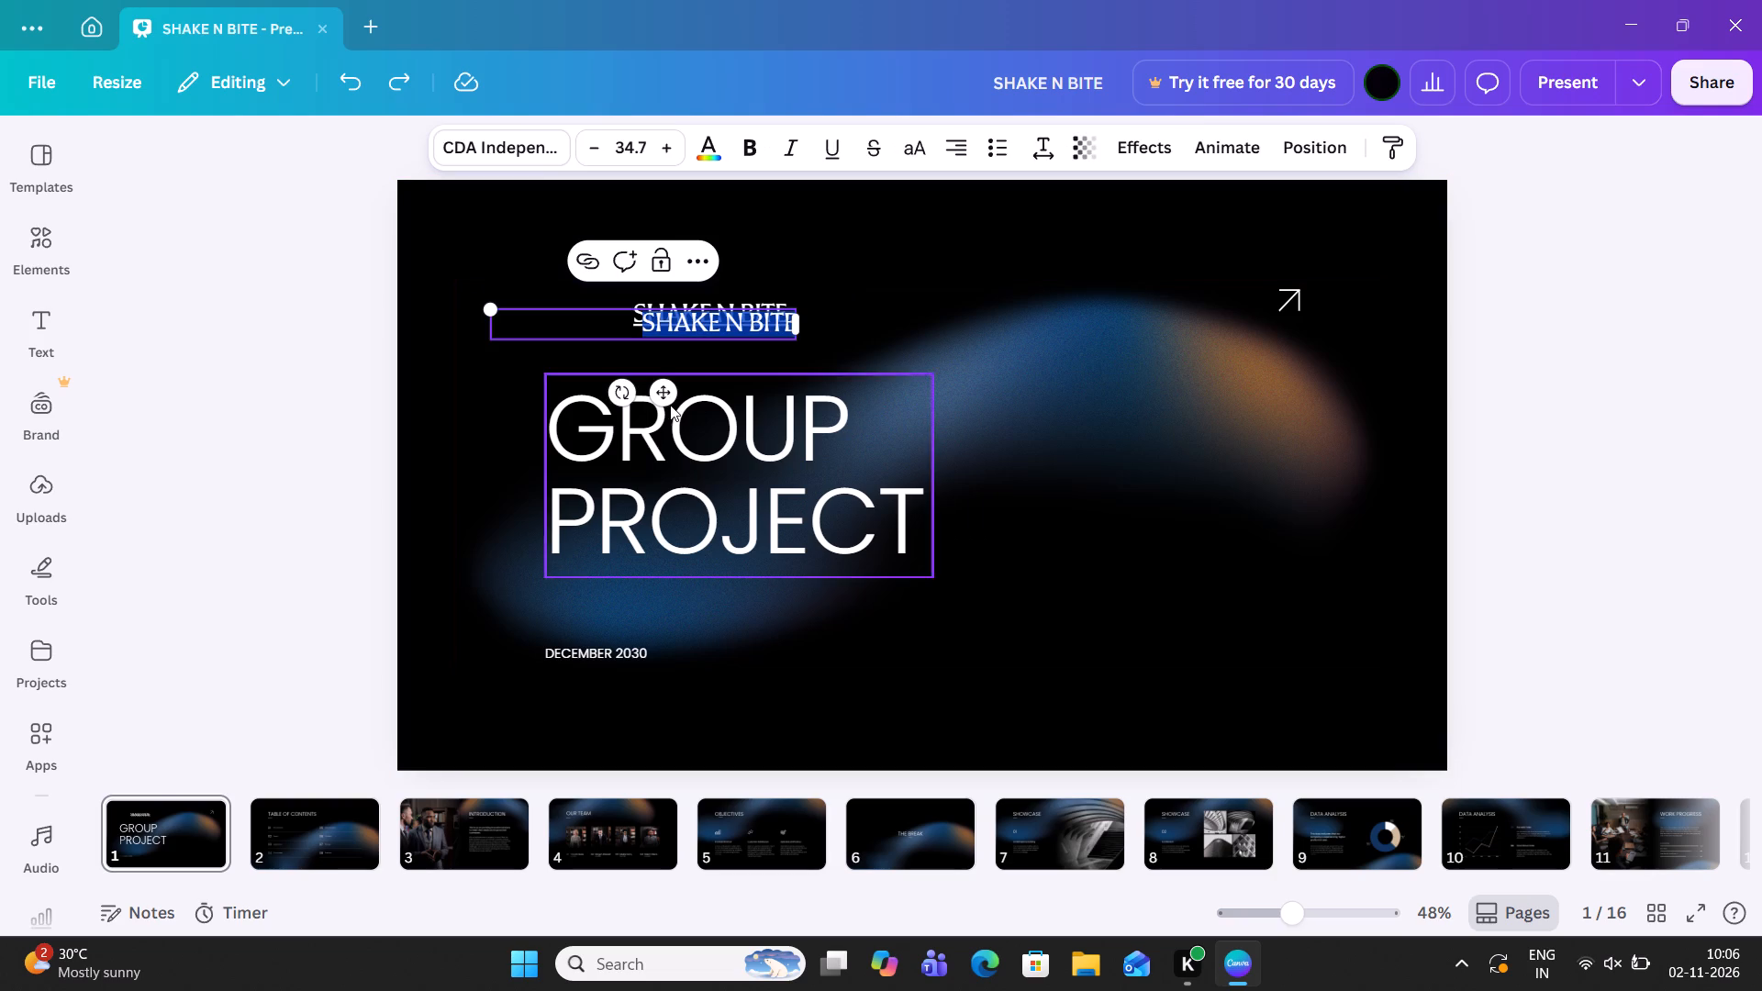
{"action": "left_click_drag", "start_coordinate": [664, 389], "coordinate": [652, 412]}
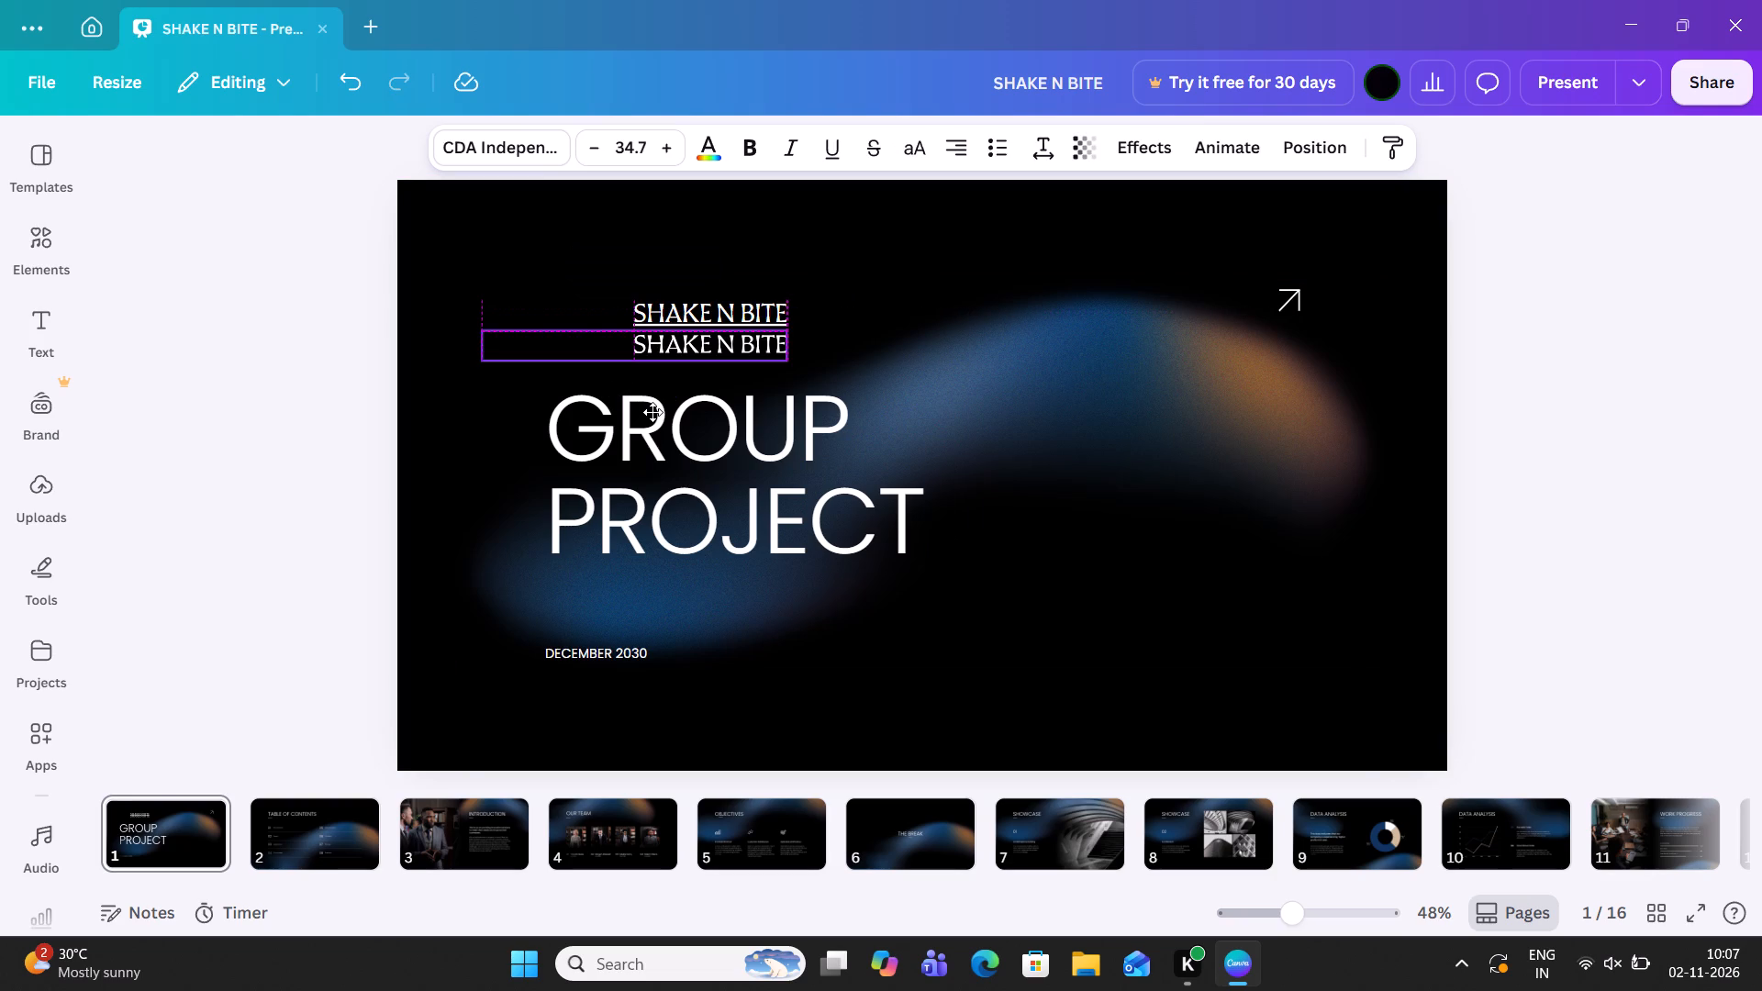
{"action": "left_click_drag", "start_coordinate": [652, 412], "coordinate": [652, 406]}
{"action": "left_click_drag", "start_coordinate": [652, 406], "coordinate": [652, 405]}
{"action": "left_click_drag", "start_coordinate": [652, 405], "coordinate": [652, 403]}
Replace the text of the lower "SHAKE N BITE" copy with "SATTU GUD MAKHANA".
{"action": "double_click", "coordinate": [772, 338]}
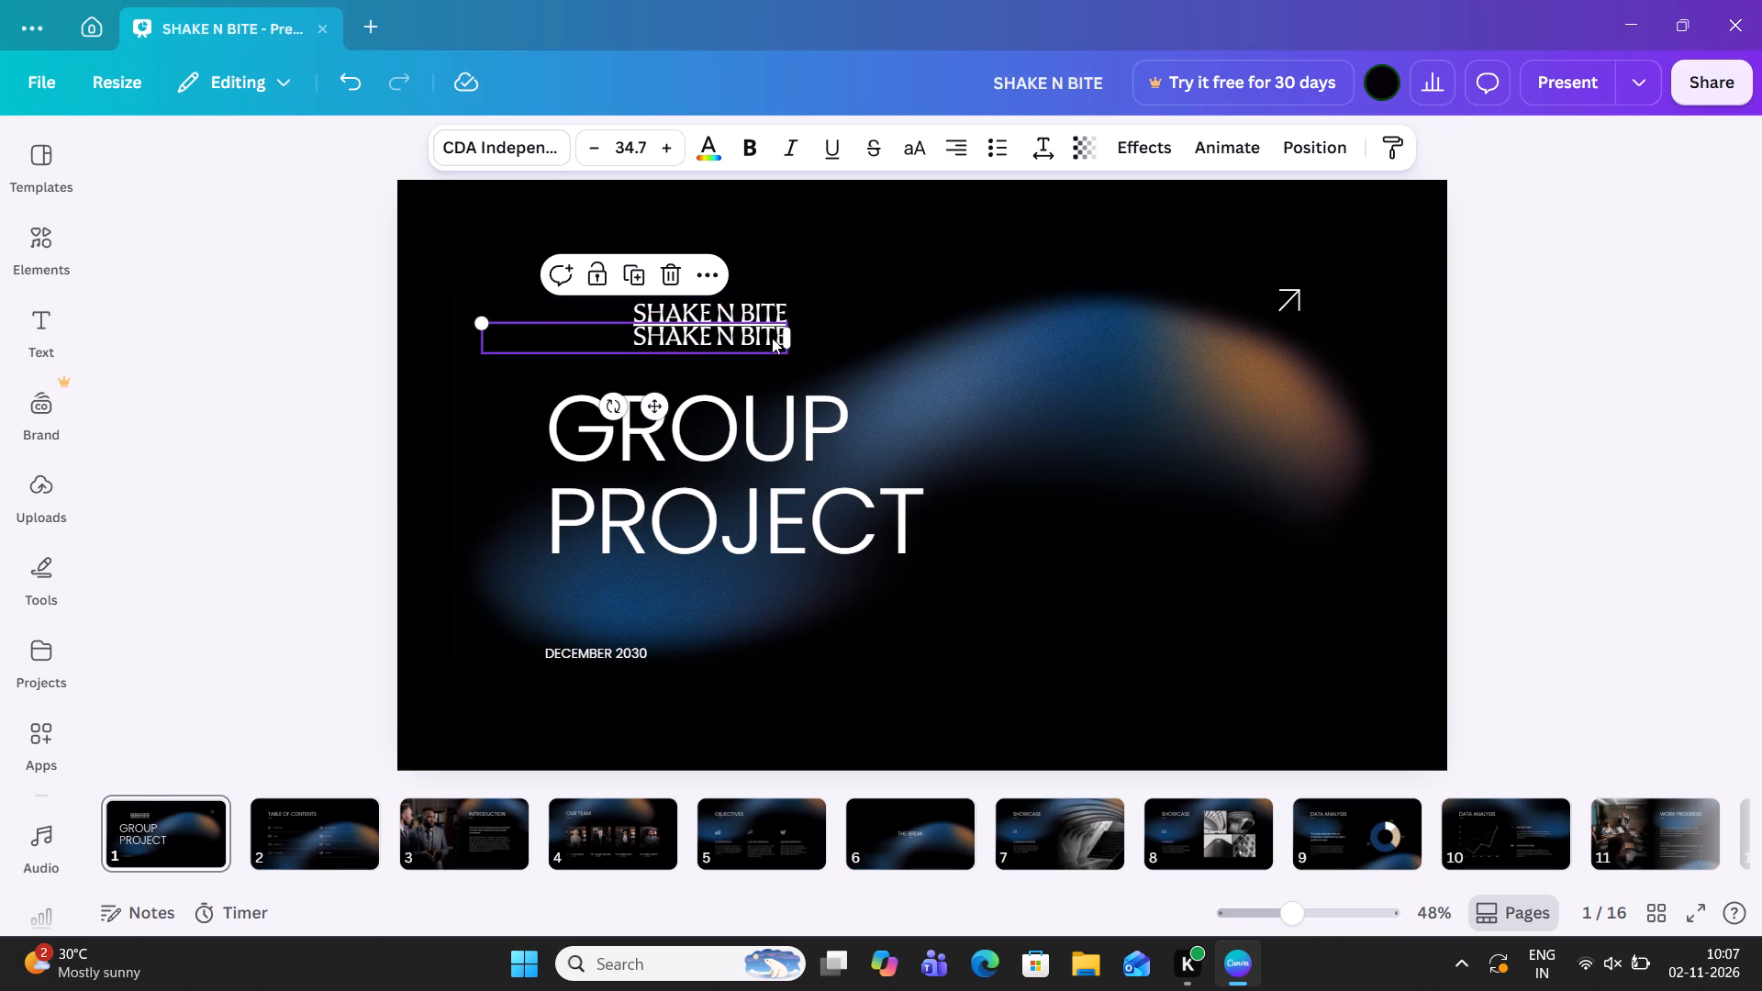
{"action": "type", "text": "SATT"}
{"action": "type", "text": "U"}
{"action": "key", "text": "space"}
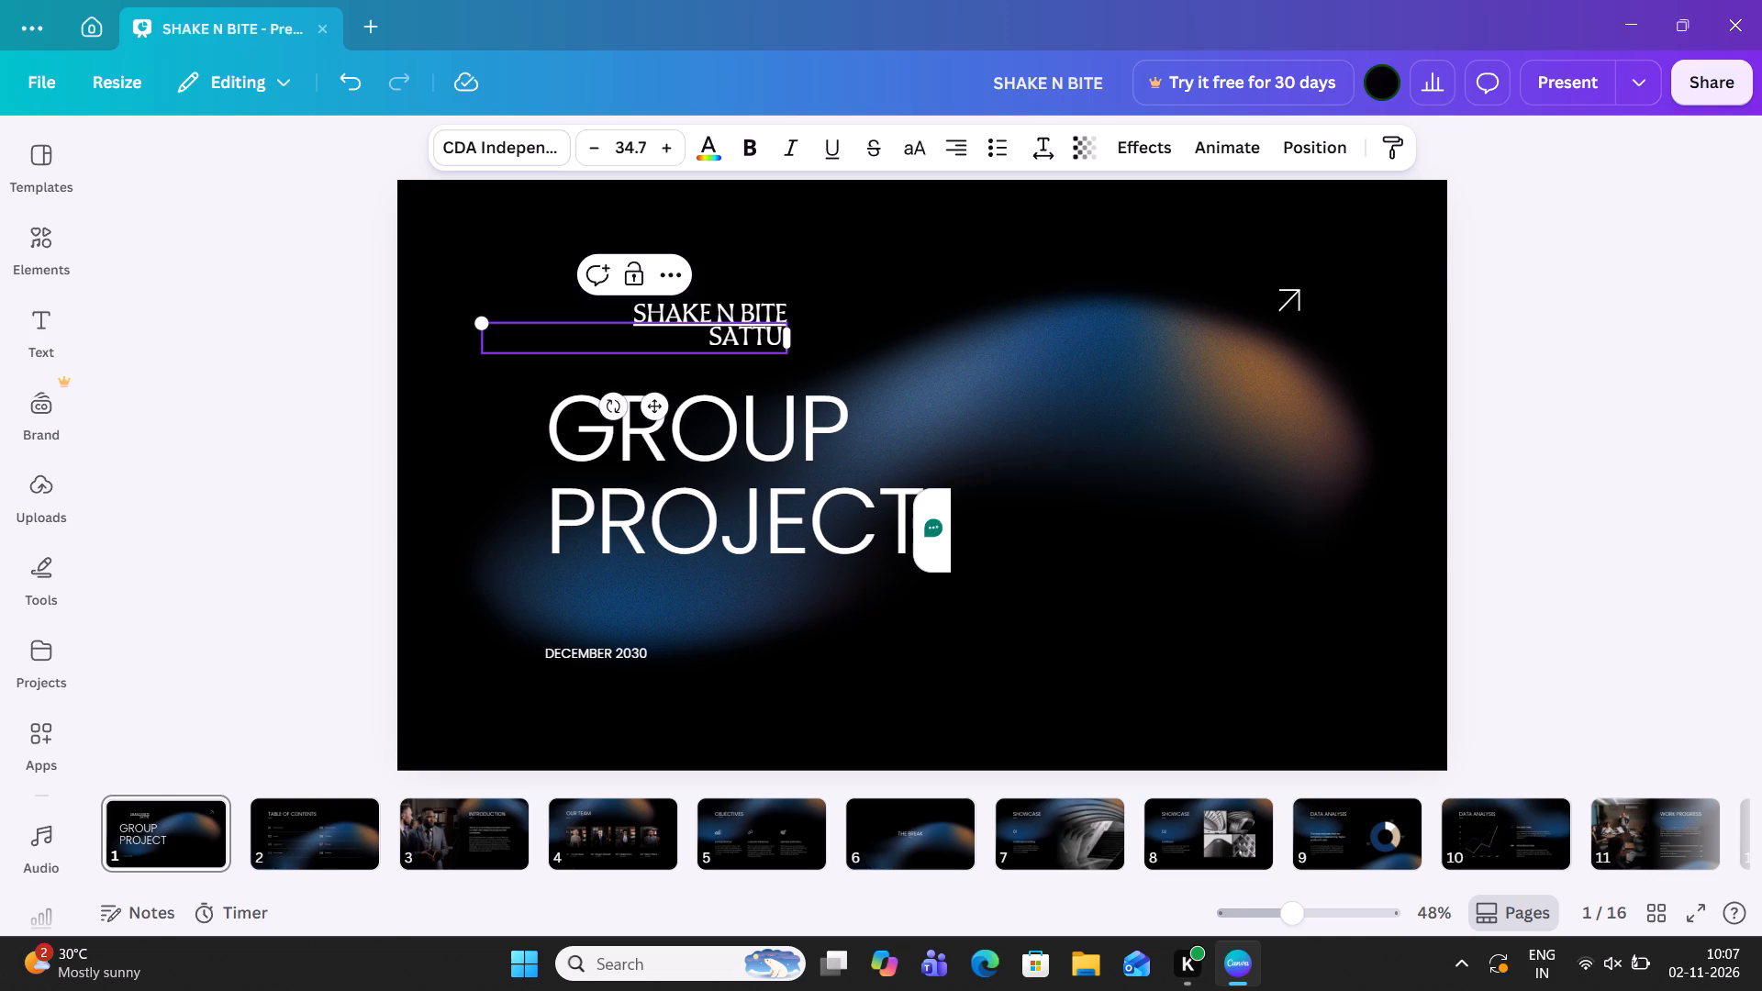
{"action": "key", "text": "space"}
{"action": "type", "text": "GUD MAKHANA"}
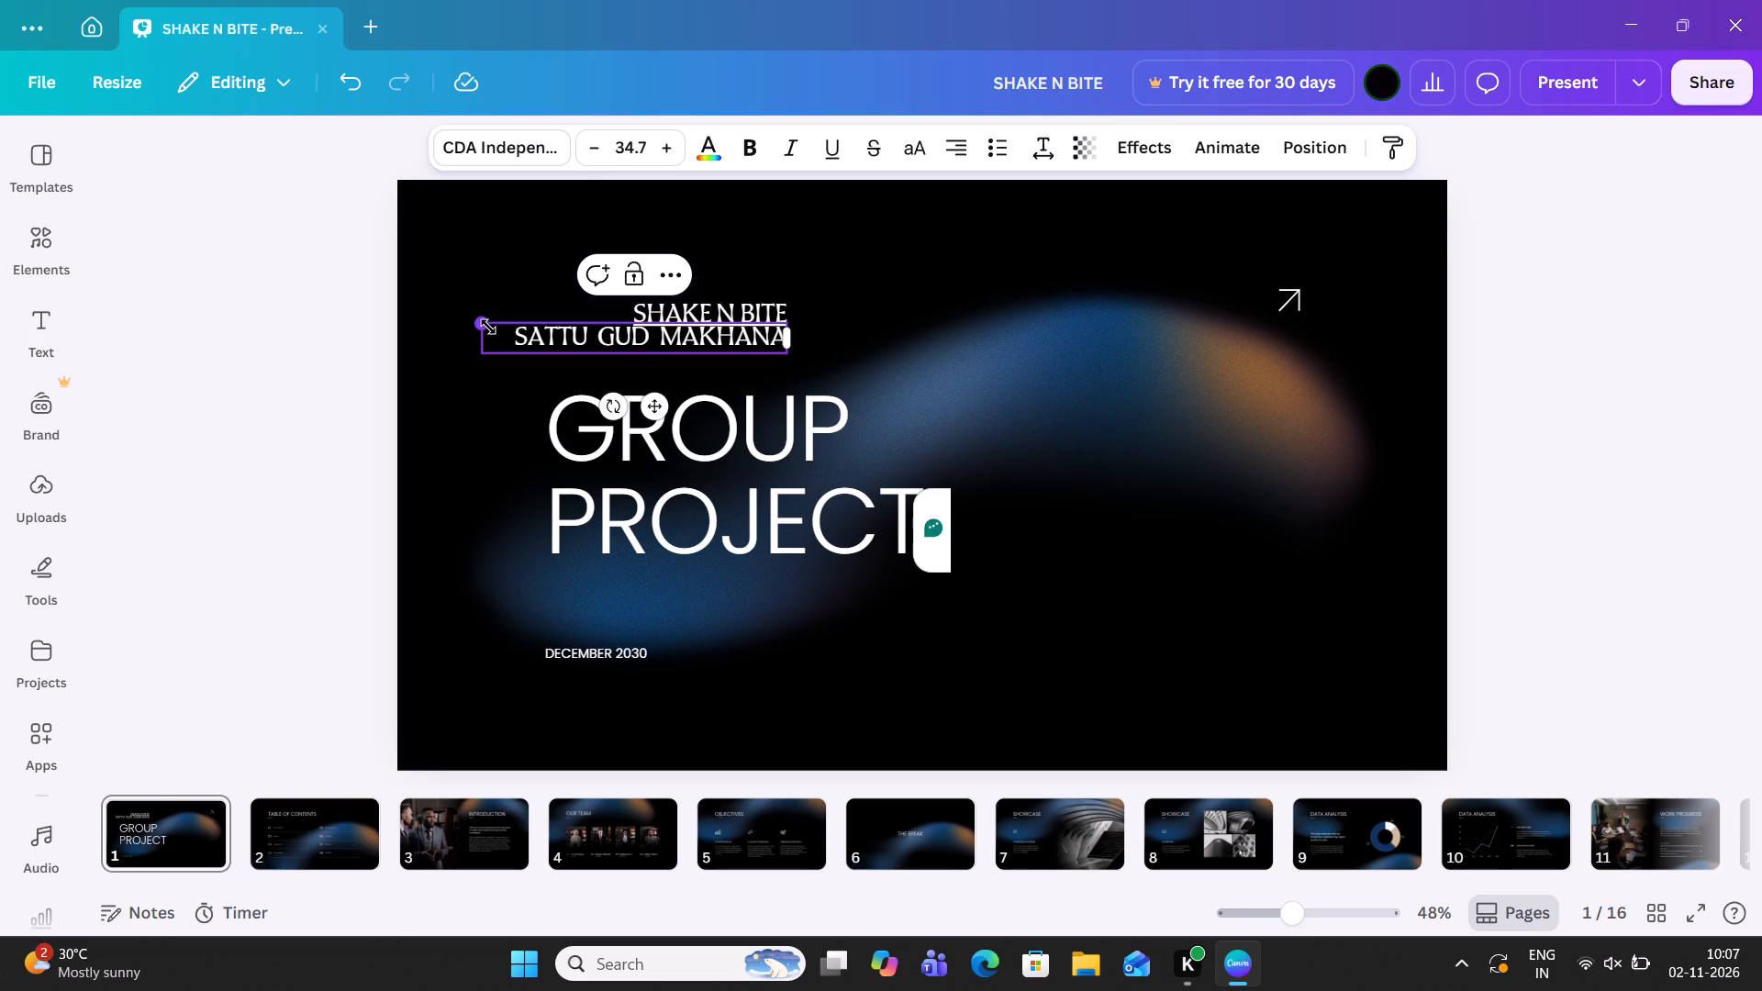
Shrink the "SATTU GUD MAKHANA" text to about size 18.9 and place it just beneath the "SHAKE N BITE" underline, matching its width.
{"action": "left_click_drag", "start_coordinate": [486, 327], "coordinate": [597, 335]}
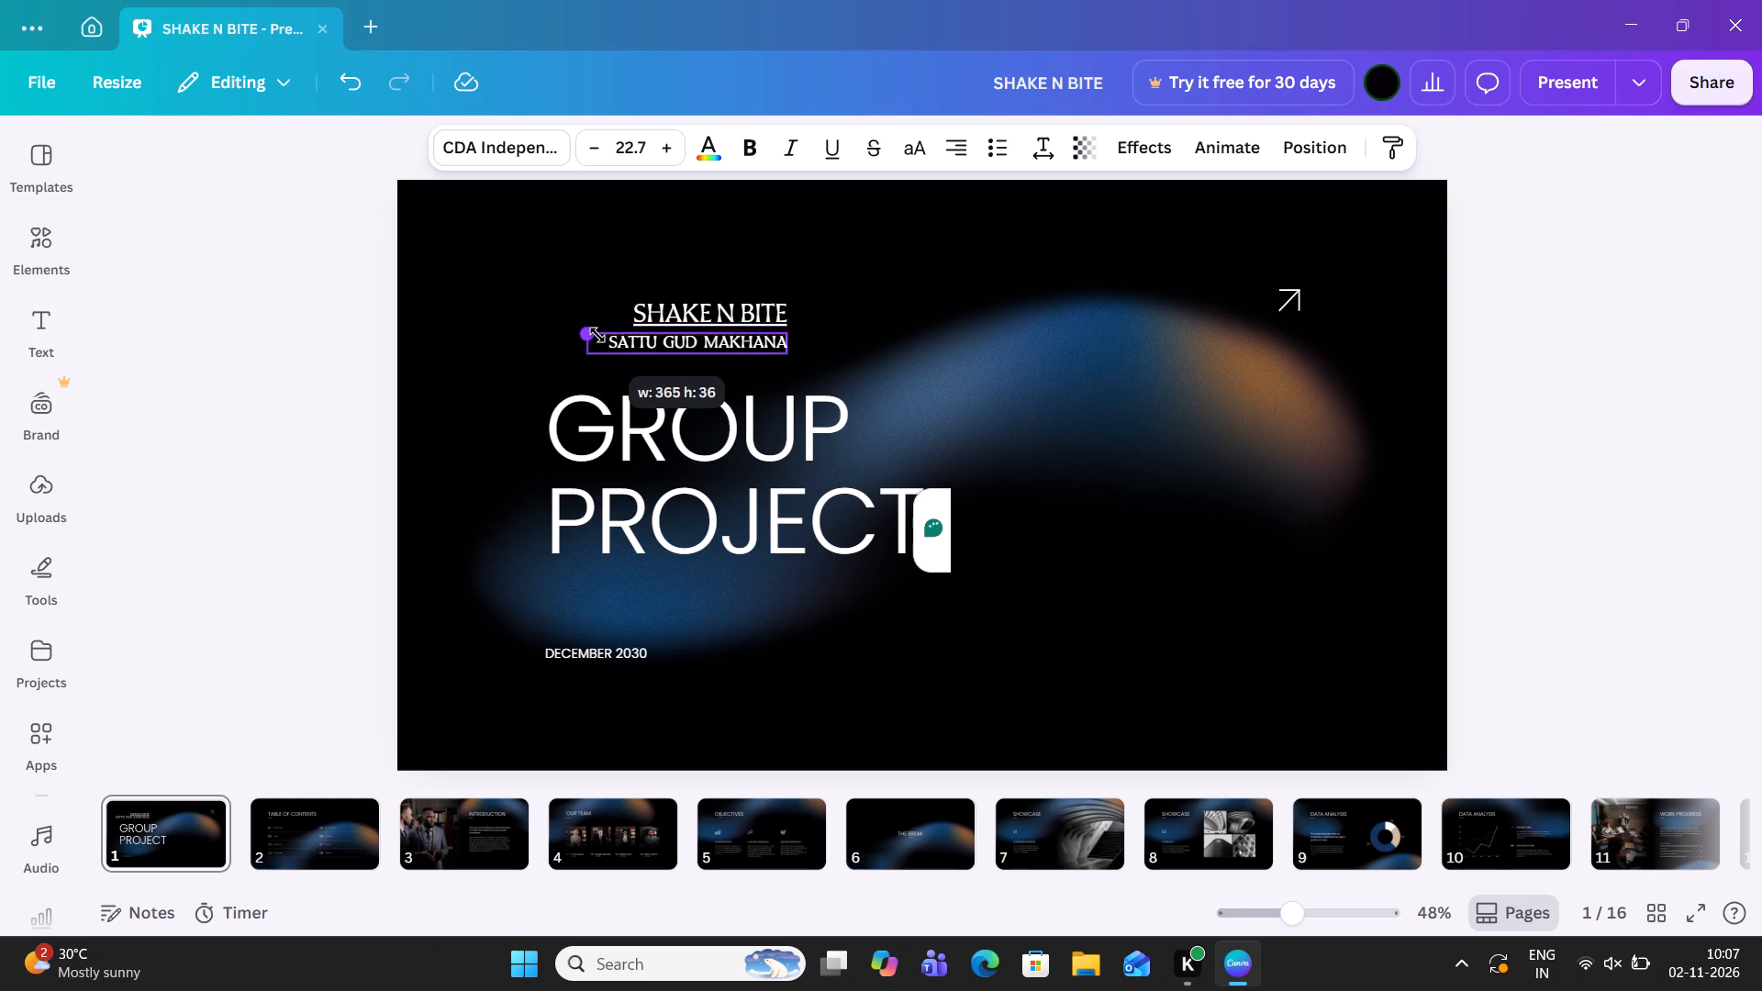
{"action": "left_click_drag", "start_coordinate": [597, 335], "coordinate": [627, 332]}
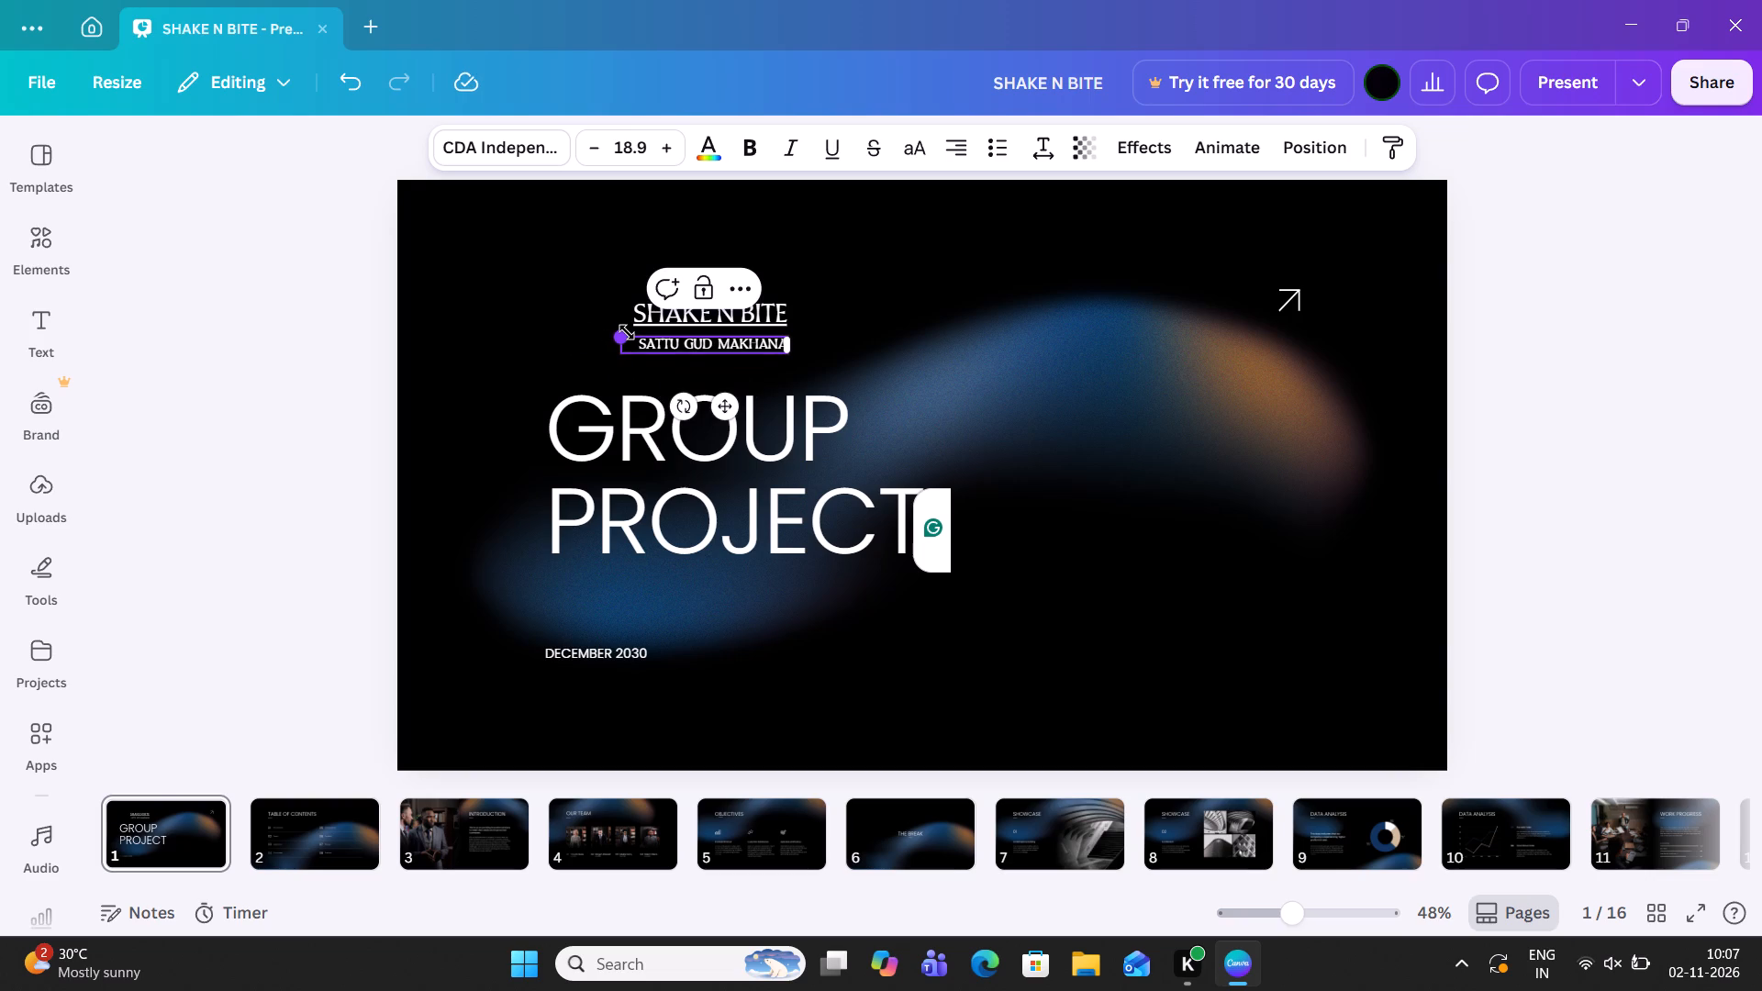
{"action": "left_click_drag", "start_coordinate": [724, 404], "coordinate": [721, 396]}
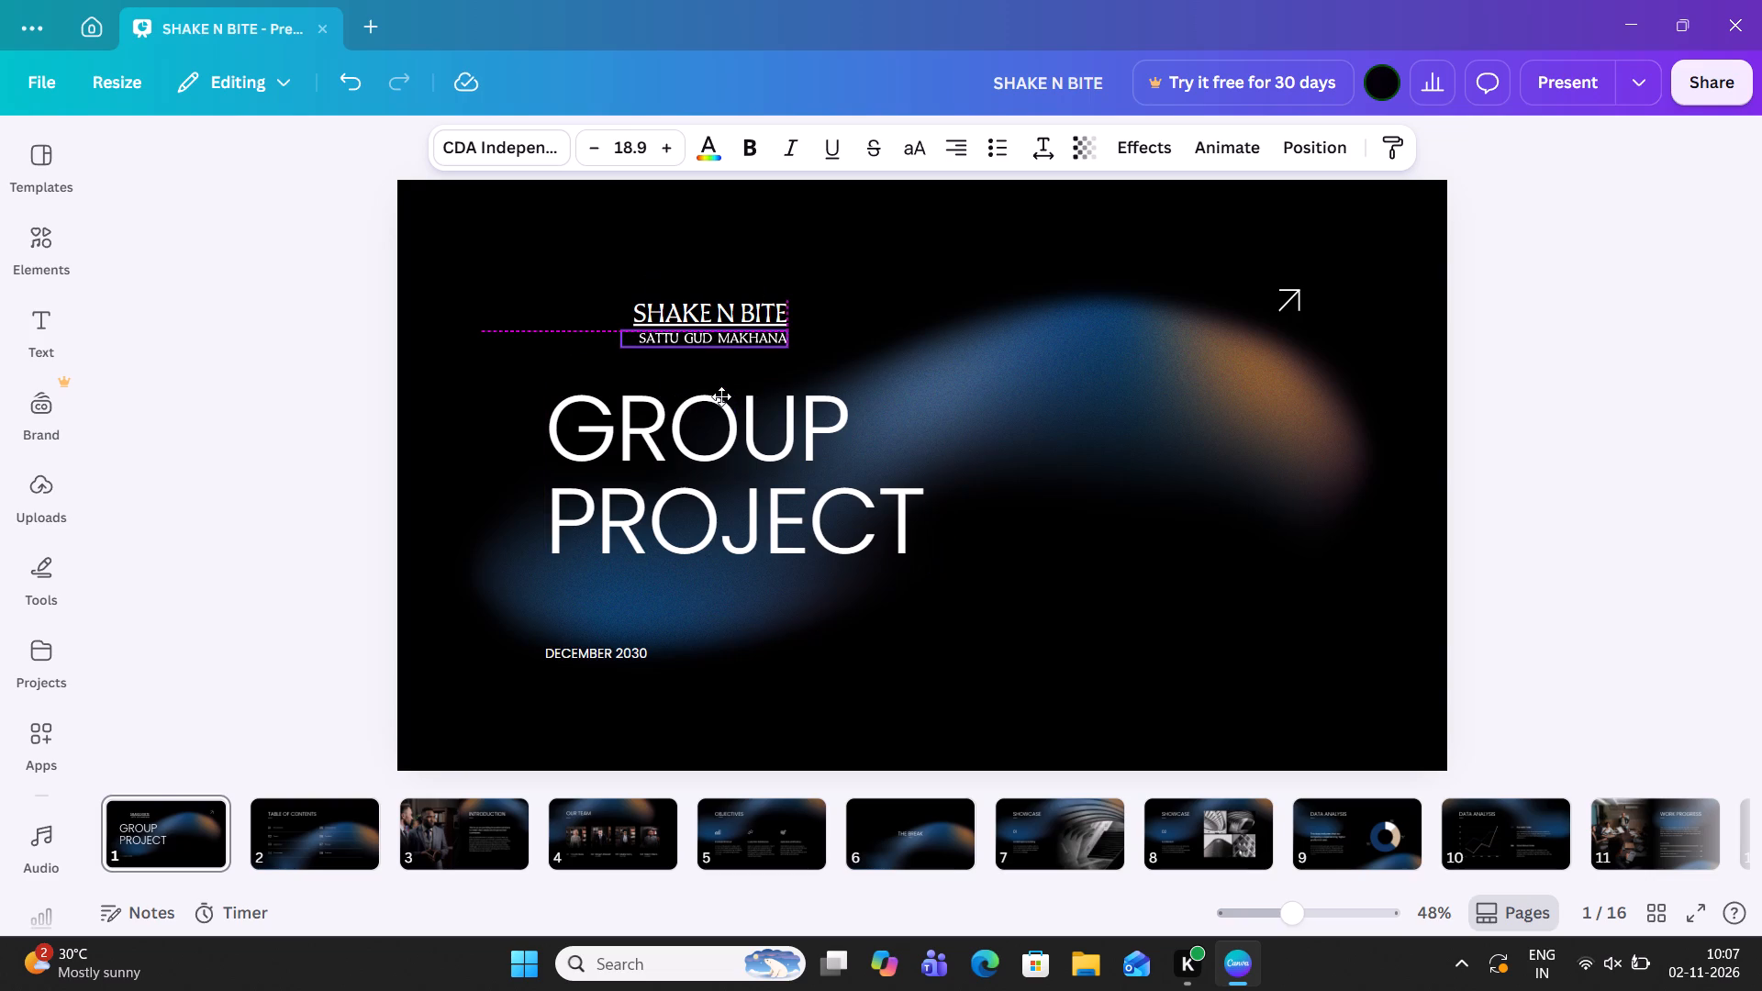
{"action": "left_click_drag", "start_coordinate": [721, 396], "coordinate": [718, 396]}
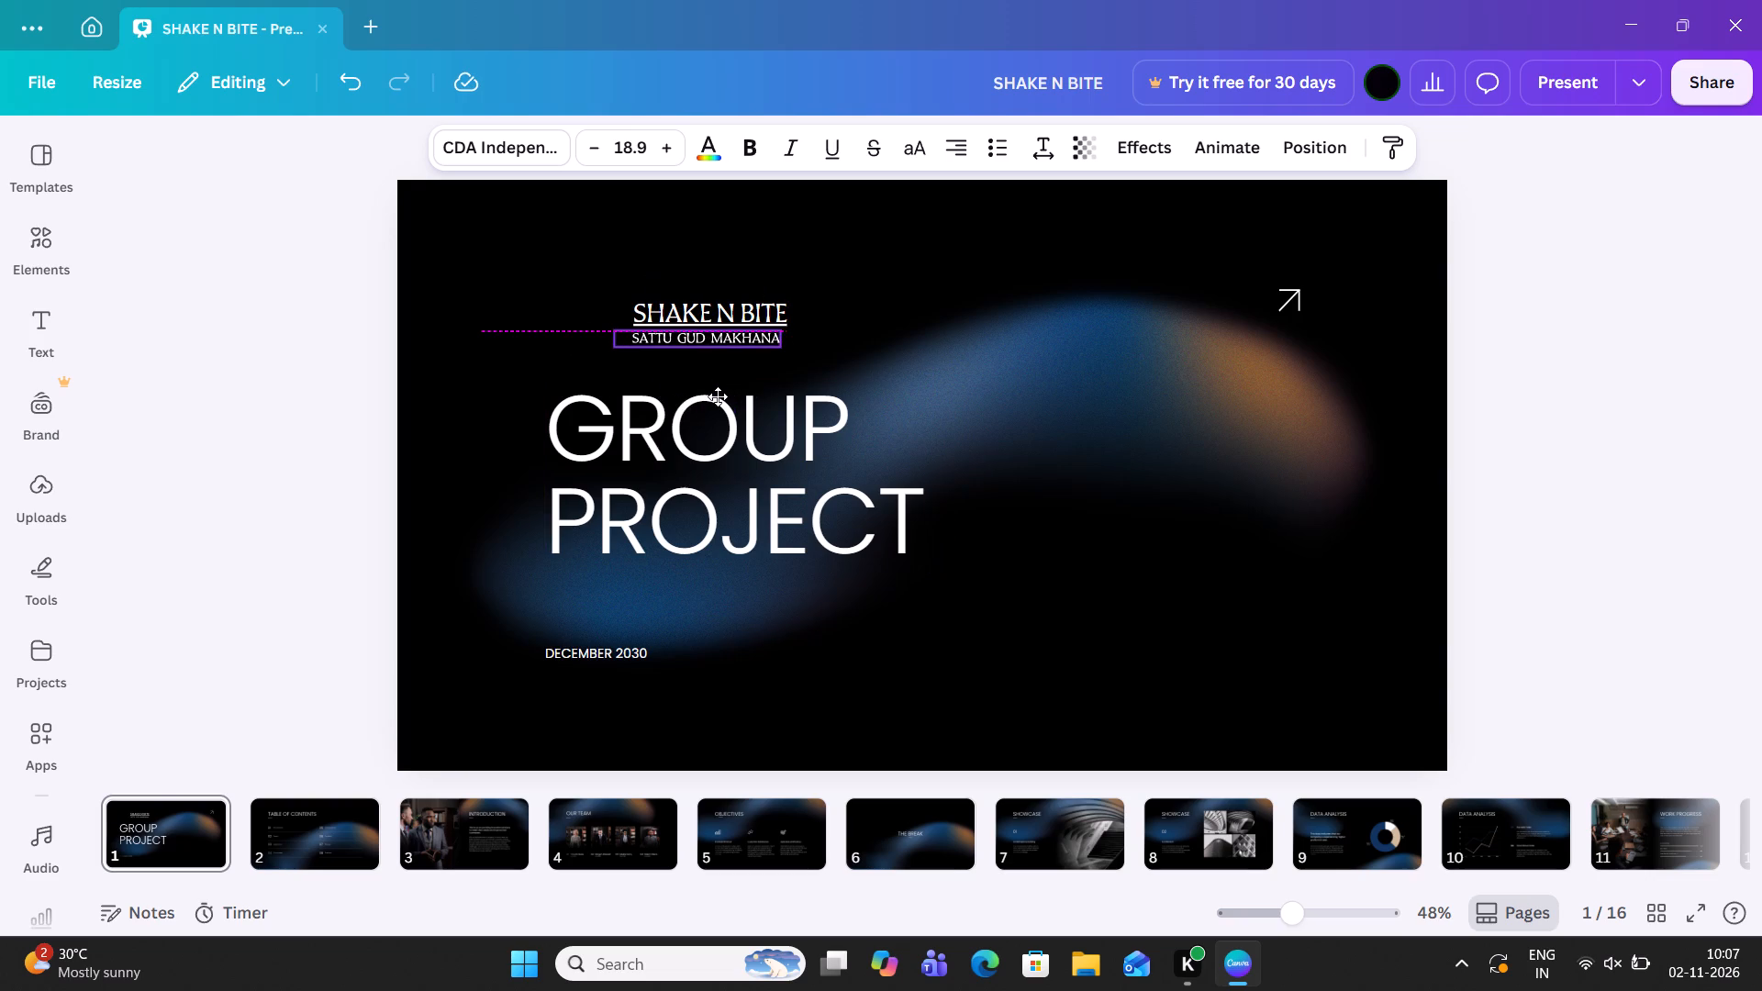
{"action": "left_click_drag", "start_coordinate": [718, 396], "coordinate": [719, 394]}
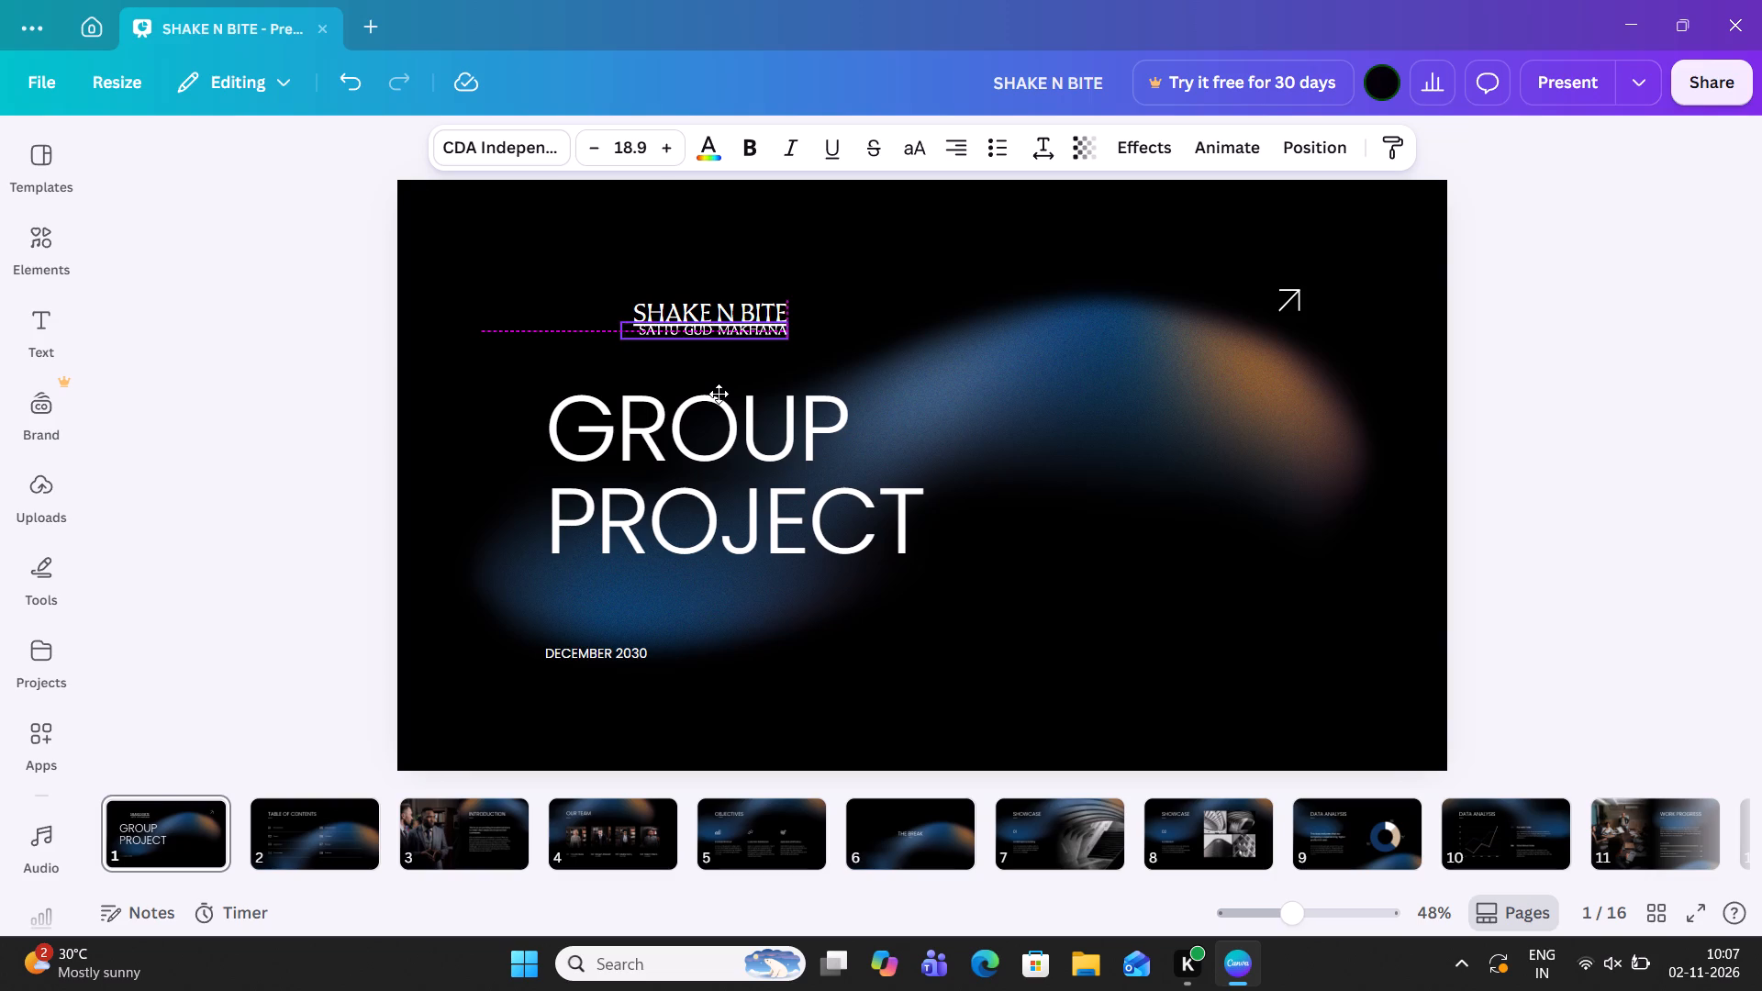
{"action": "left_click_drag", "start_coordinate": [719, 394], "coordinate": [716, 394]}
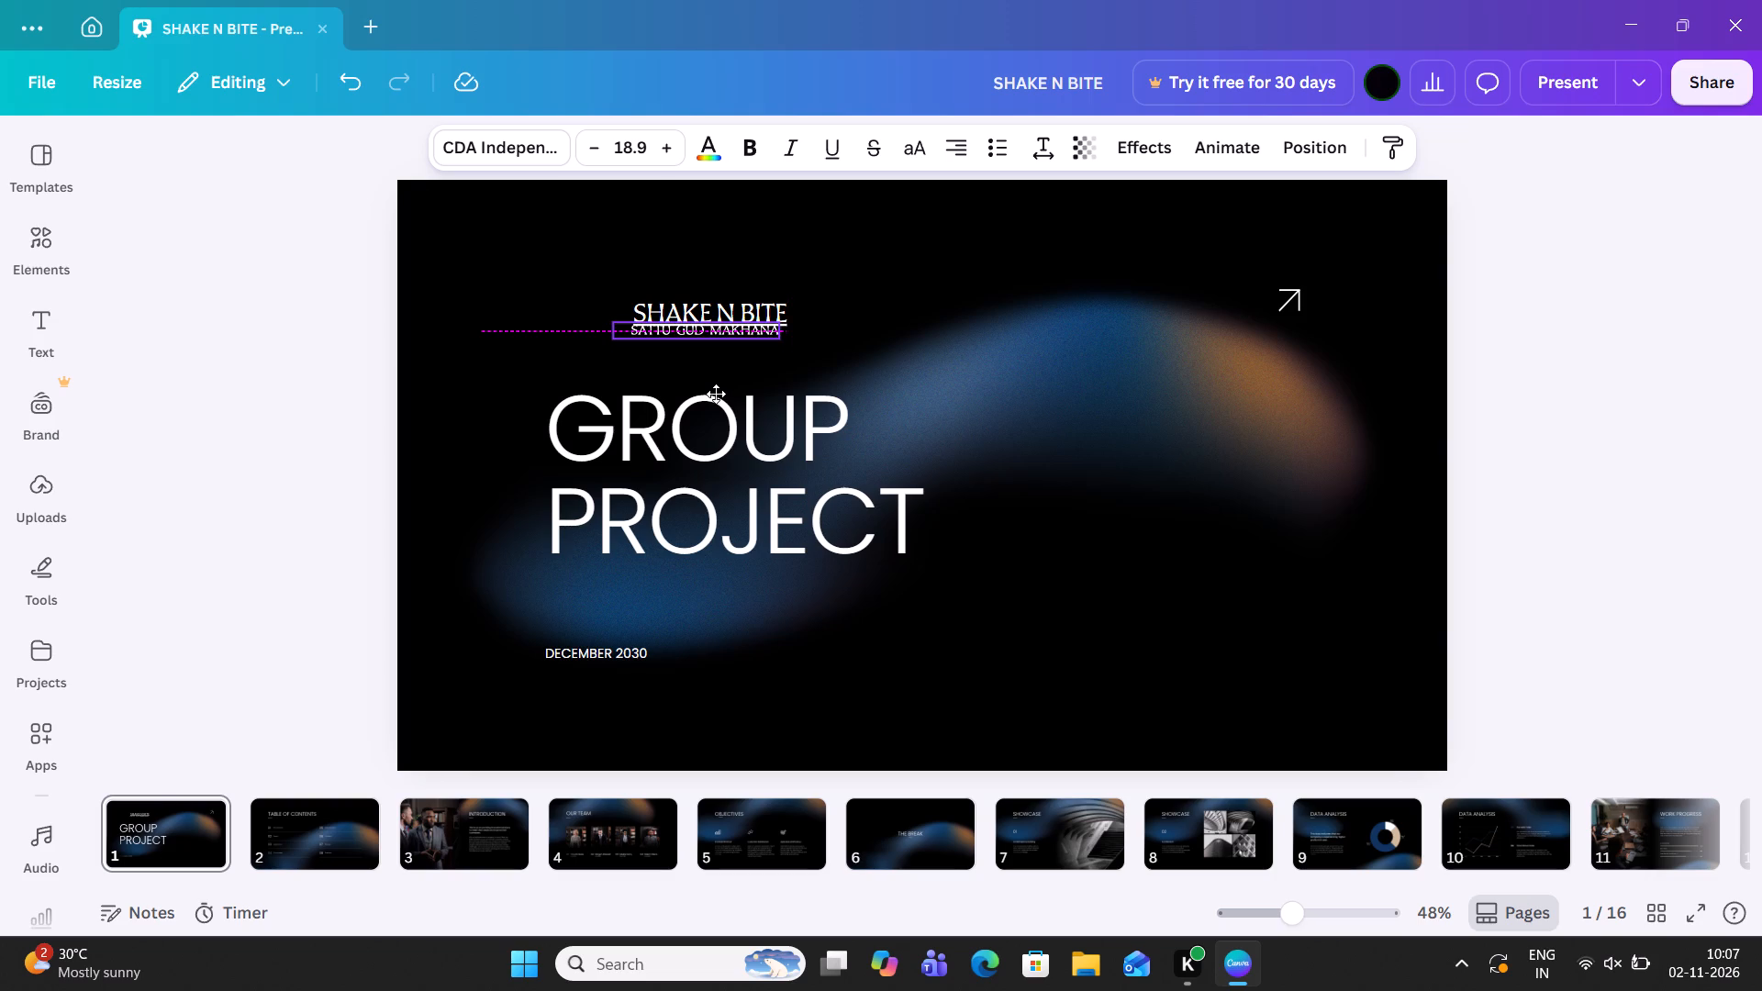
{"action": "left_click_drag", "start_coordinate": [716, 394], "coordinate": [716, 395]}
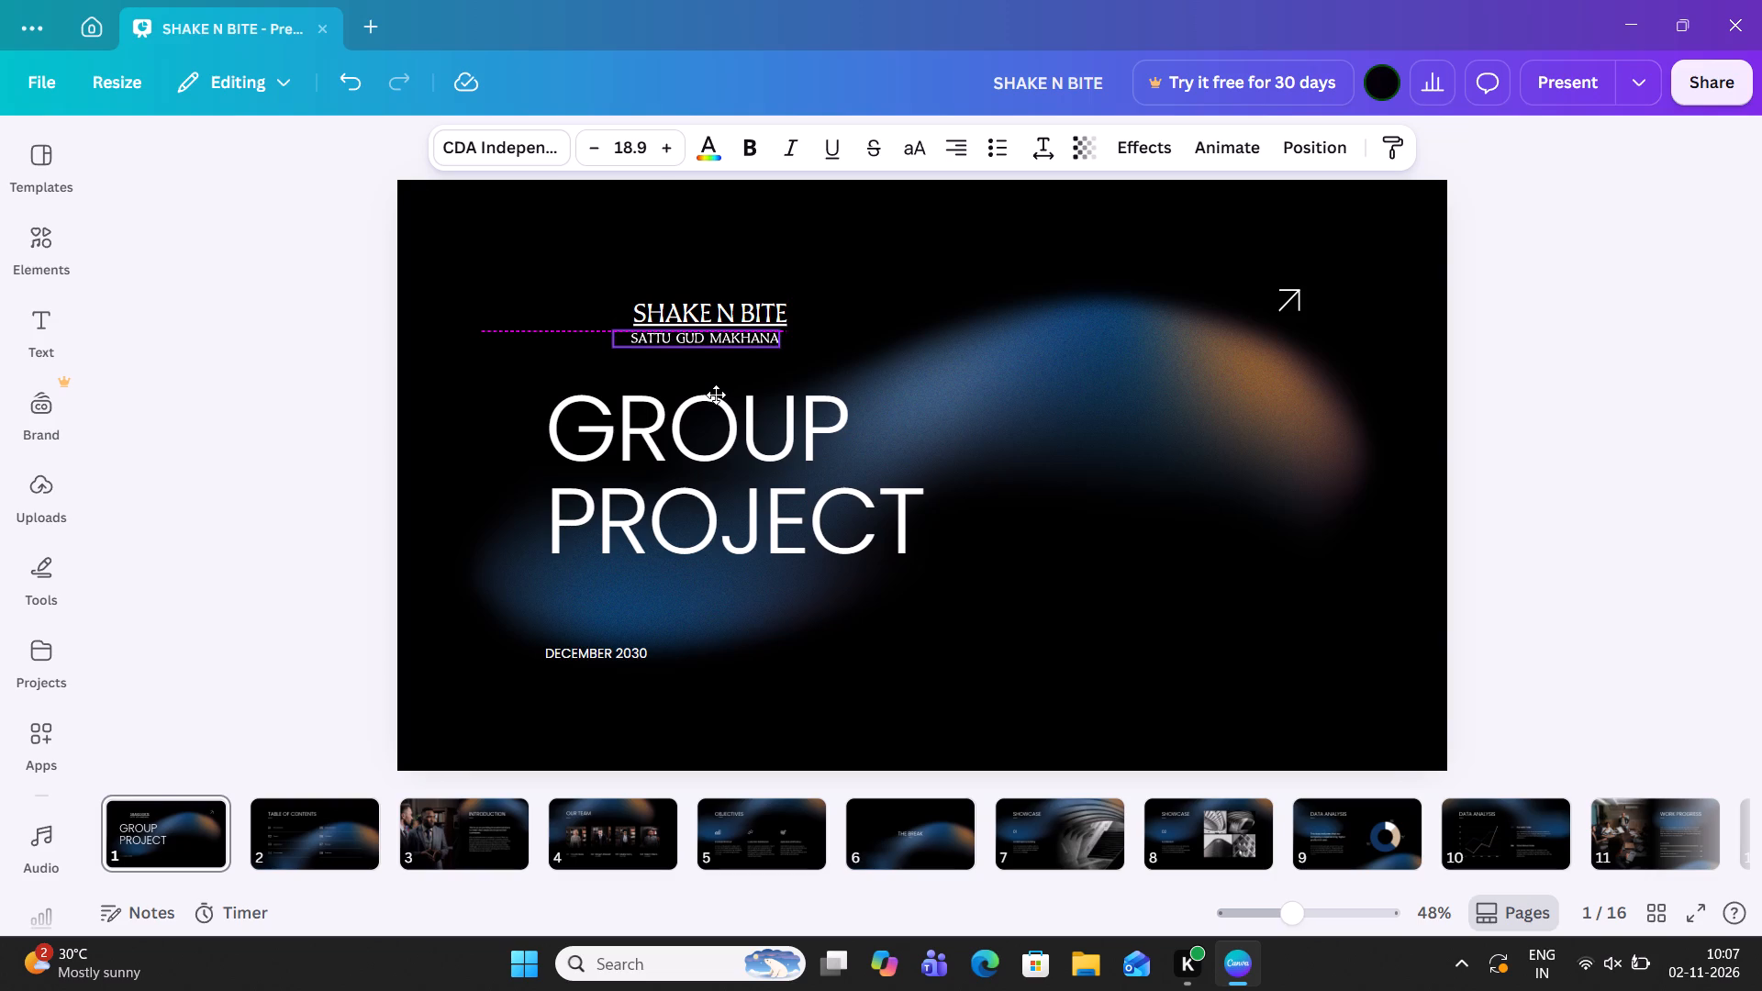
{"action": "left_click_drag", "start_coordinate": [716, 395], "coordinate": [719, 395]}
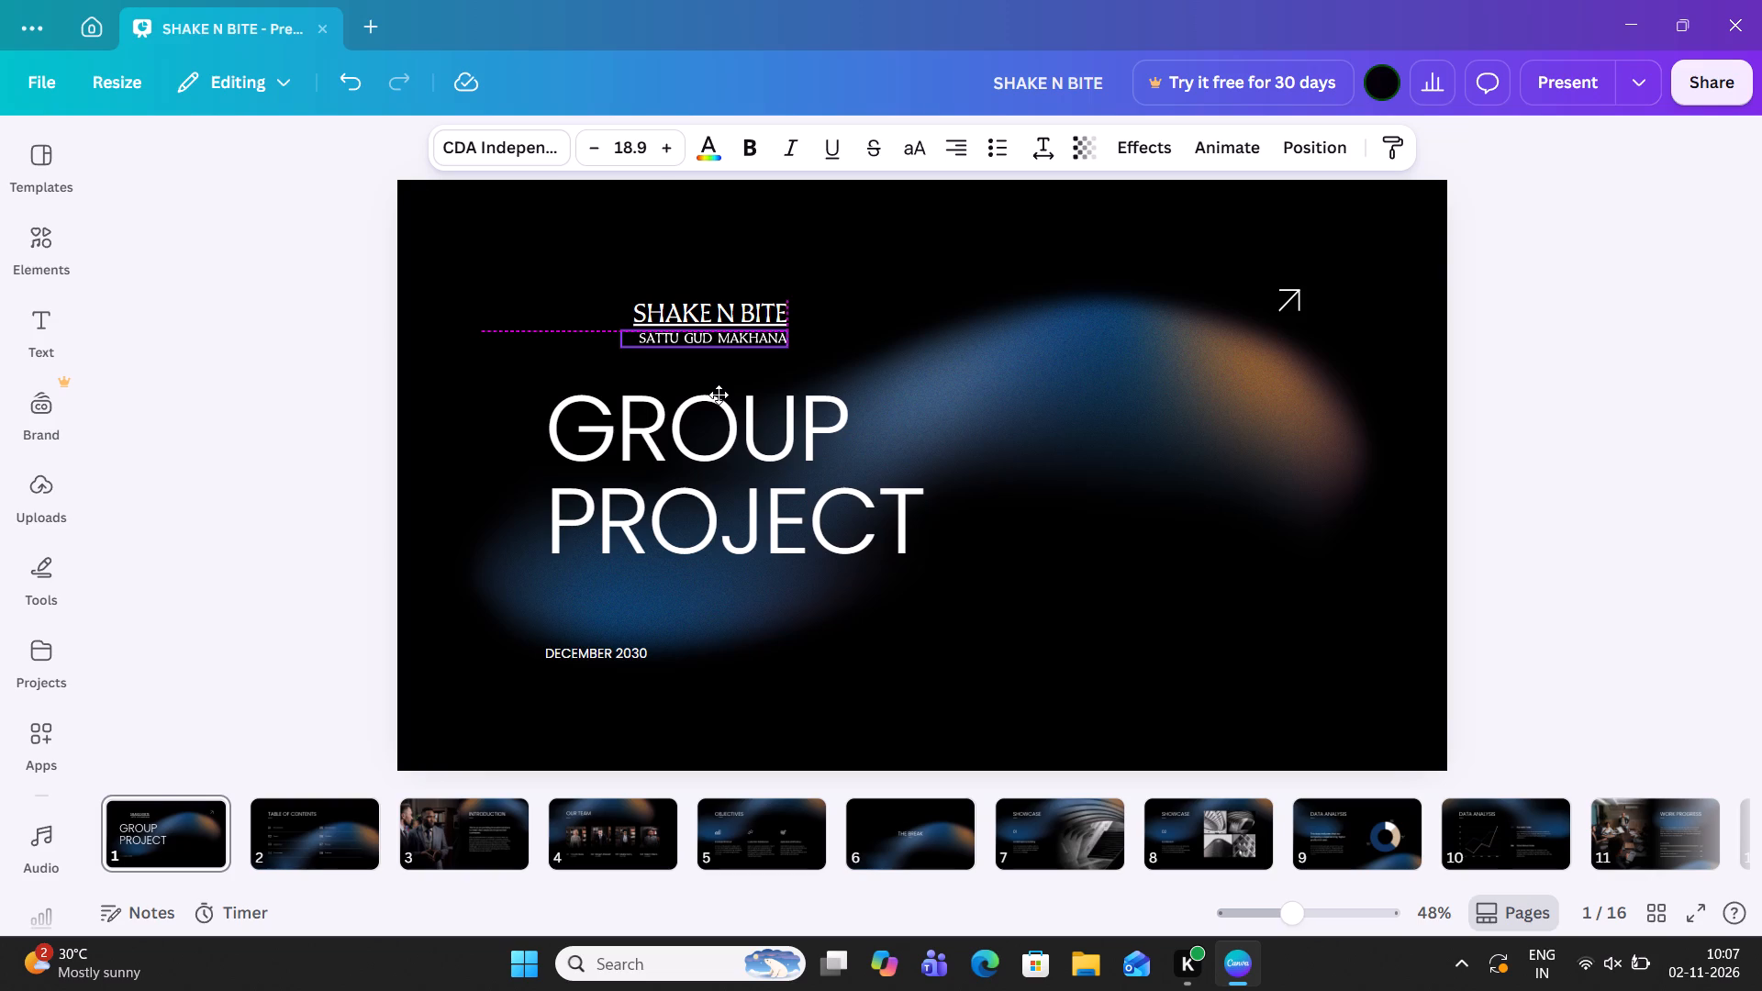
{"action": "left_click_drag", "start_coordinate": [719, 395], "coordinate": [718, 395]}
{"action": "left_click", "coordinate": [281, 375]}
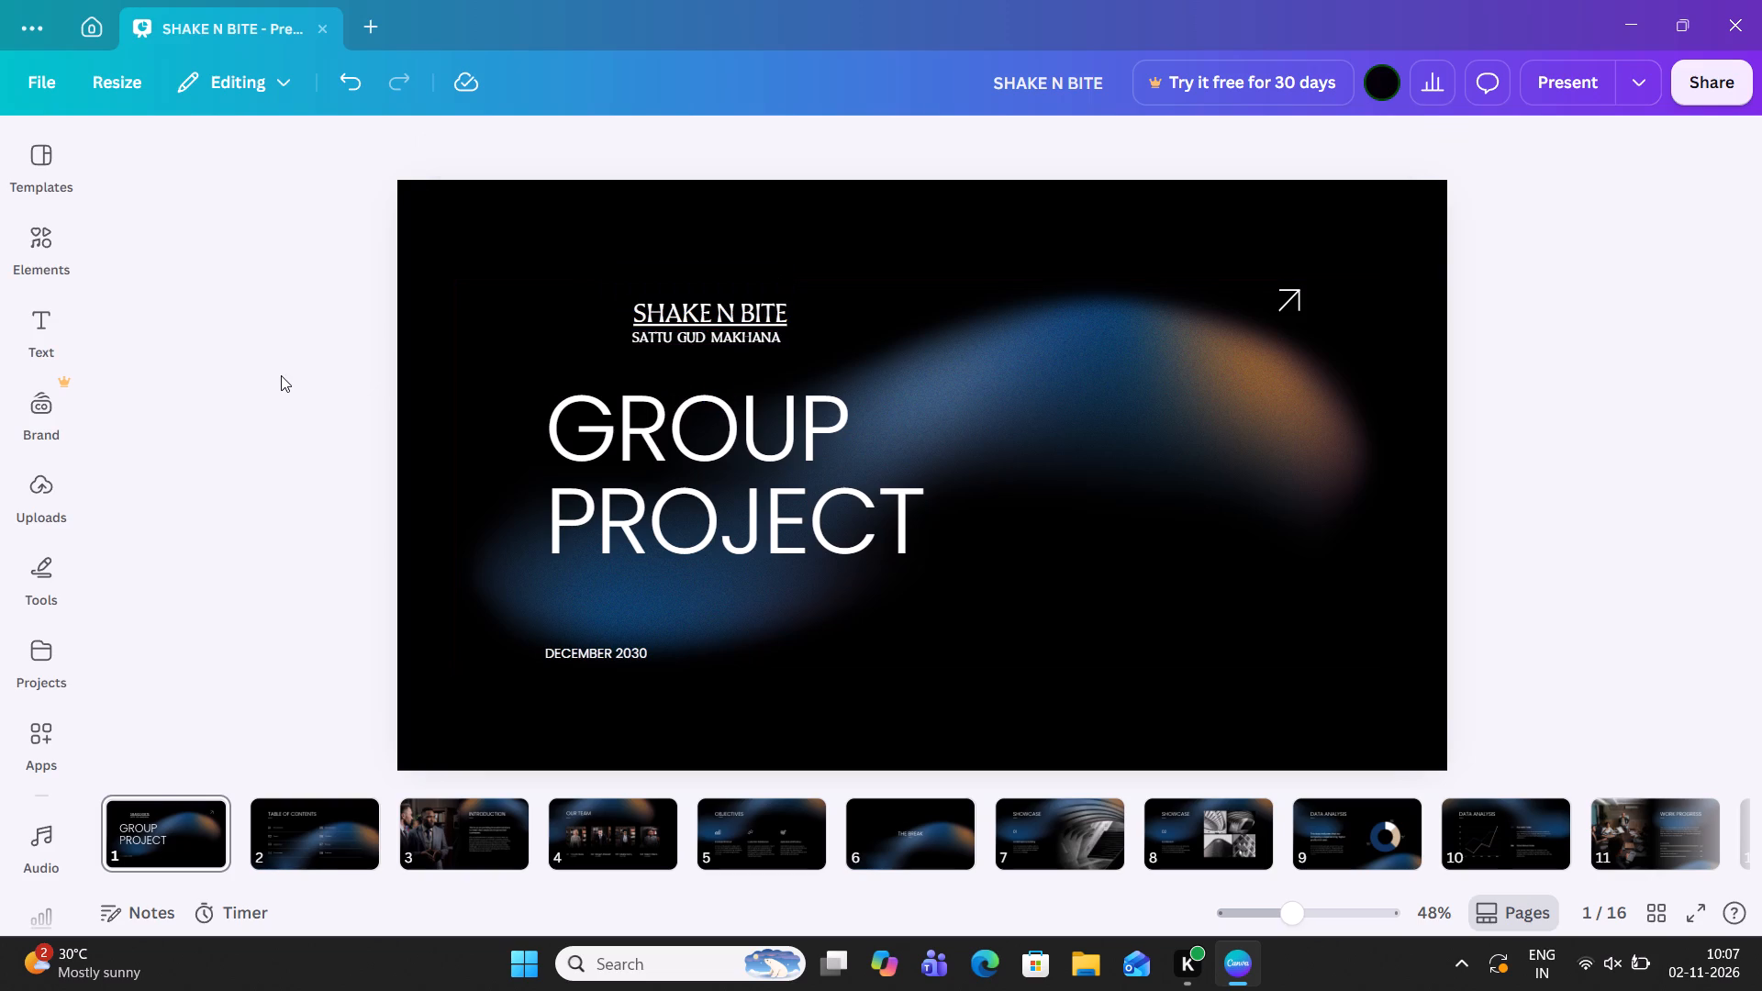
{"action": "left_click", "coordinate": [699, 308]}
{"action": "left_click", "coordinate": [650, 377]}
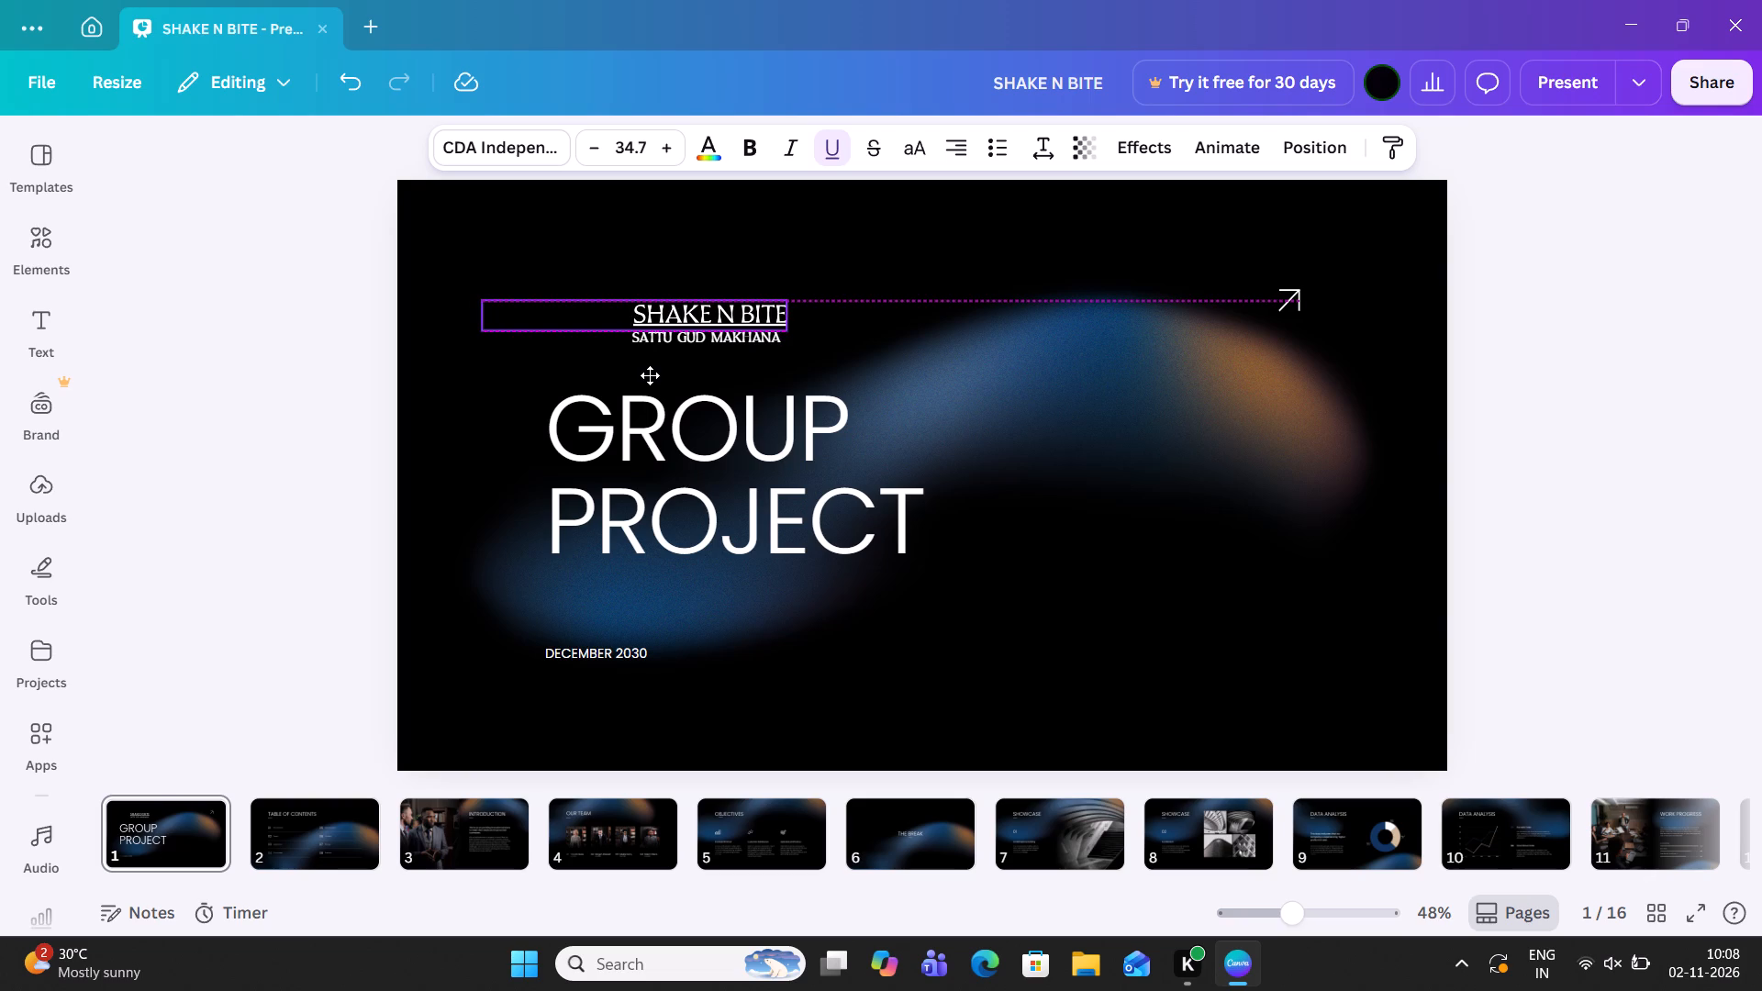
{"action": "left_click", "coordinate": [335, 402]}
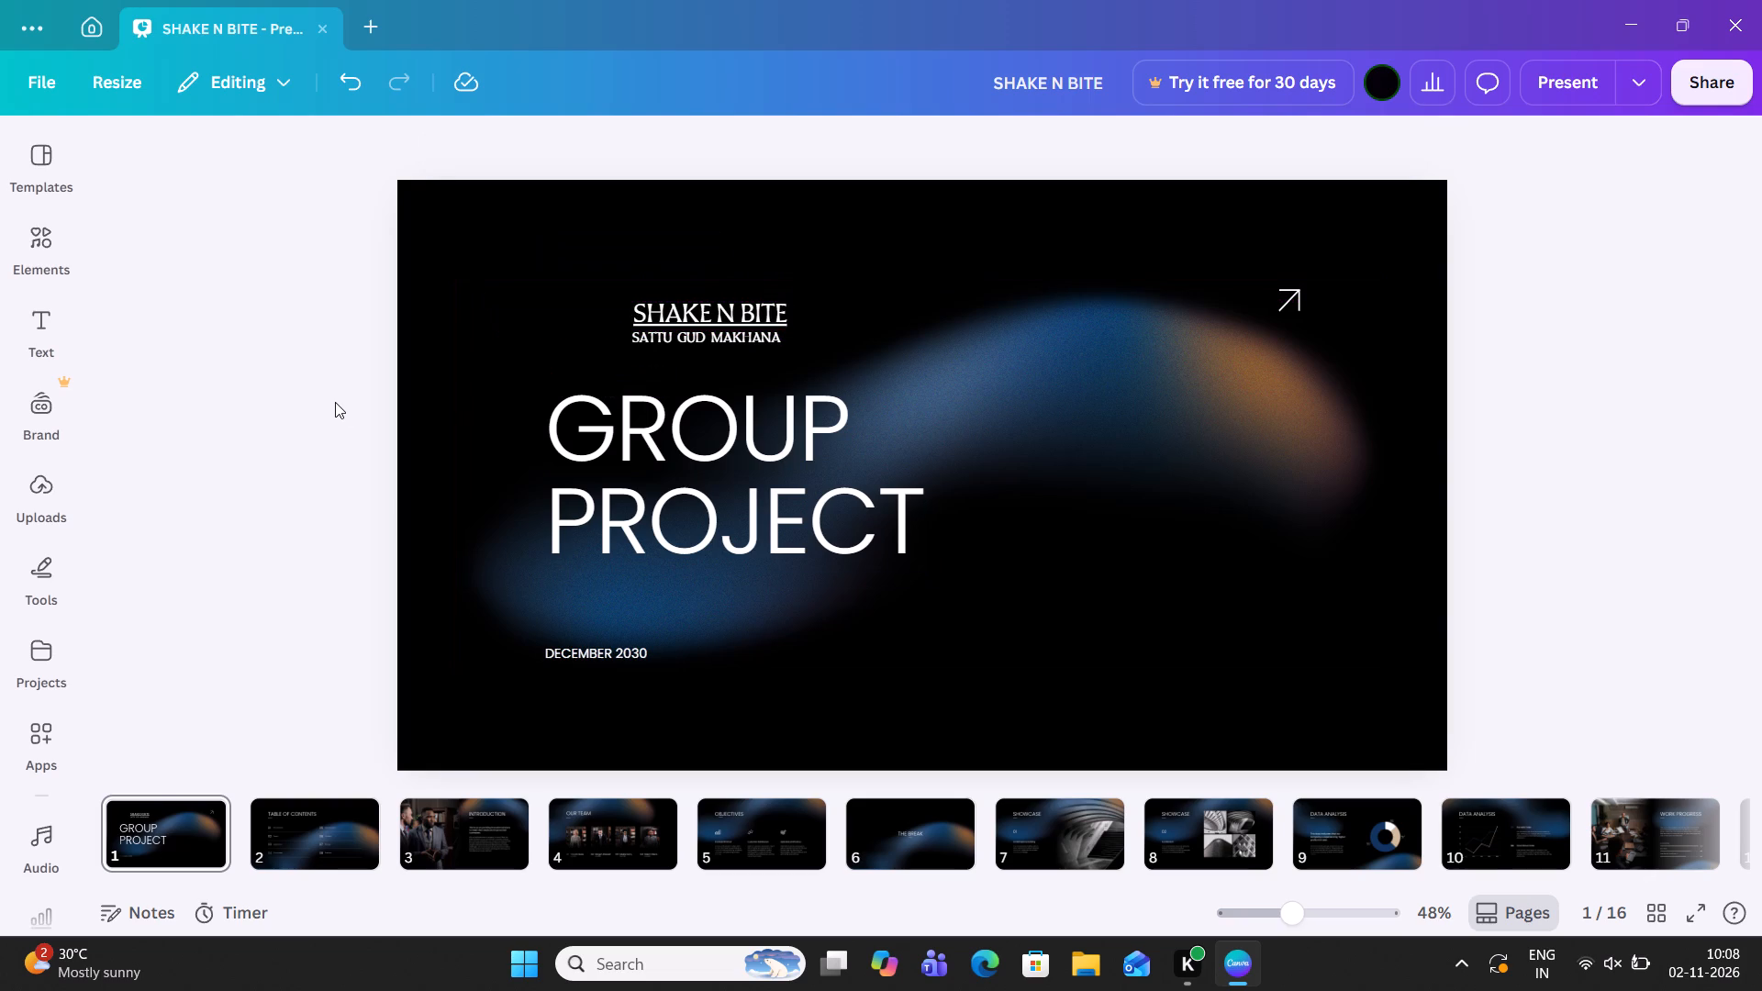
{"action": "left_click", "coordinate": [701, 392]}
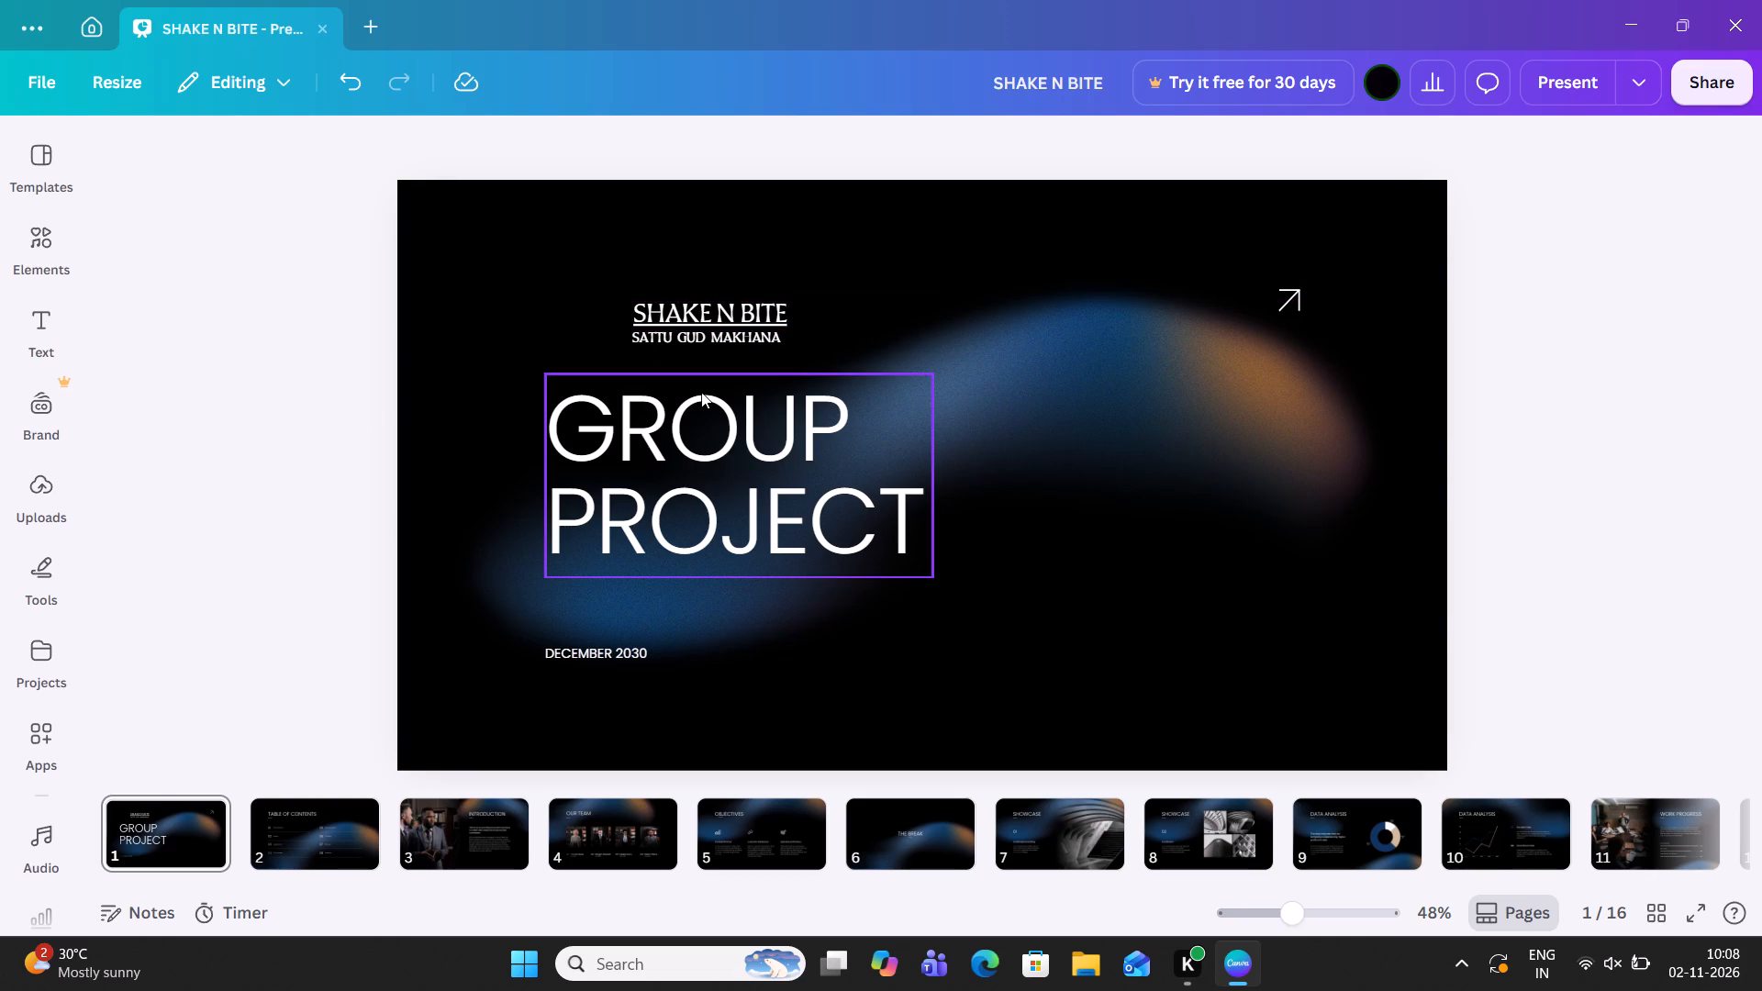
Replace the word "GROUP" in the cover page title with "LAUNCH".
{"action": "double_click", "coordinate": [847, 418]}
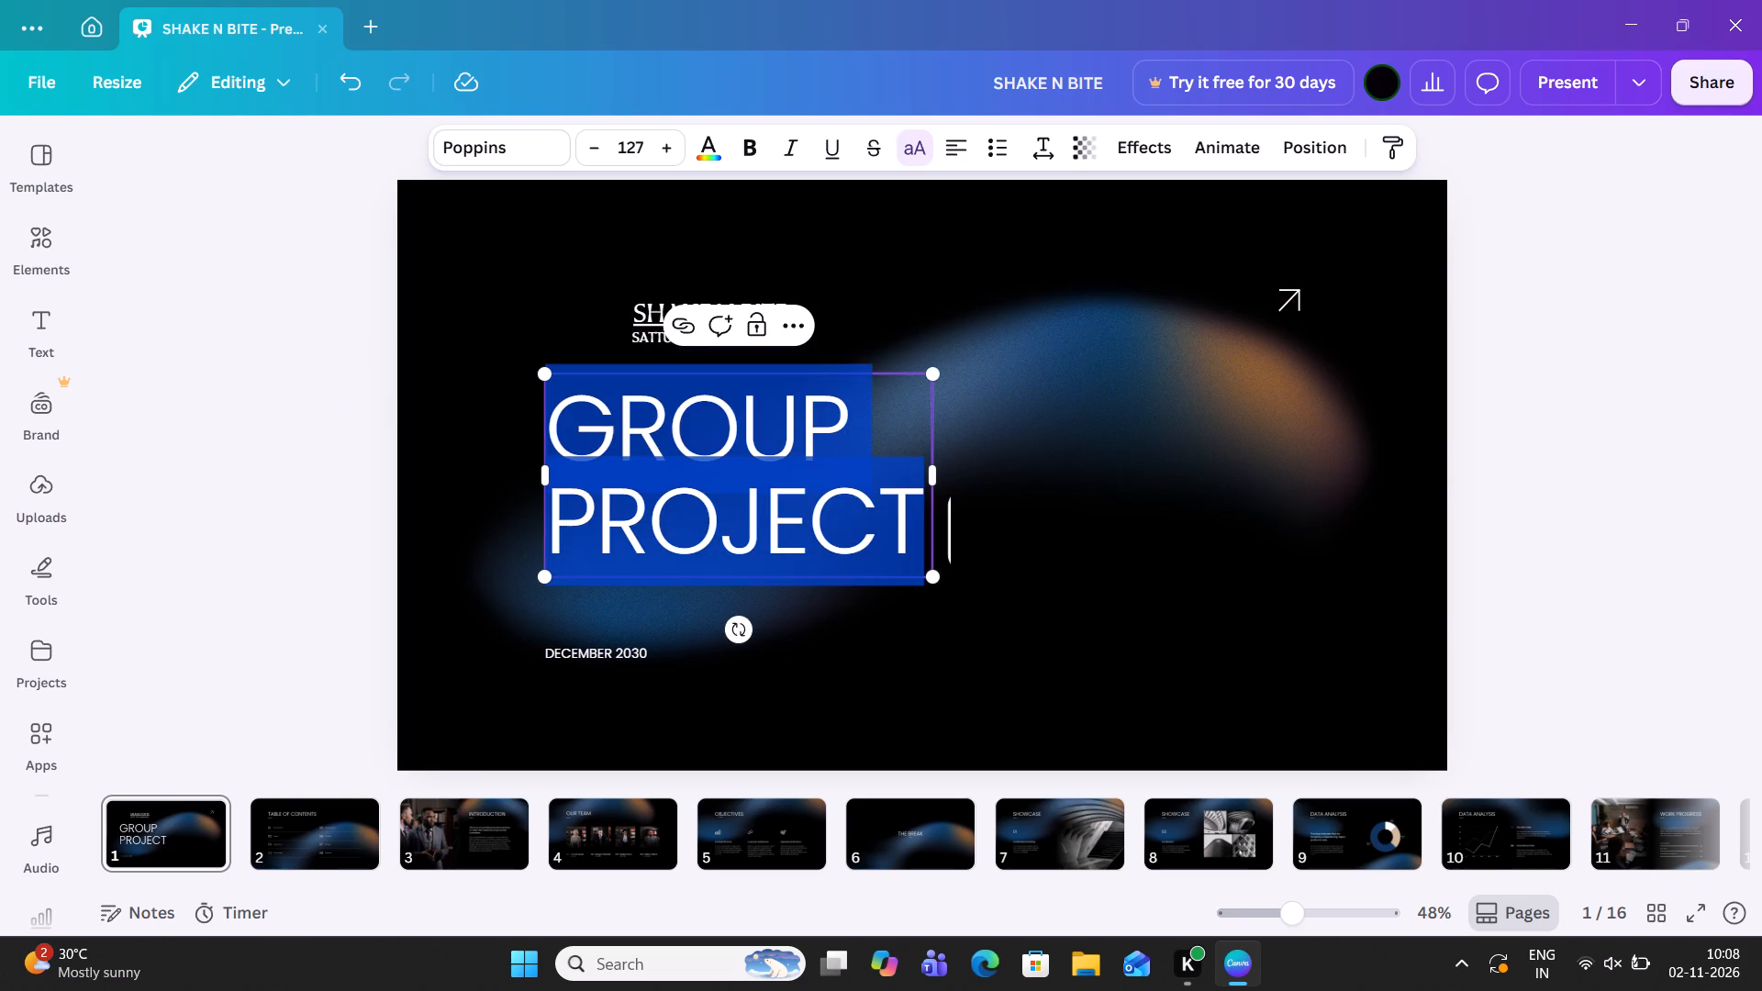
{"action": "left_click", "coordinate": [847, 418]}
{"action": "key", "text": "BackSpace"}
{"action": "key", "text": "BackSpace"}
{"action": "key", "text": "BackSpace"}
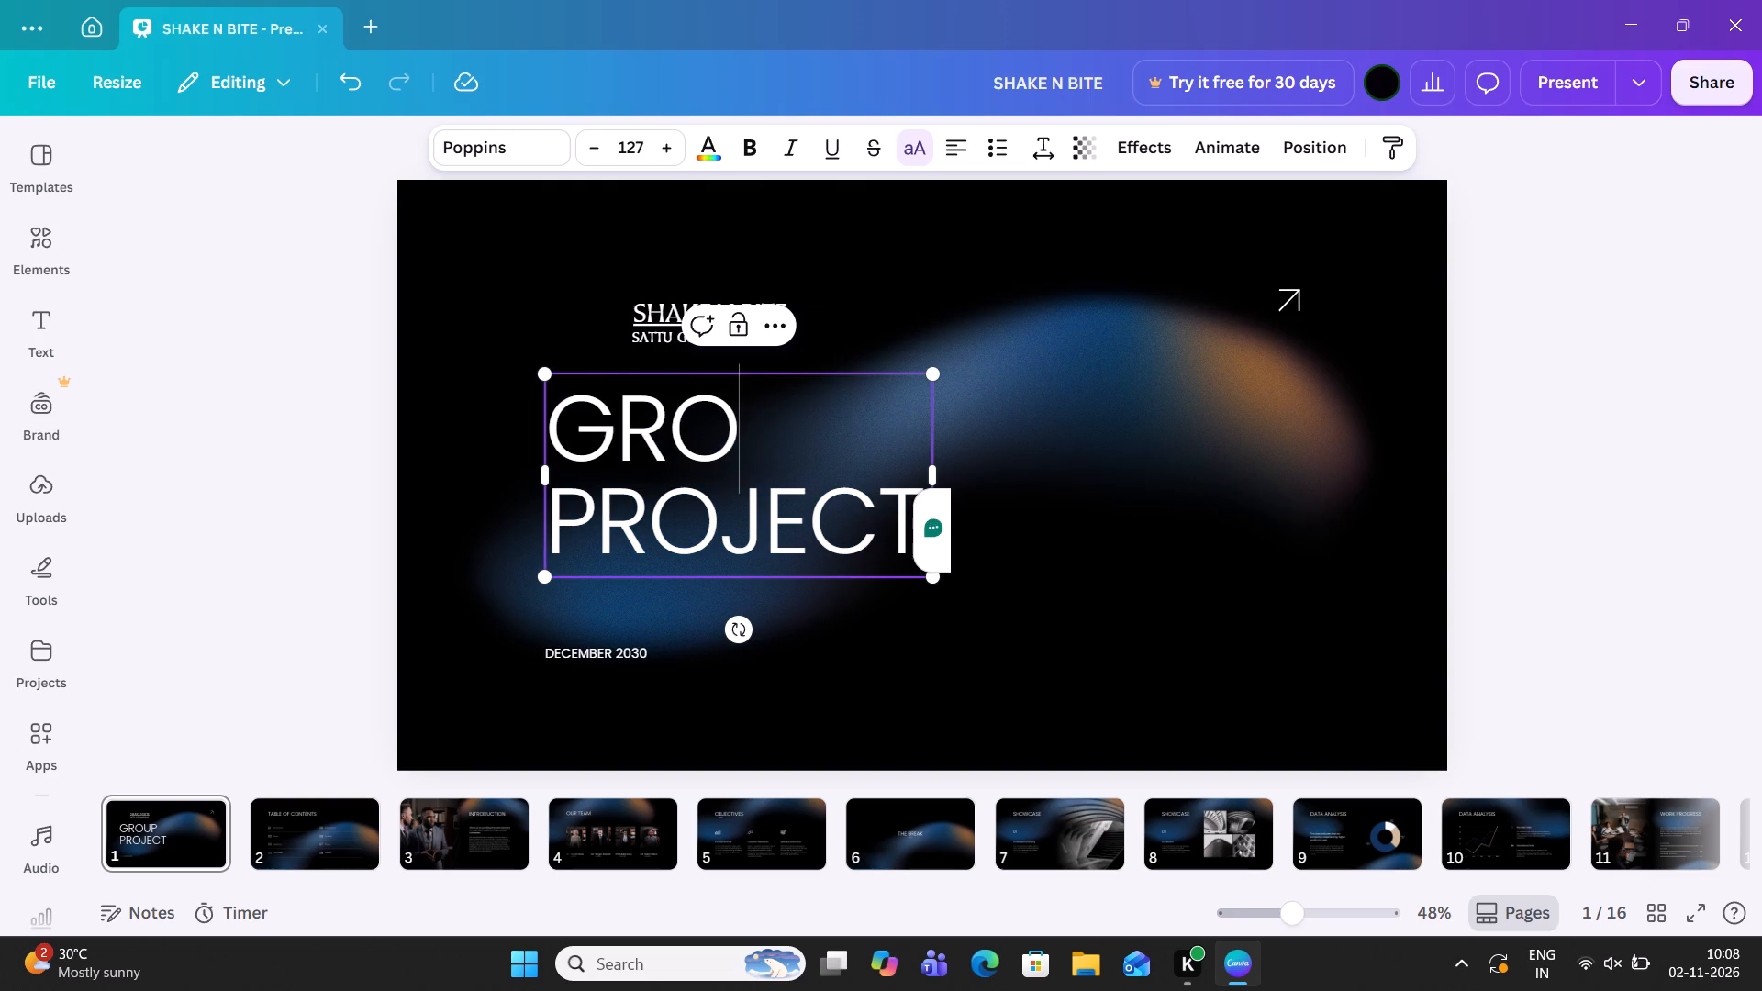
{"action": "key", "text": "BackSpace"}
{"action": "key", "text": "BackSpace"}
{"action": "type", "text": "LAUNCH"}
Replace the word "PROJECT" on the second line of the cover title with "MISSION".
{"action": "left_click", "coordinate": [910, 515]}
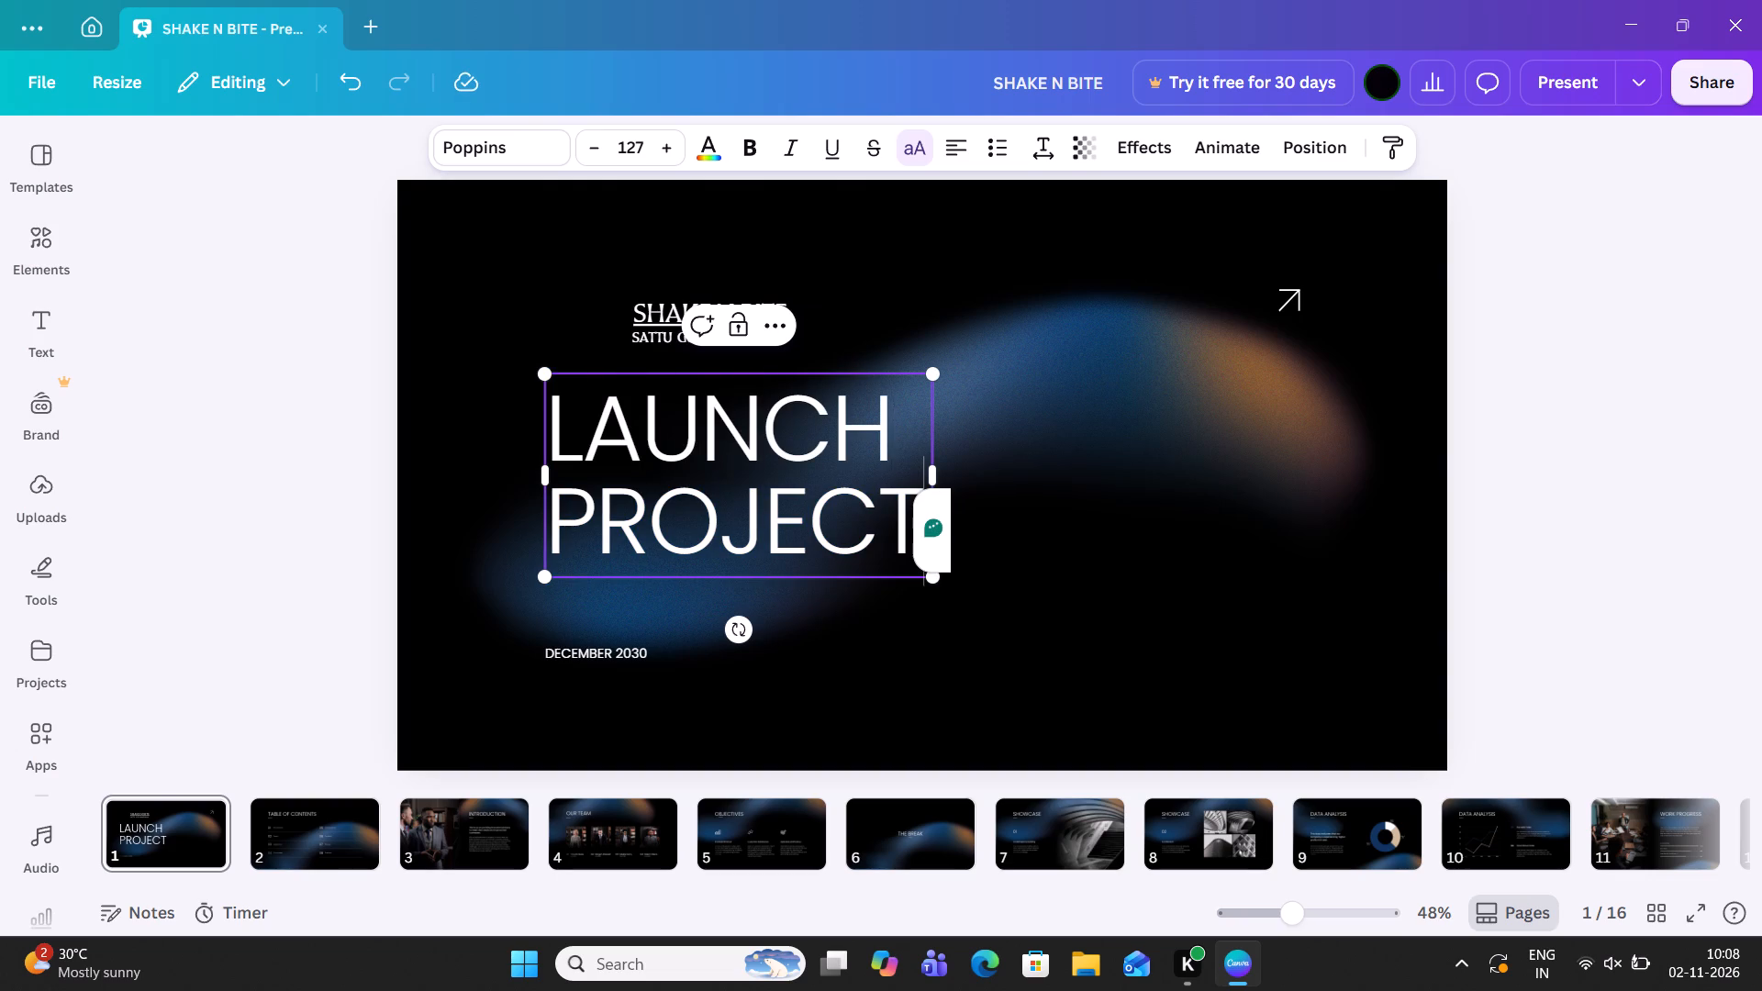
{"action": "key", "text": "BackSpace"}
{"action": "key", "text": "BackSpace"}
{"action": "key", "text": "BackSpace"}
{"action": "key", "text": "BackSpace"}
{"action": "key", "text": "BackSpace"}
{"action": "key", "text": "BackSpace"}
{"action": "key", "text": "BackSpace"}
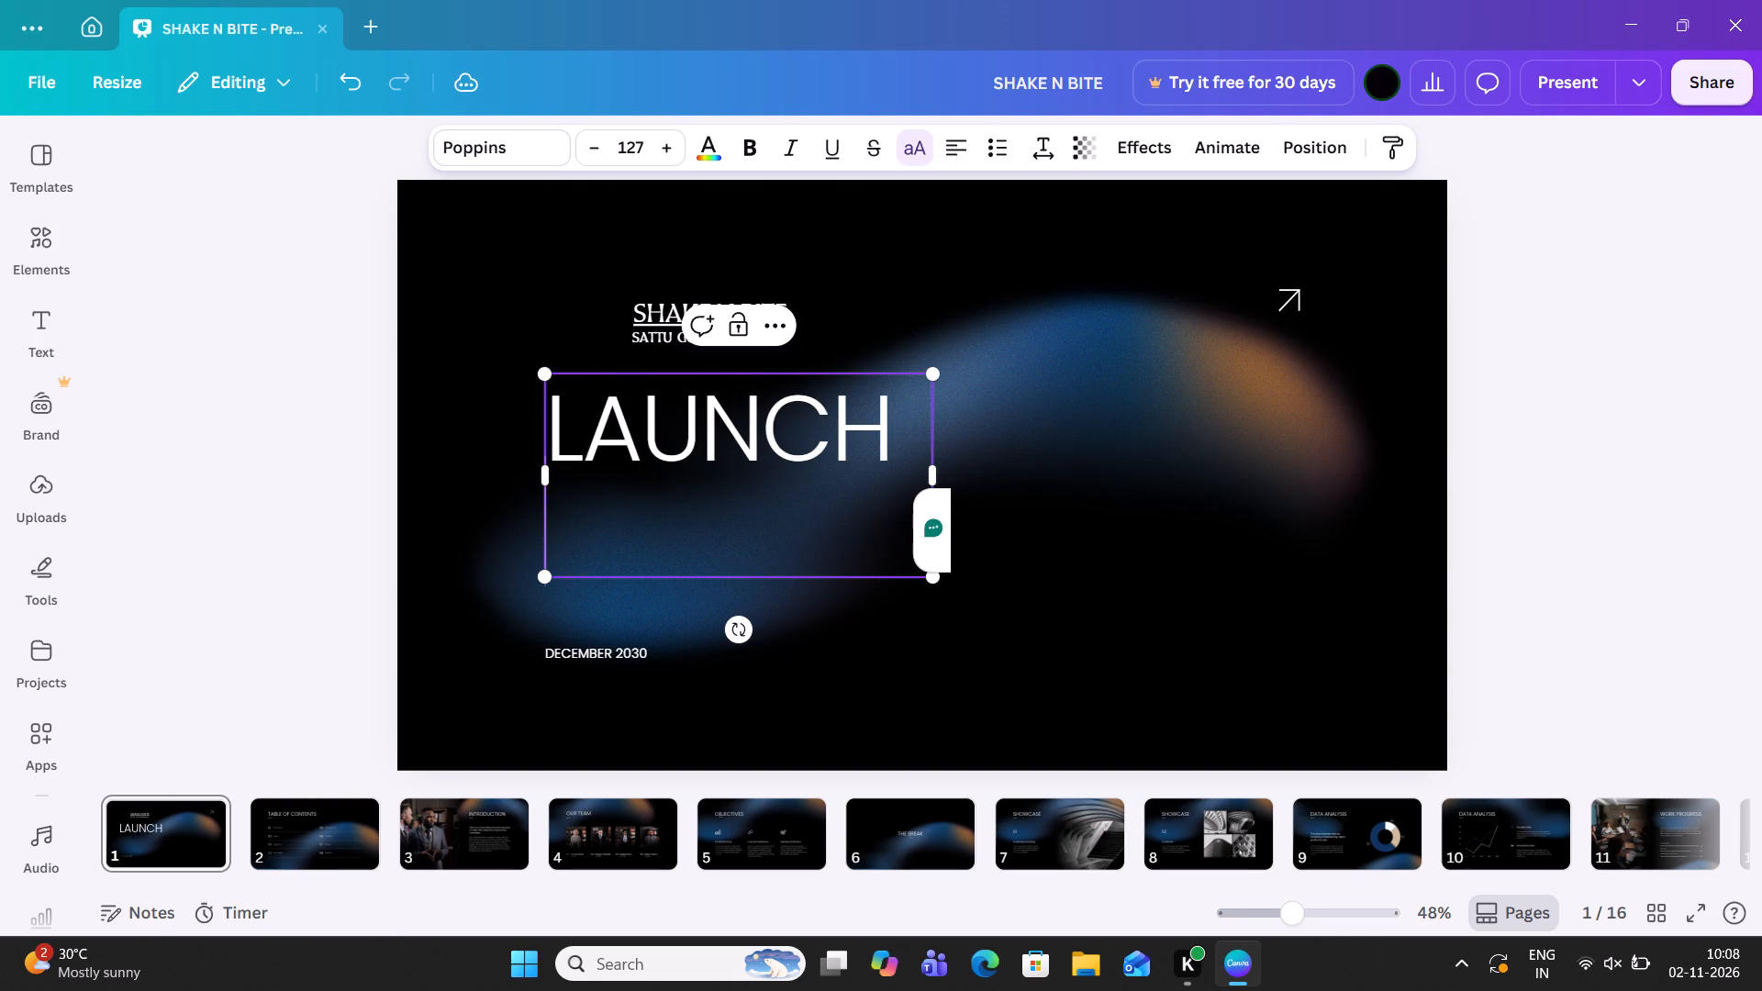
{"action": "type", "text": "MISSION"}
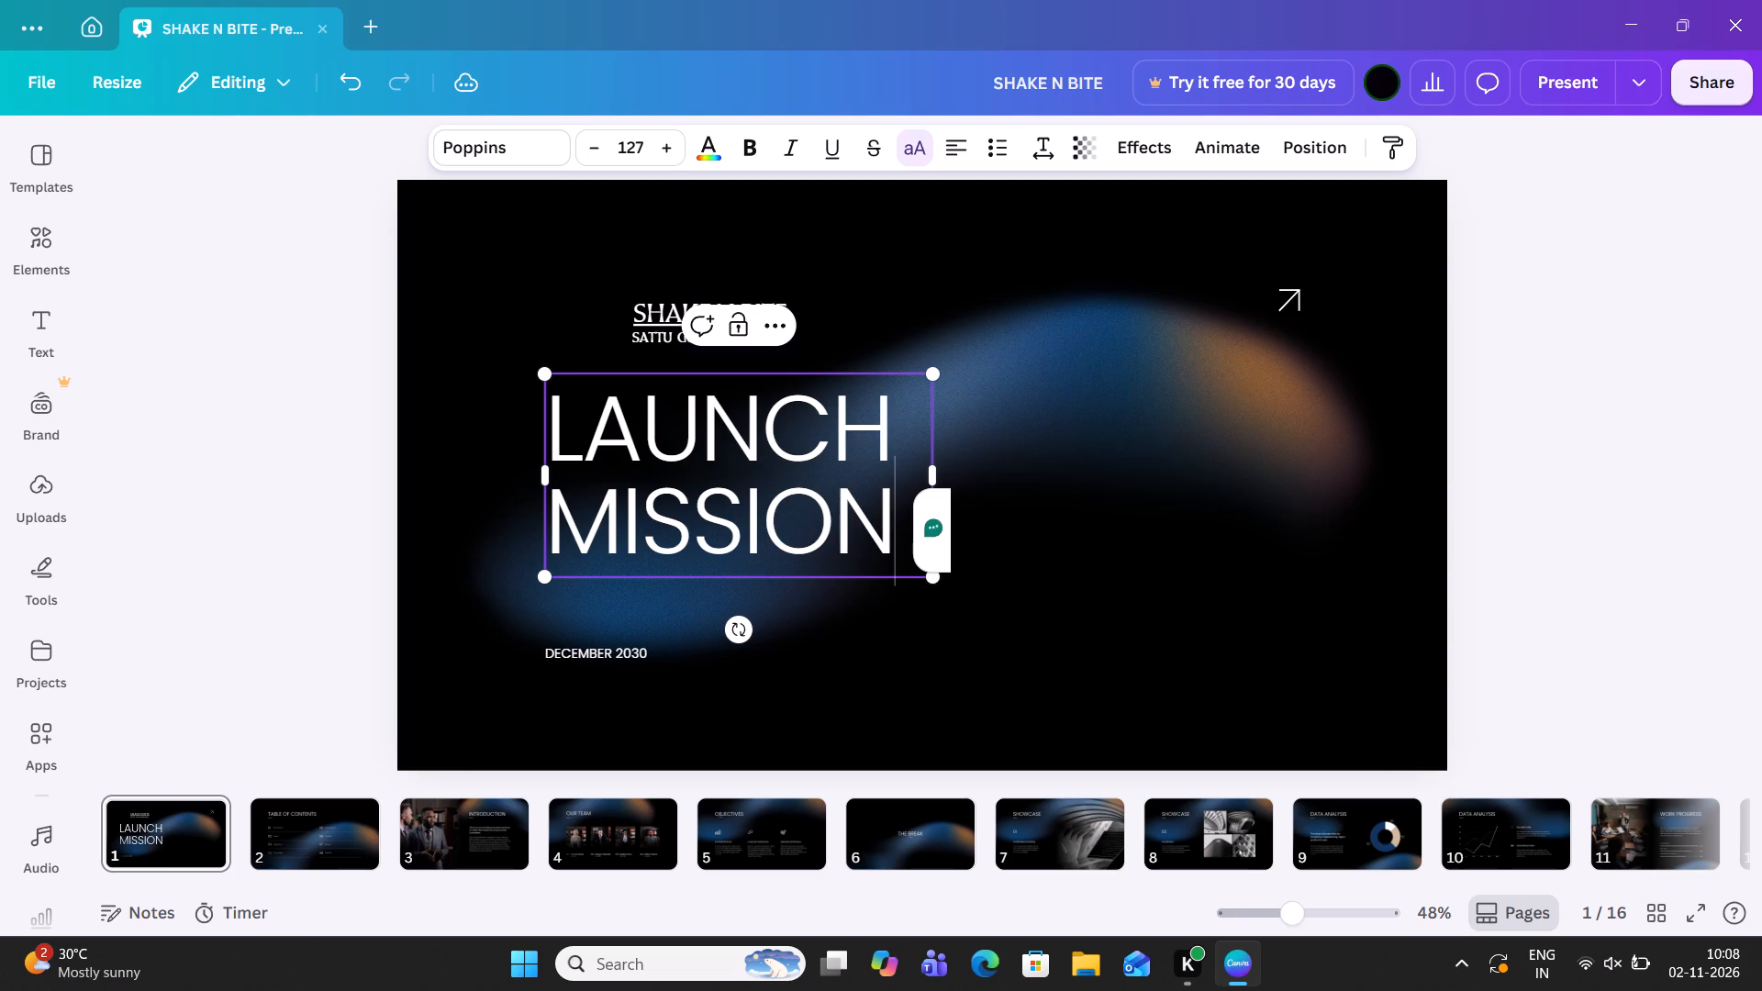
Change the font of only the word "LAUNCH" in the cover title to Kompot Display Outline.
{"action": "left_click", "coordinate": [910, 429]}
{"action": "left_click_drag", "start_coordinate": [910, 429], "coordinate": [547, 411]}
{"action": "left_click", "coordinate": [534, 134]}
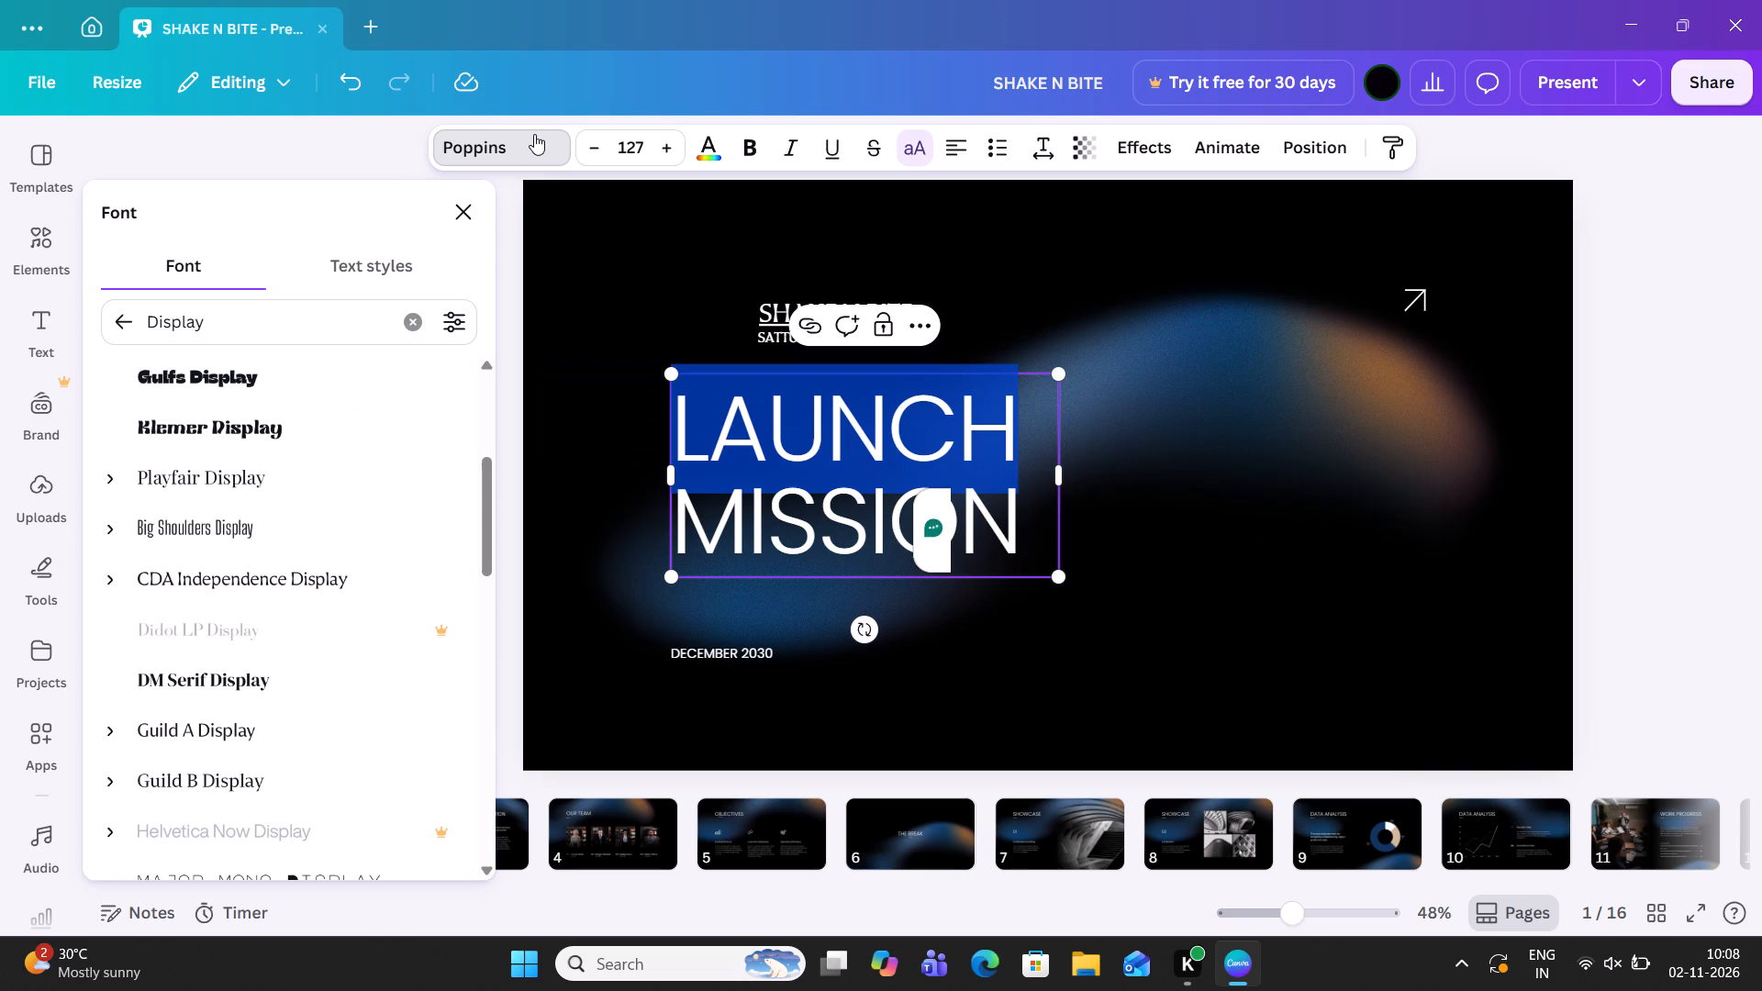
{"action": "left_click", "coordinate": [479, 628]}
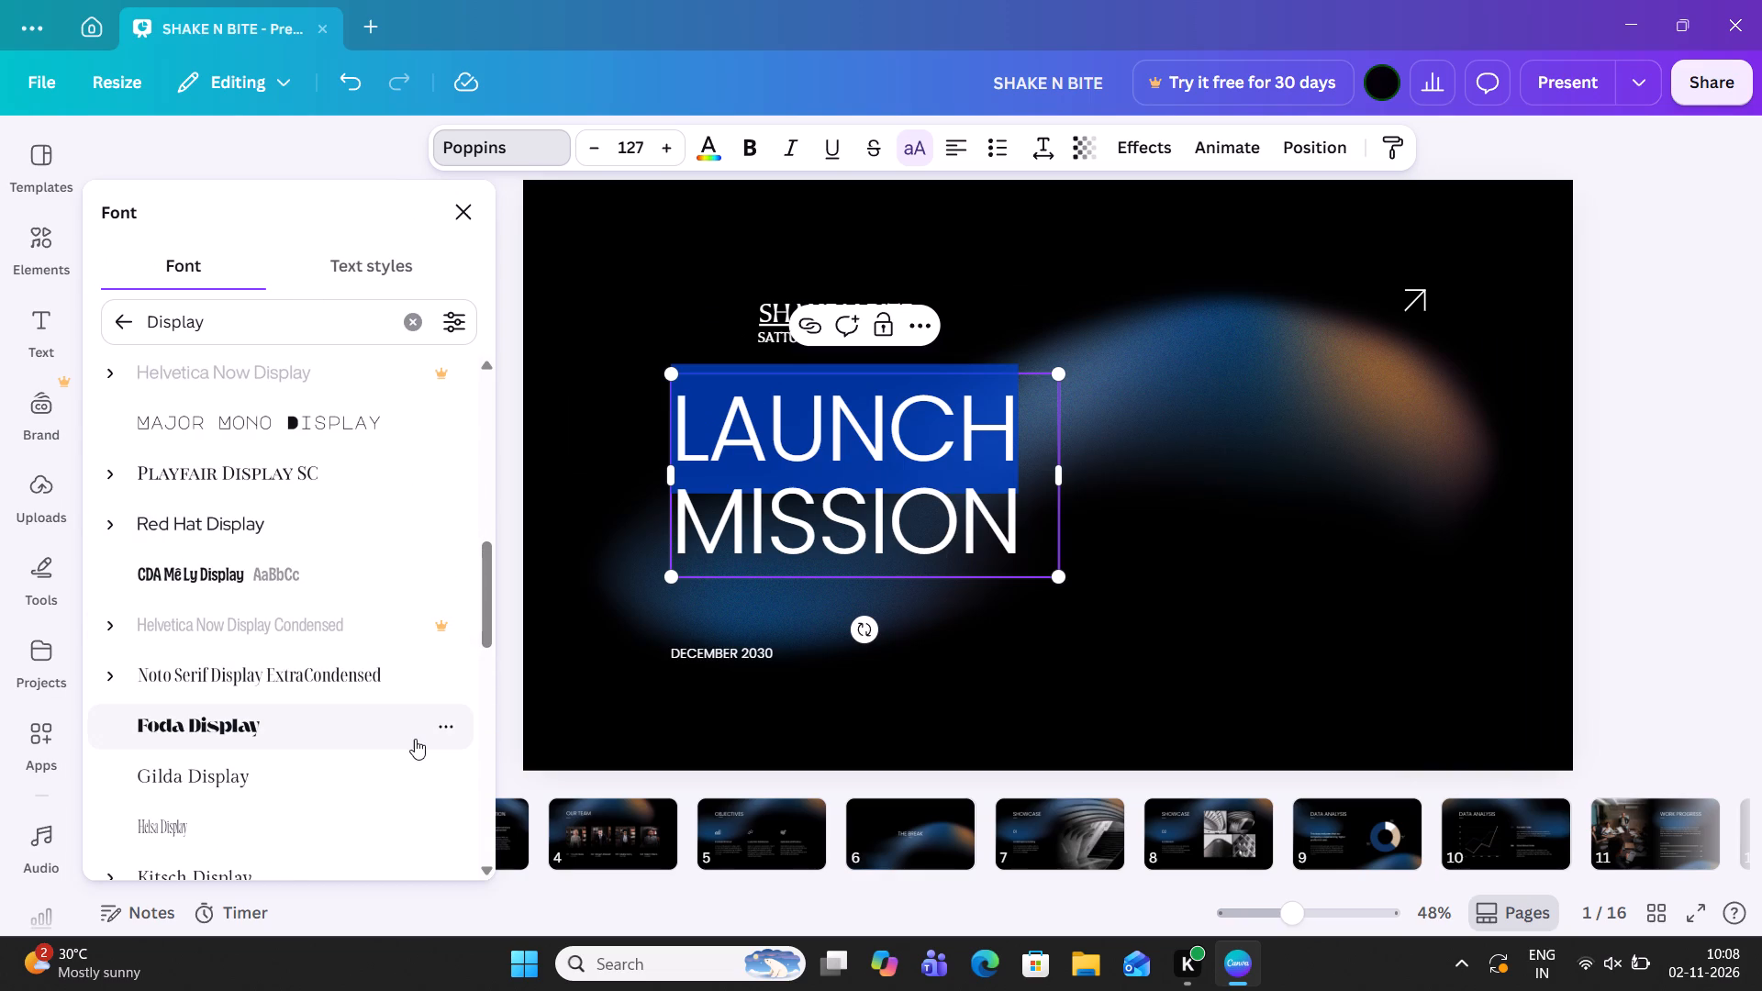
{"action": "left_click", "coordinate": [484, 770]}
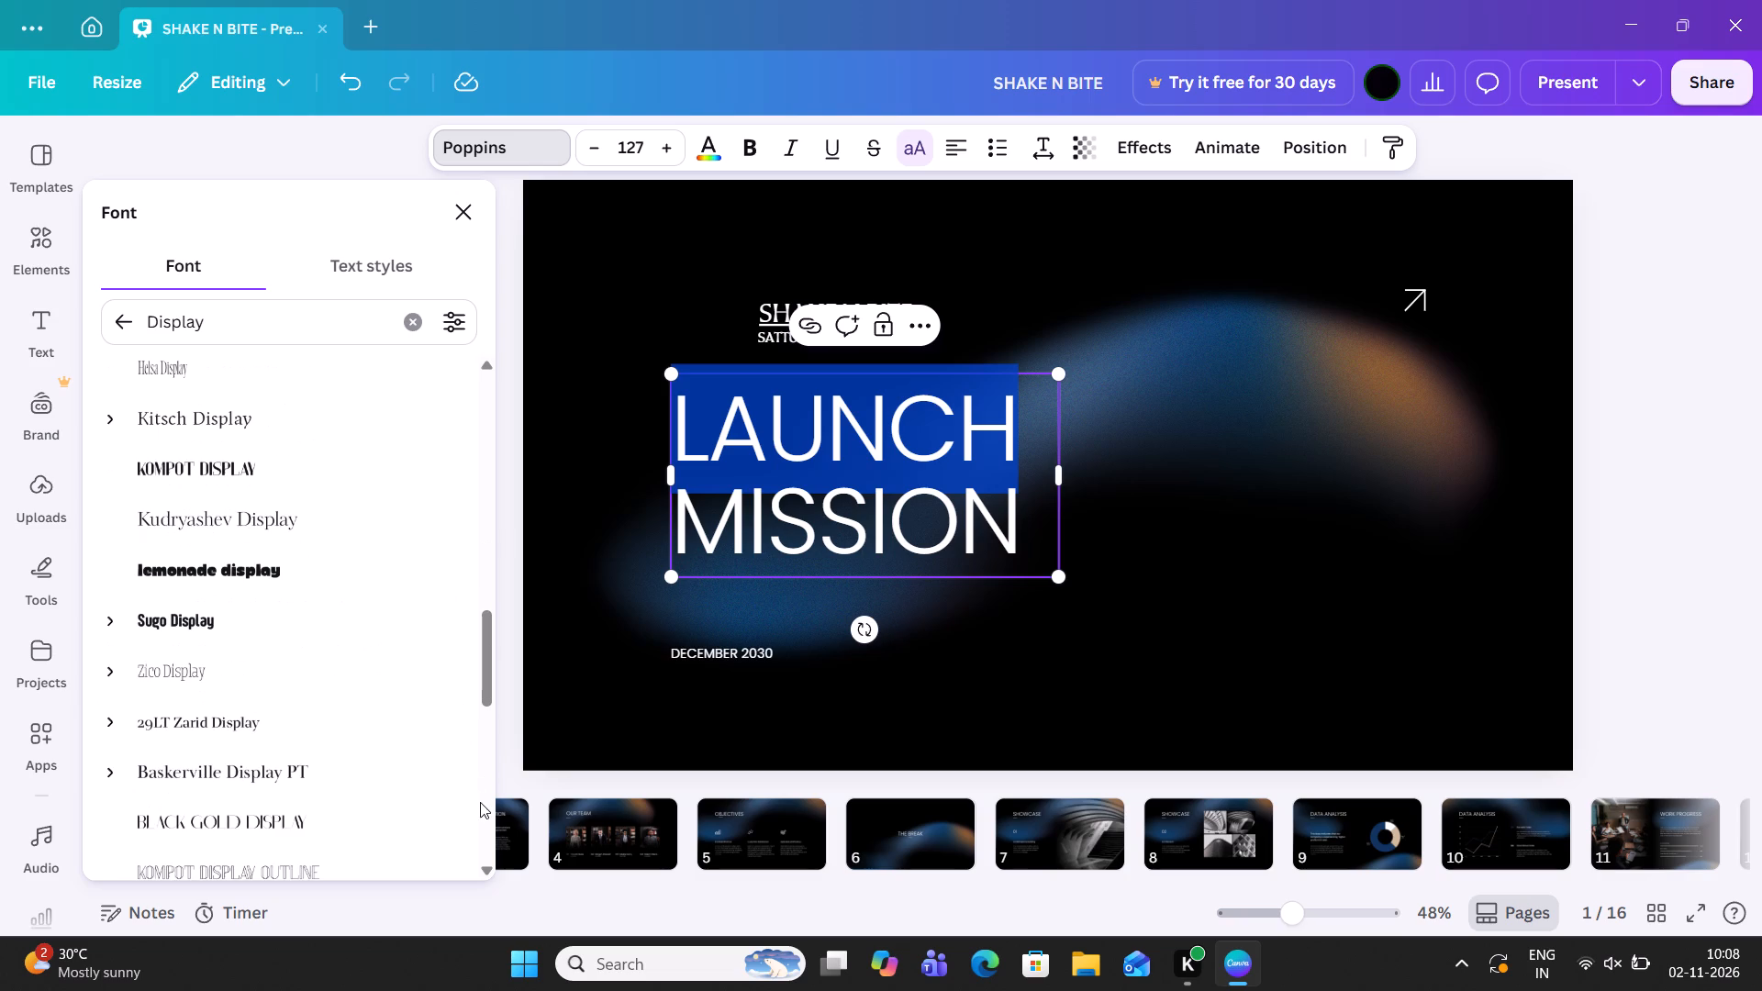
{"action": "left_click", "coordinate": [480, 806]}
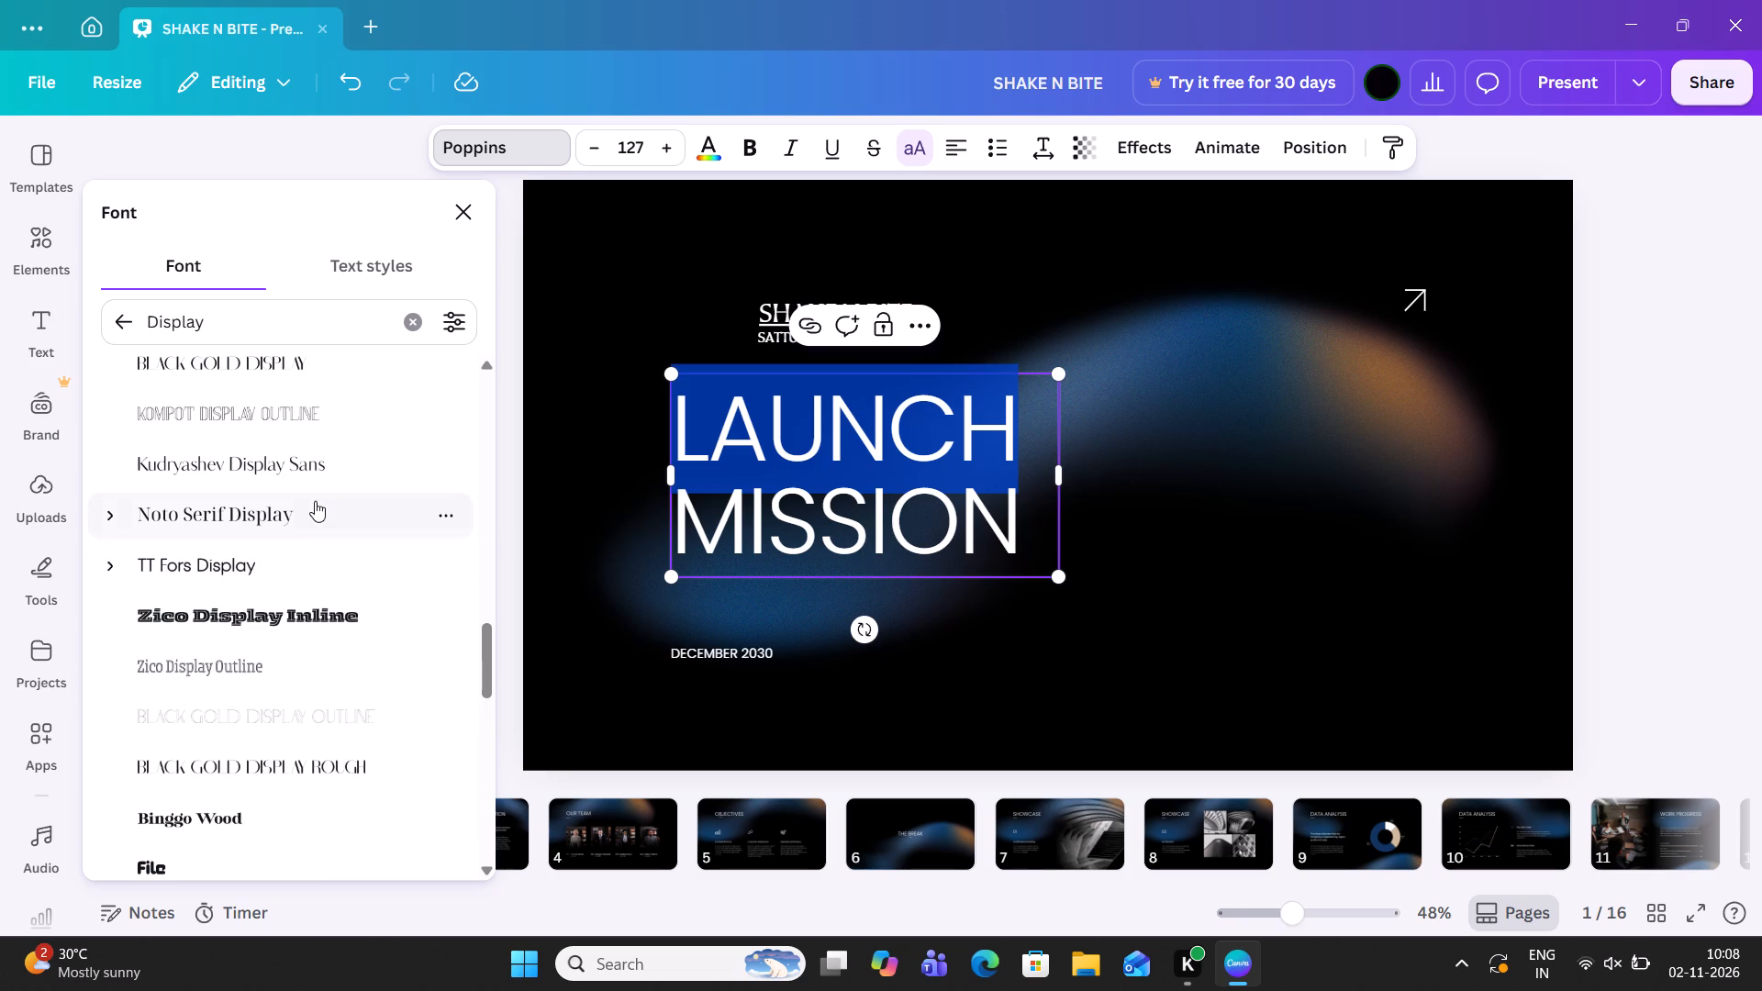
{"action": "left_click", "coordinate": [275, 410]}
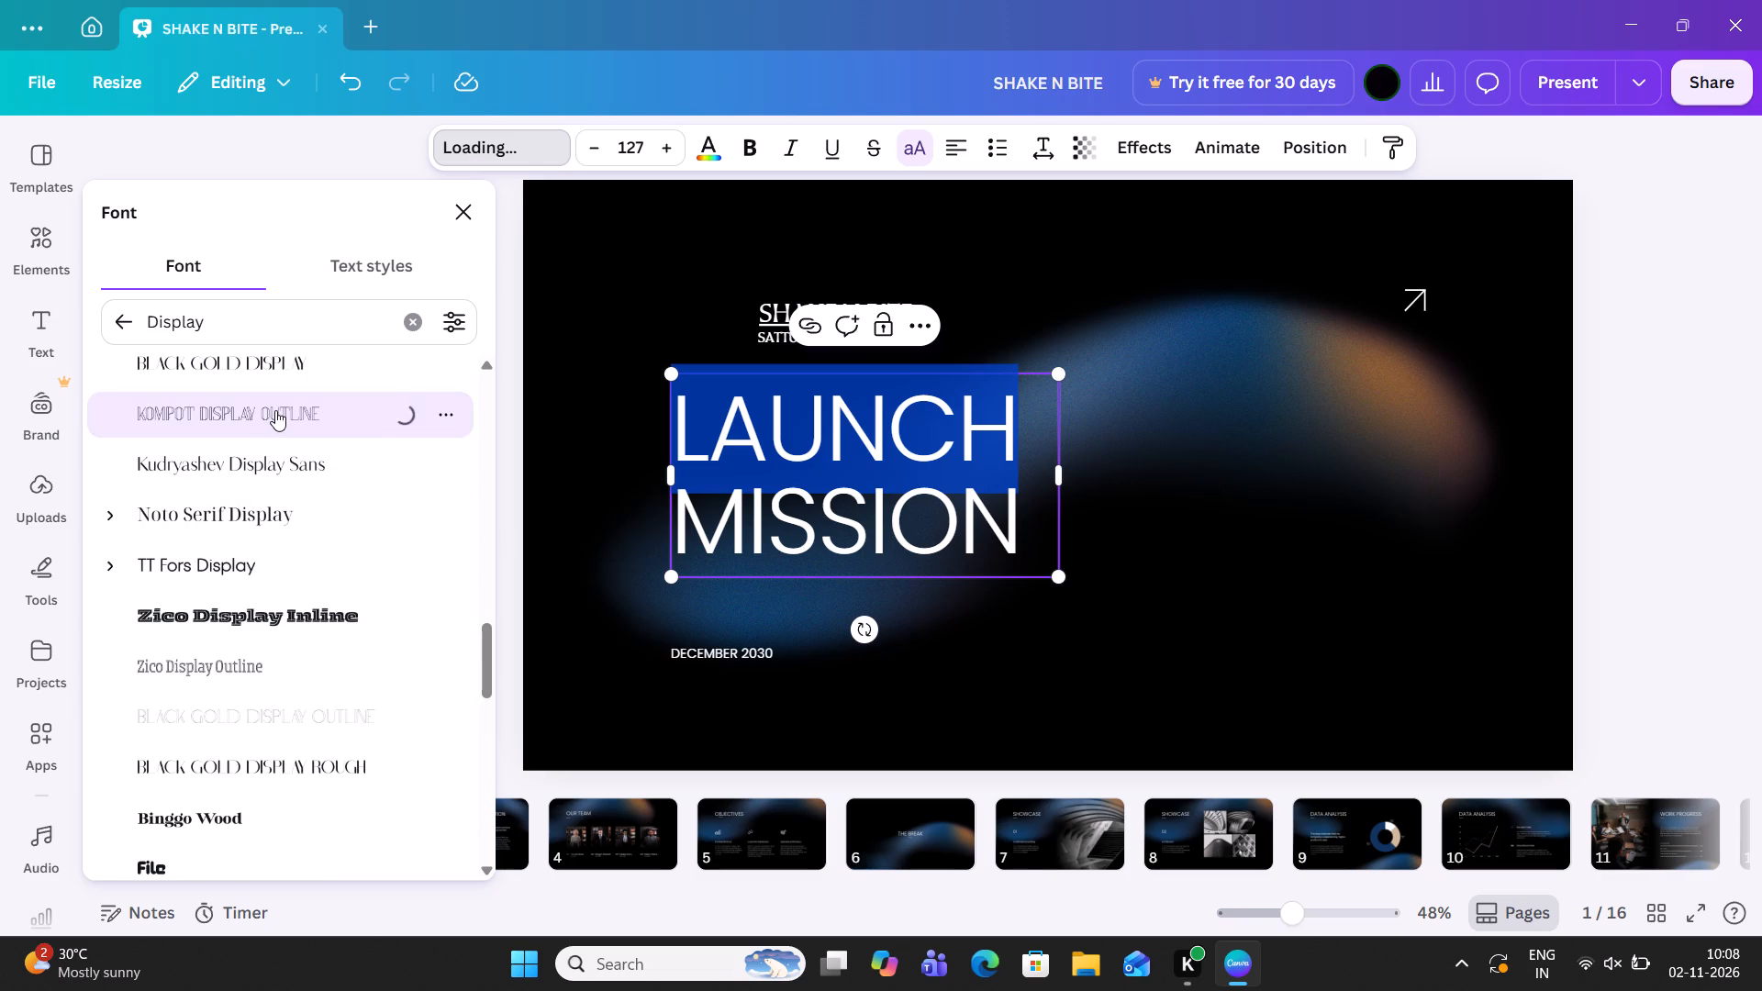
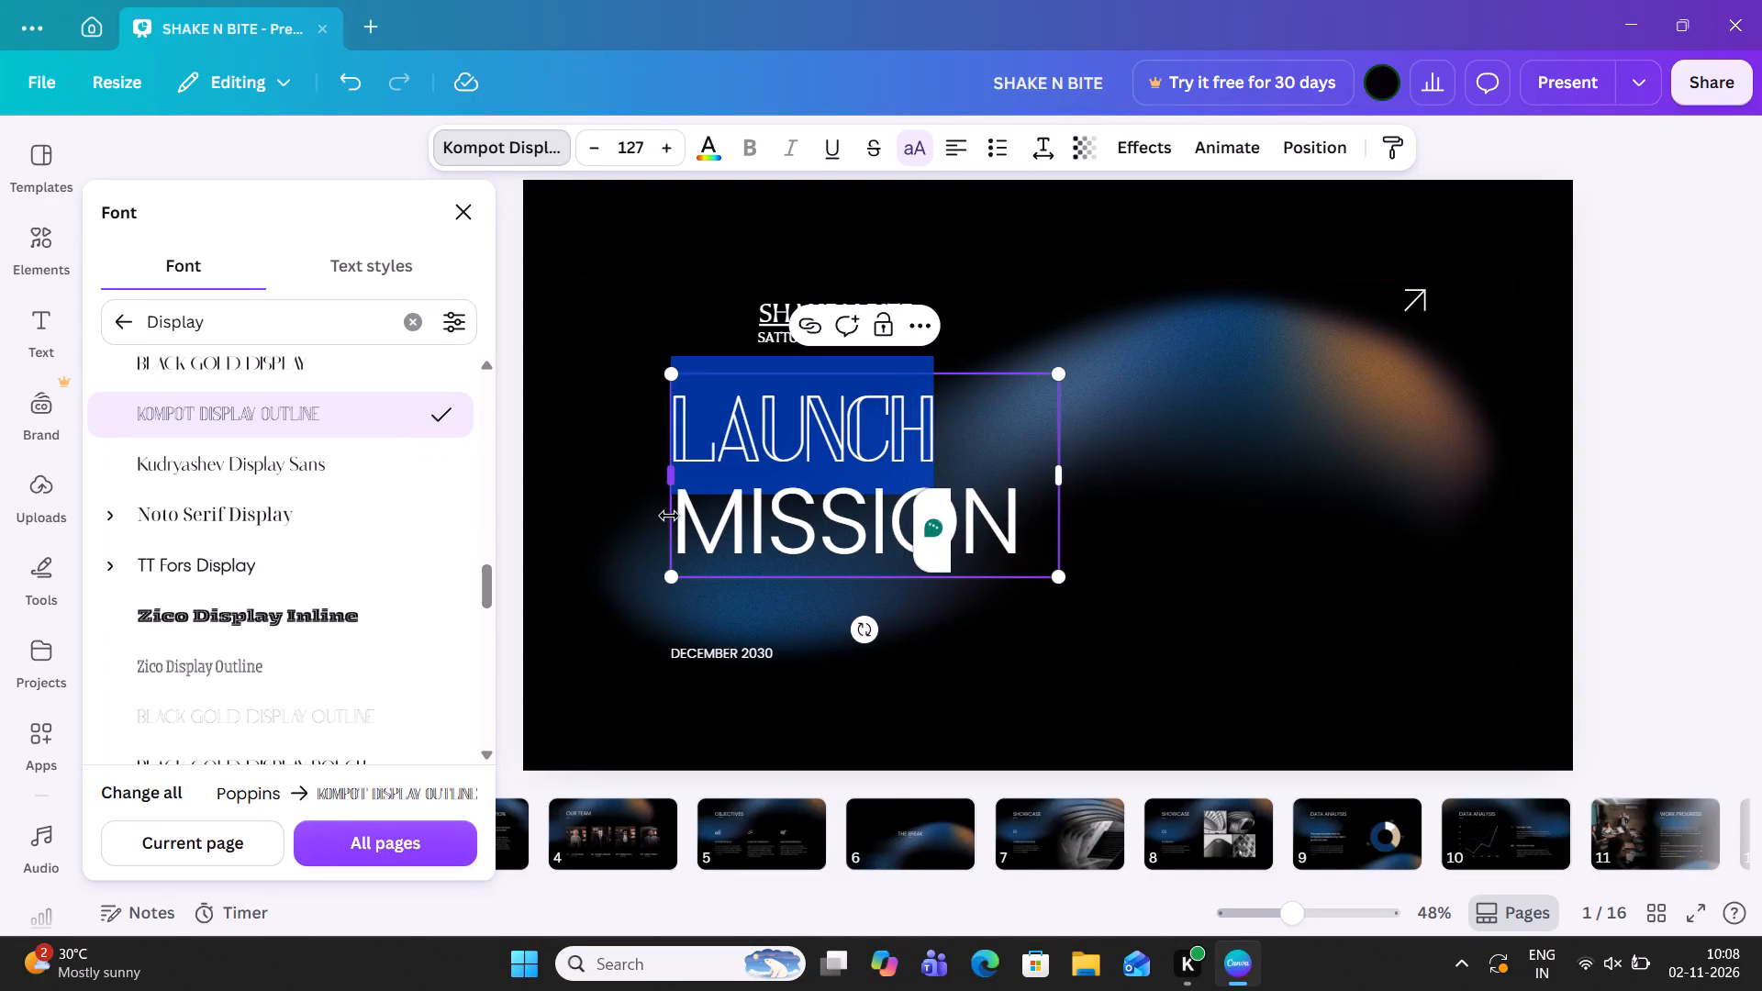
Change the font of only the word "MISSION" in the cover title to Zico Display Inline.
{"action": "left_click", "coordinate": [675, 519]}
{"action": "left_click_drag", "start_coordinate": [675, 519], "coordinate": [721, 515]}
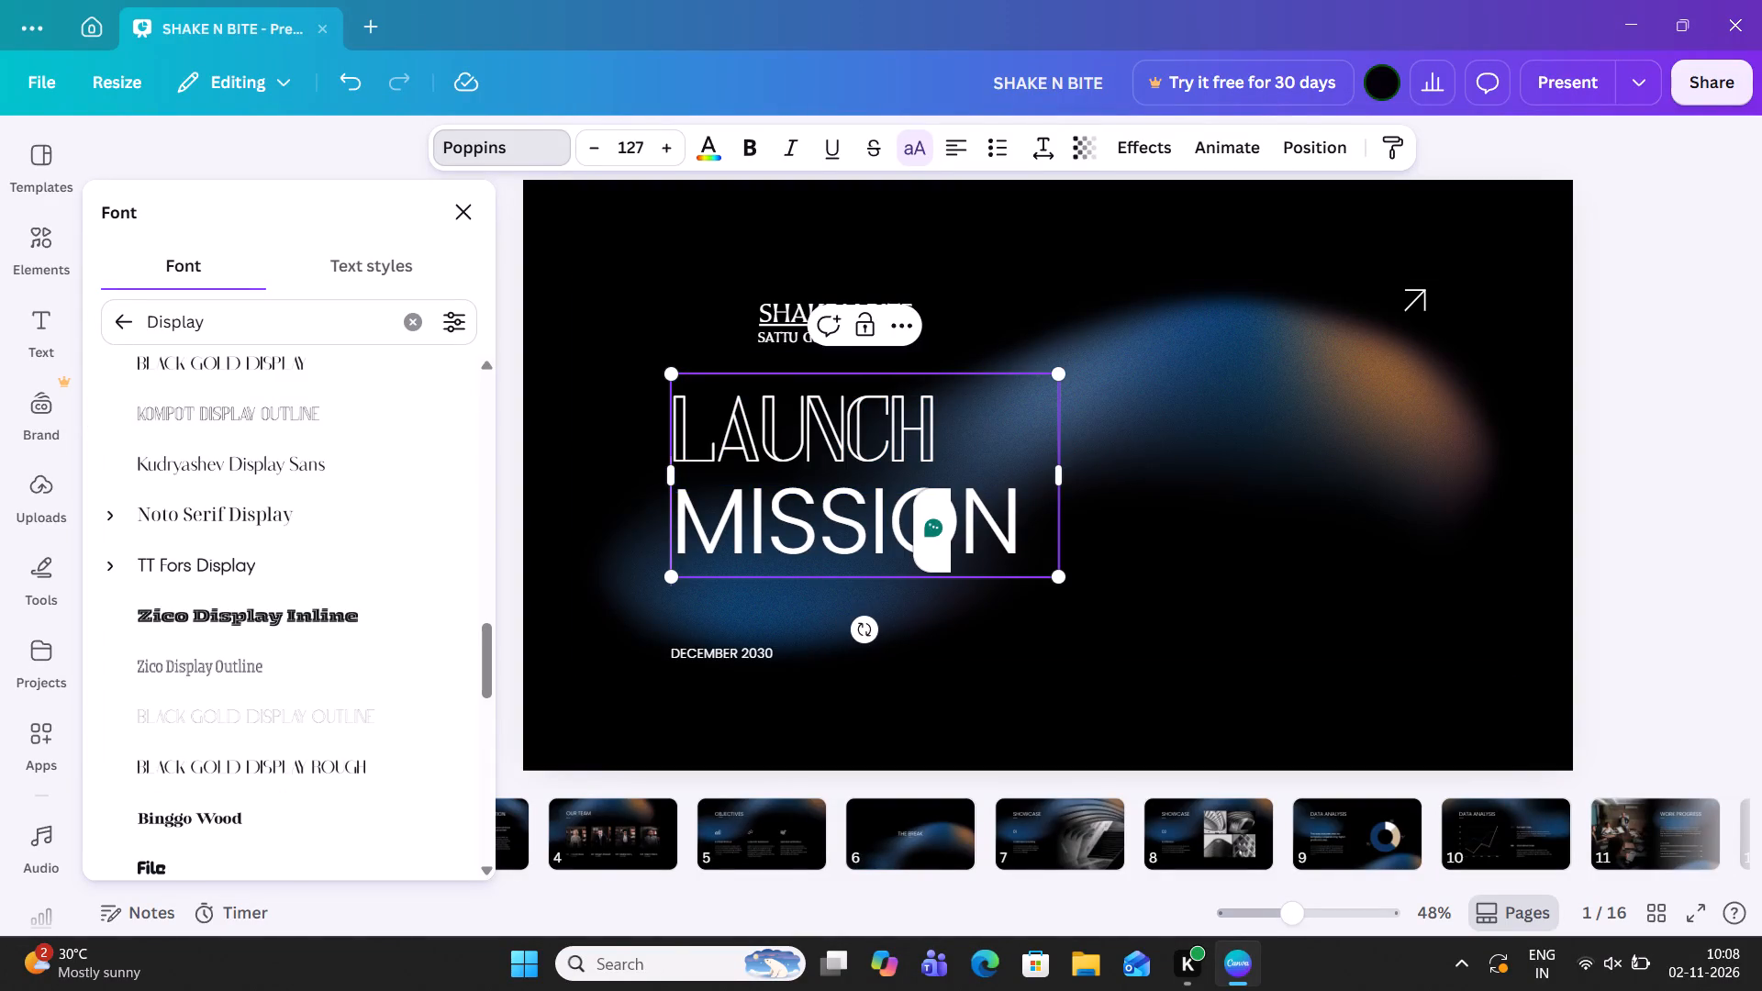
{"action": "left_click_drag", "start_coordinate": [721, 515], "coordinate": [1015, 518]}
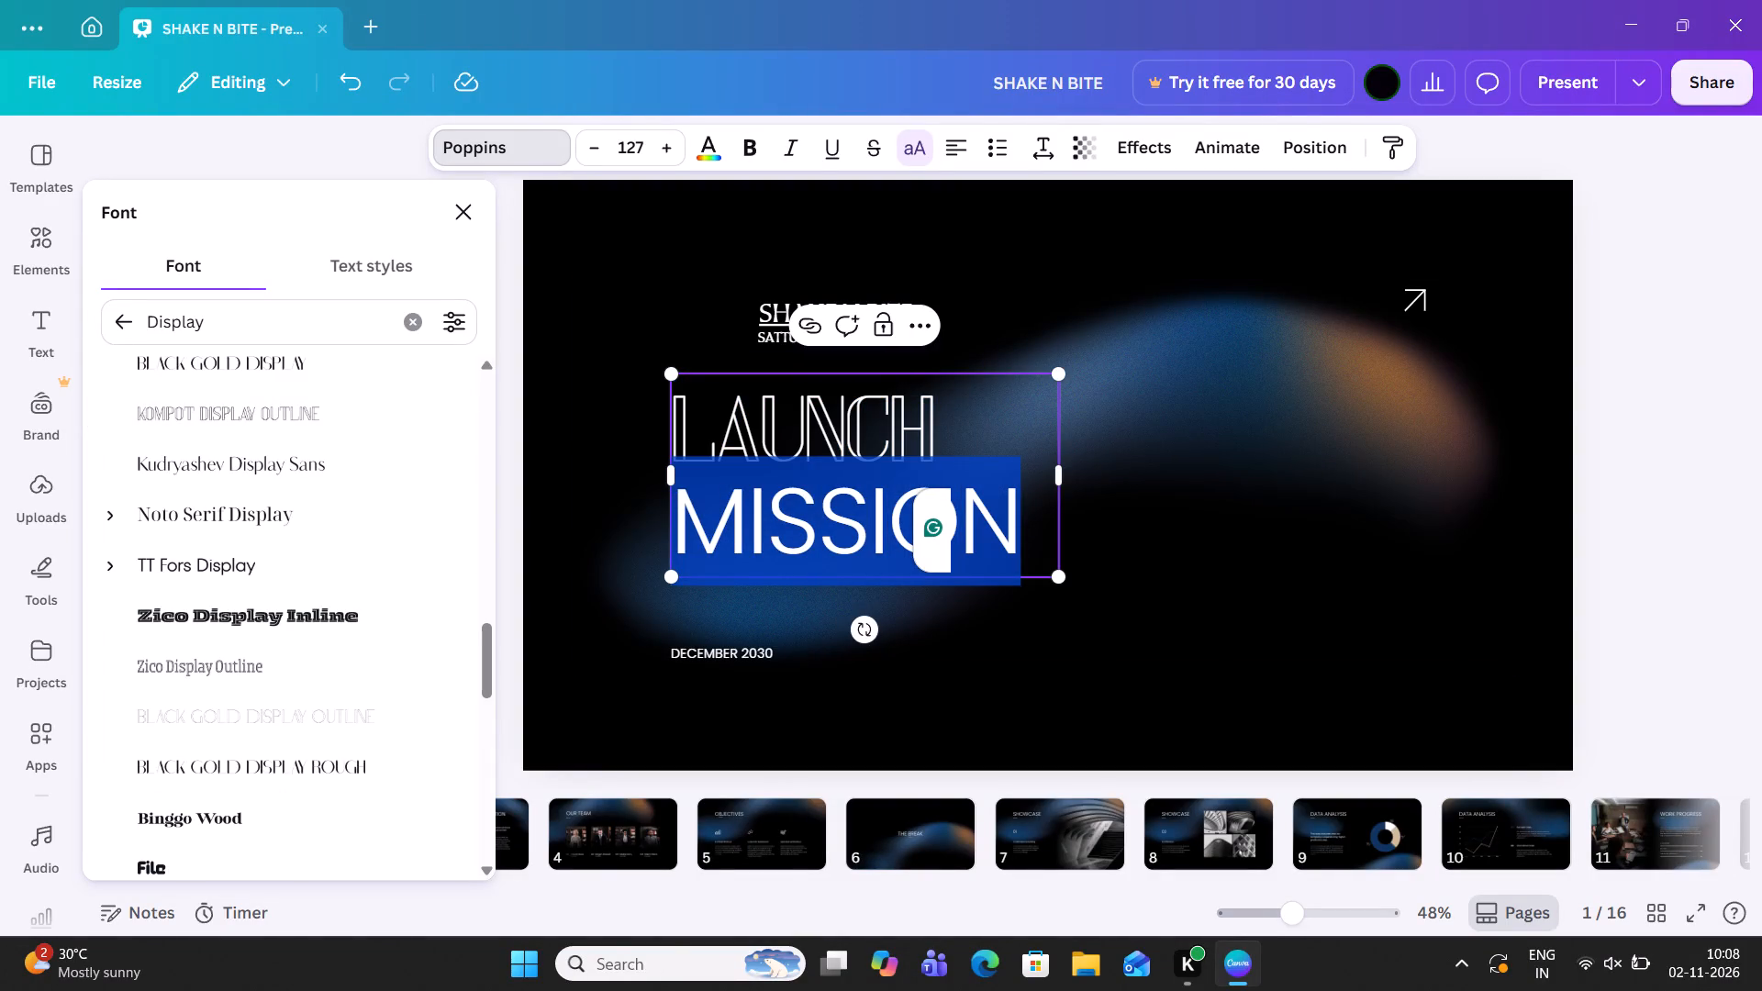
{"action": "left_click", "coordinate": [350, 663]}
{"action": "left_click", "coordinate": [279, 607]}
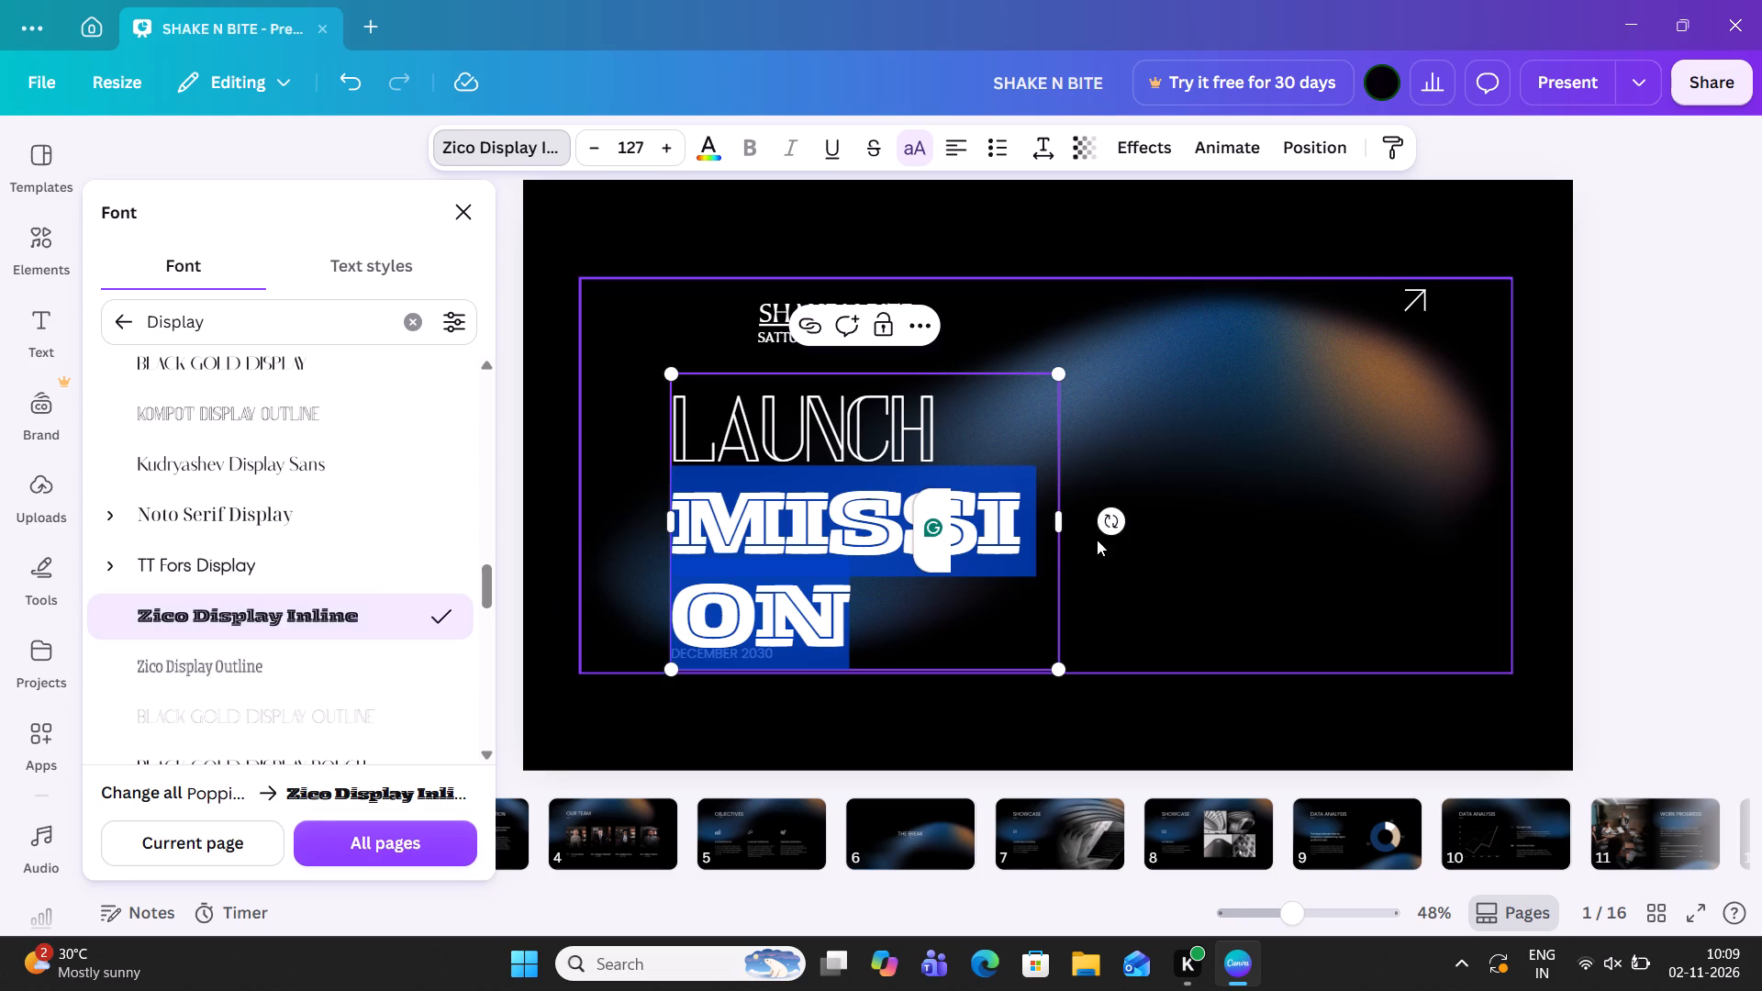
Widen the cover title's text box to about 940 and edit its second line to read "MISSON" on a single line.
{"action": "left_click", "coordinate": [1054, 521]}
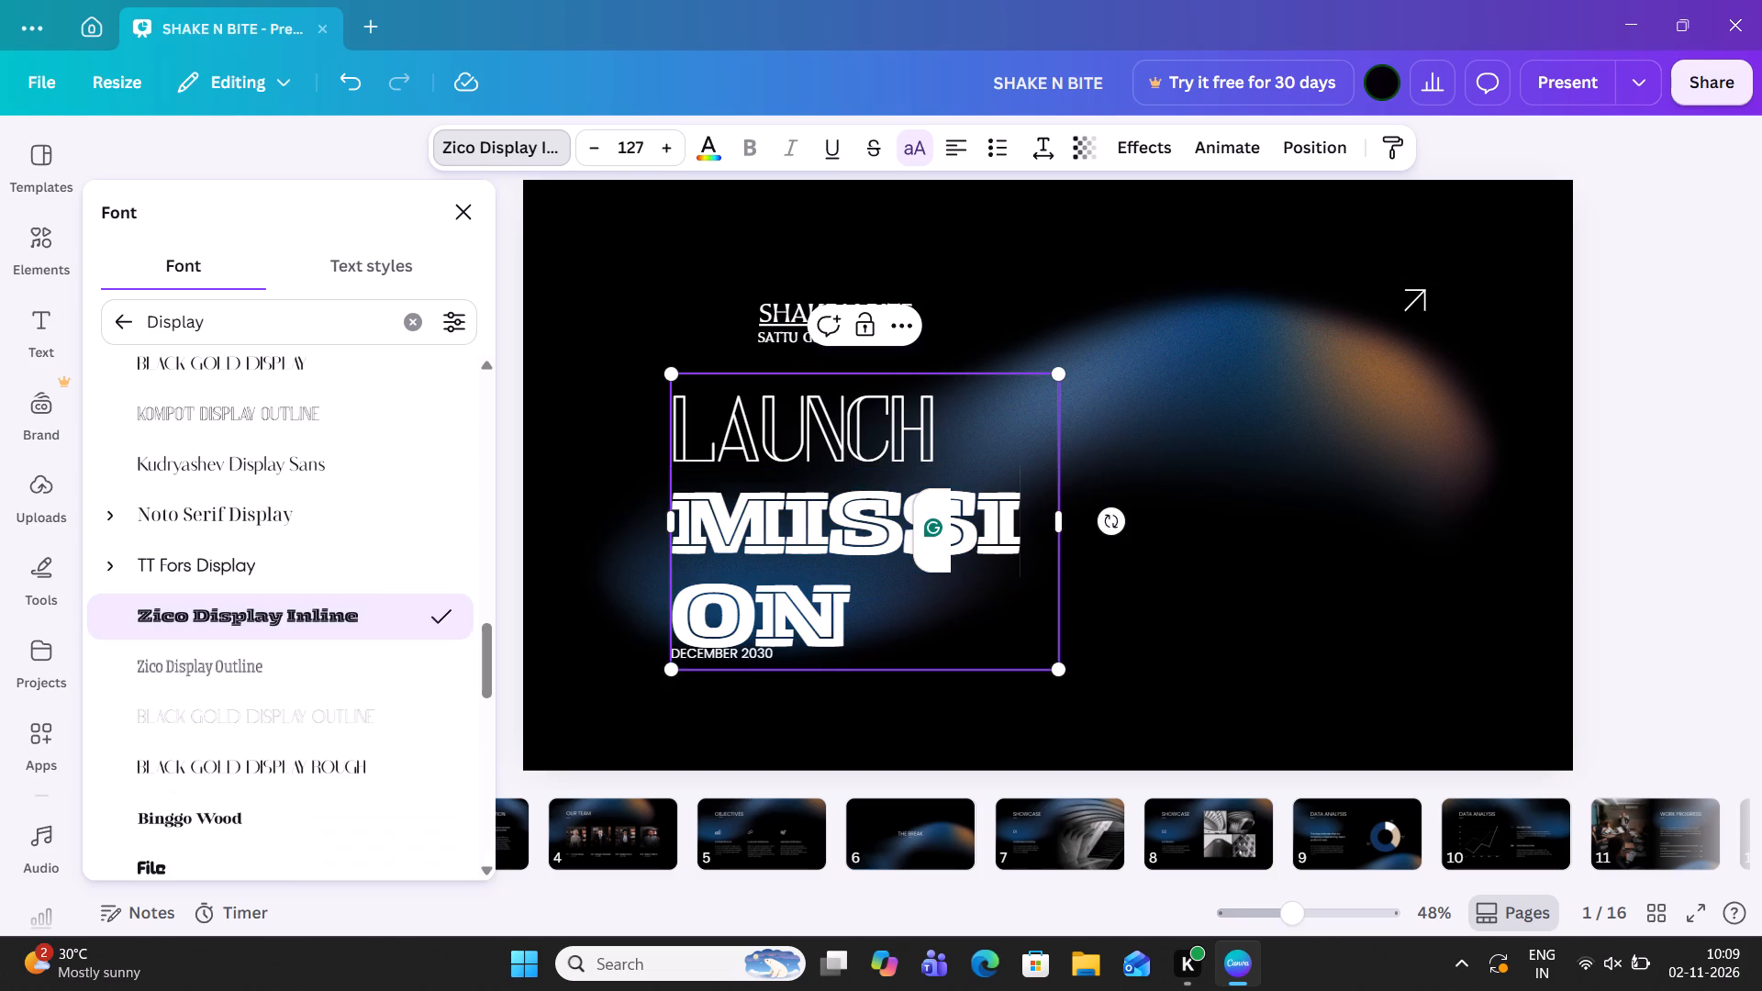
{"action": "left_click_drag", "start_coordinate": [1061, 523], "coordinate": [1100, 520]}
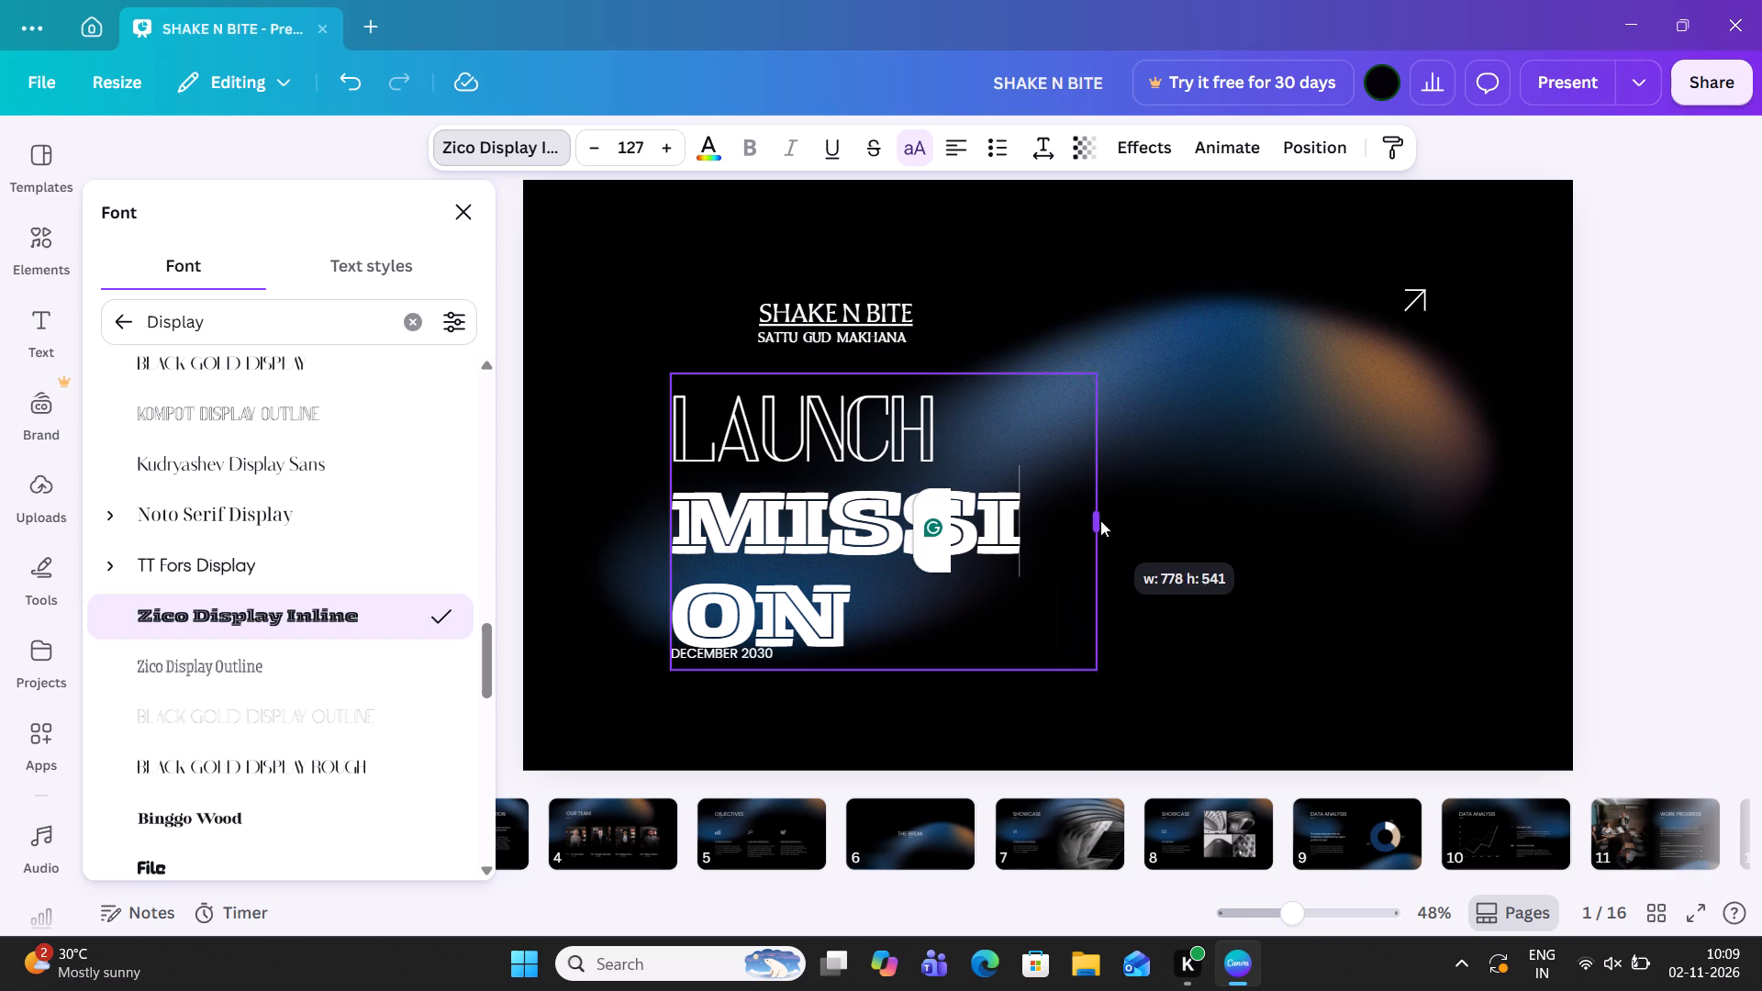
{"action": "left_click_drag", "start_coordinate": [1100, 520], "coordinate": [1103, 520]}
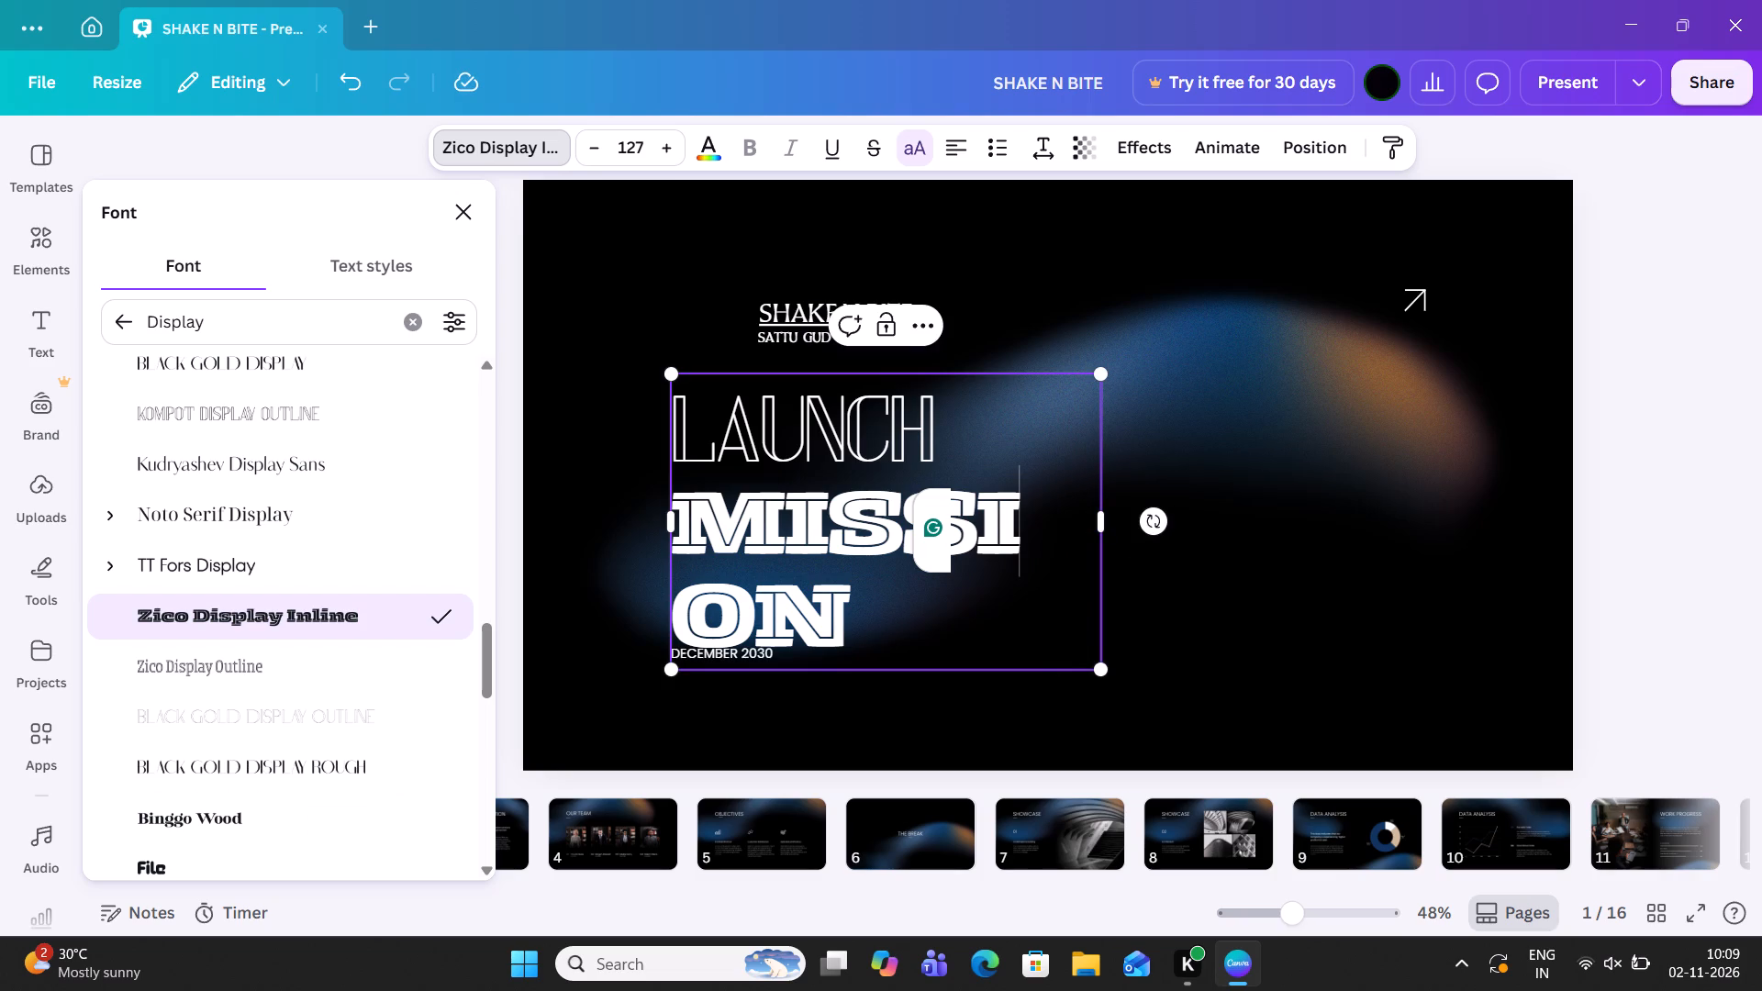
{"action": "left_click", "coordinate": [675, 614]}
{"action": "key", "text": "BackSpace"}
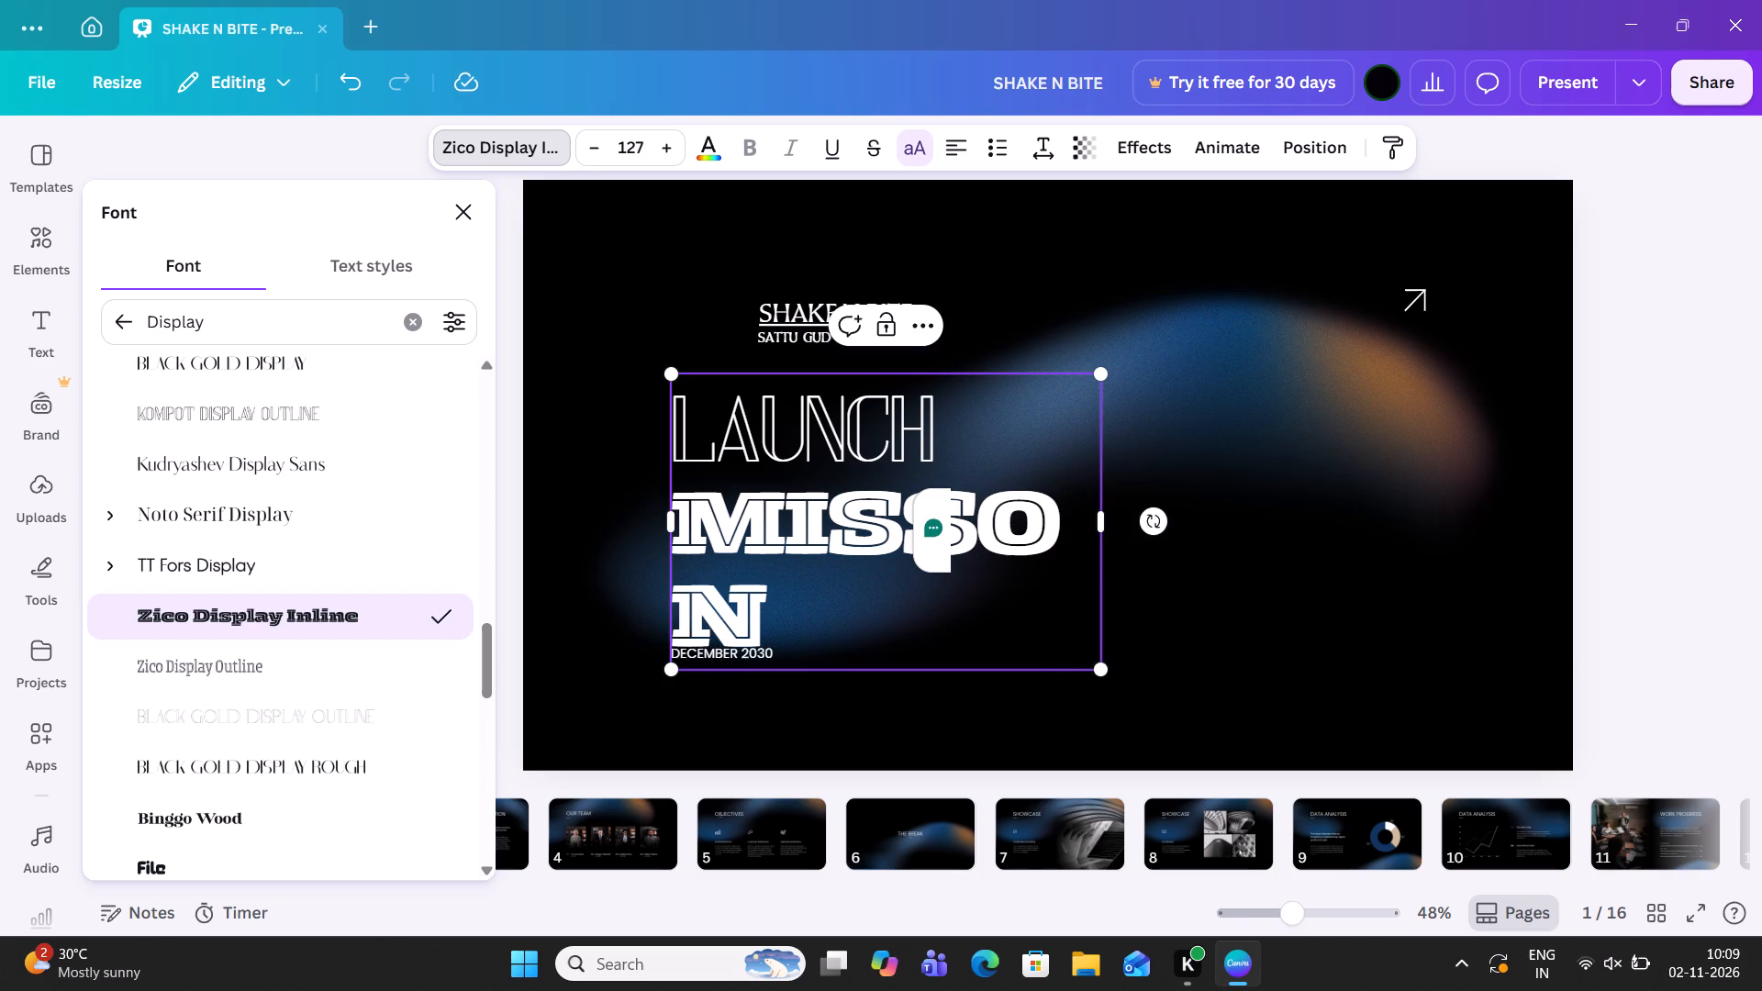
{"action": "left_click_drag", "start_coordinate": [1101, 528], "coordinate": [1122, 521]}
{"action": "left_click_drag", "start_coordinate": [1122, 521], "coordinate": [1142, 518]}
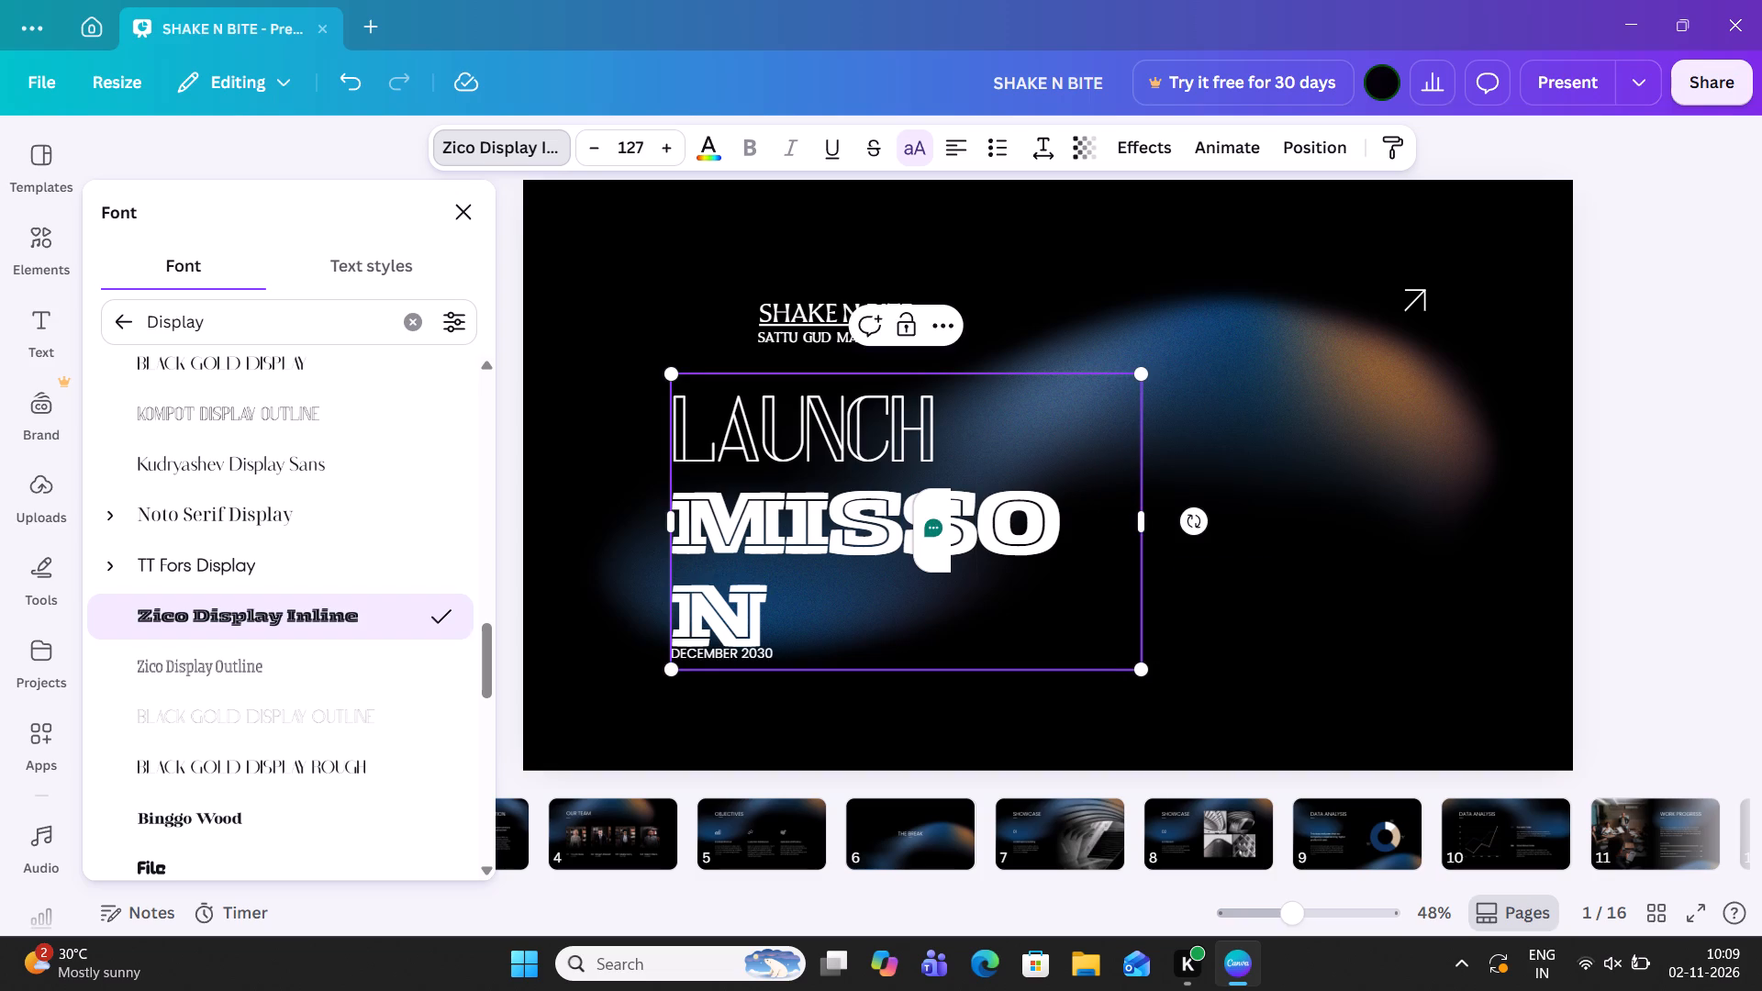
{"action": "left_click", "coordinate": [682, 618]}
{"action": "key", "text": "BackSpace"}
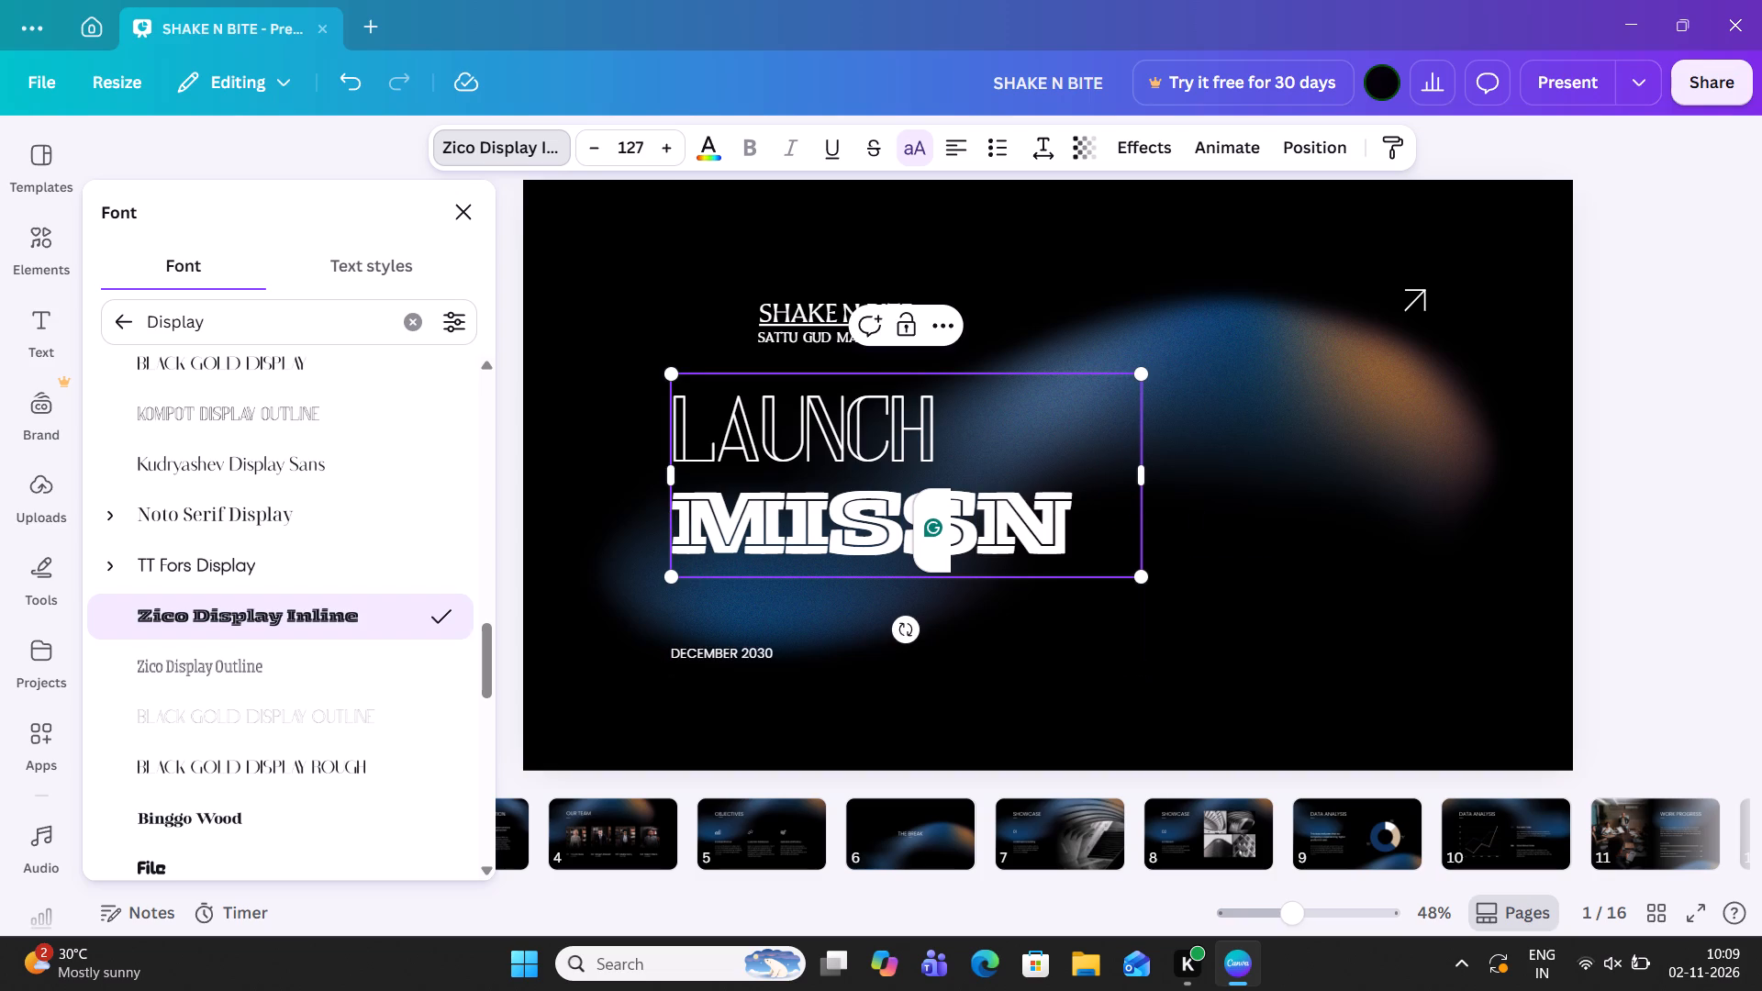
{"action": "key", "text": "o"}
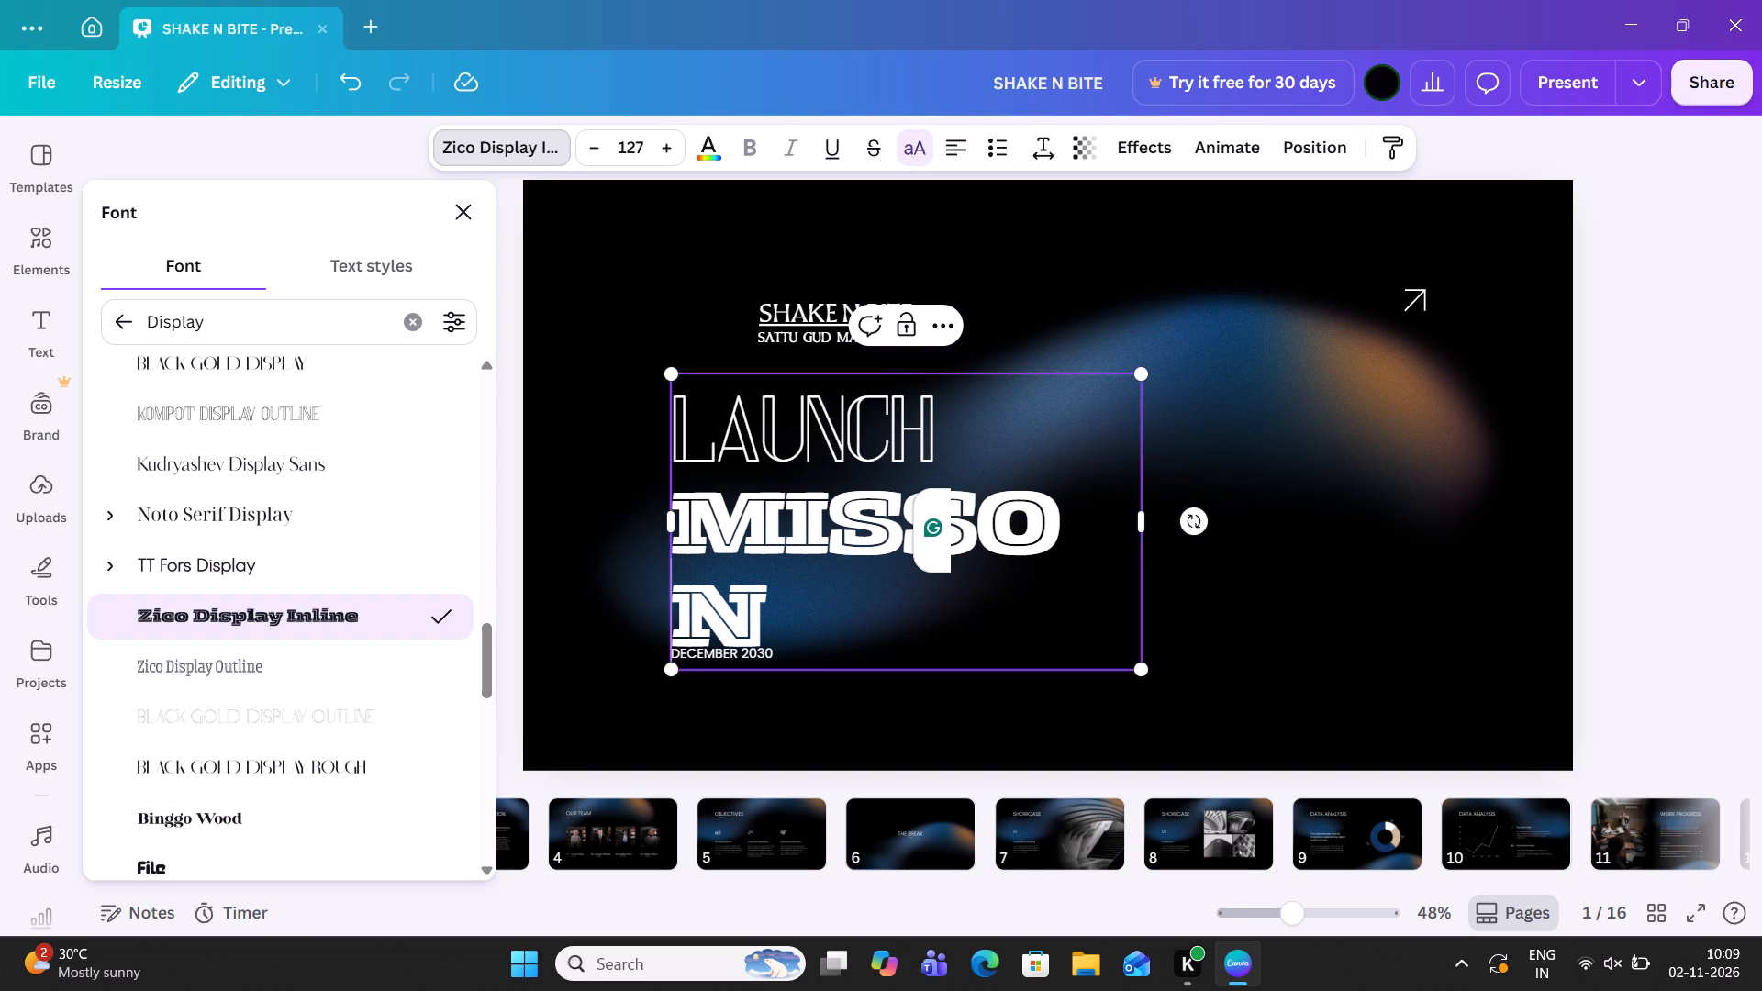
{"action": "left_click_drag", "start_coordinate": [1143, 502], "coordinate": [1189, 498]}
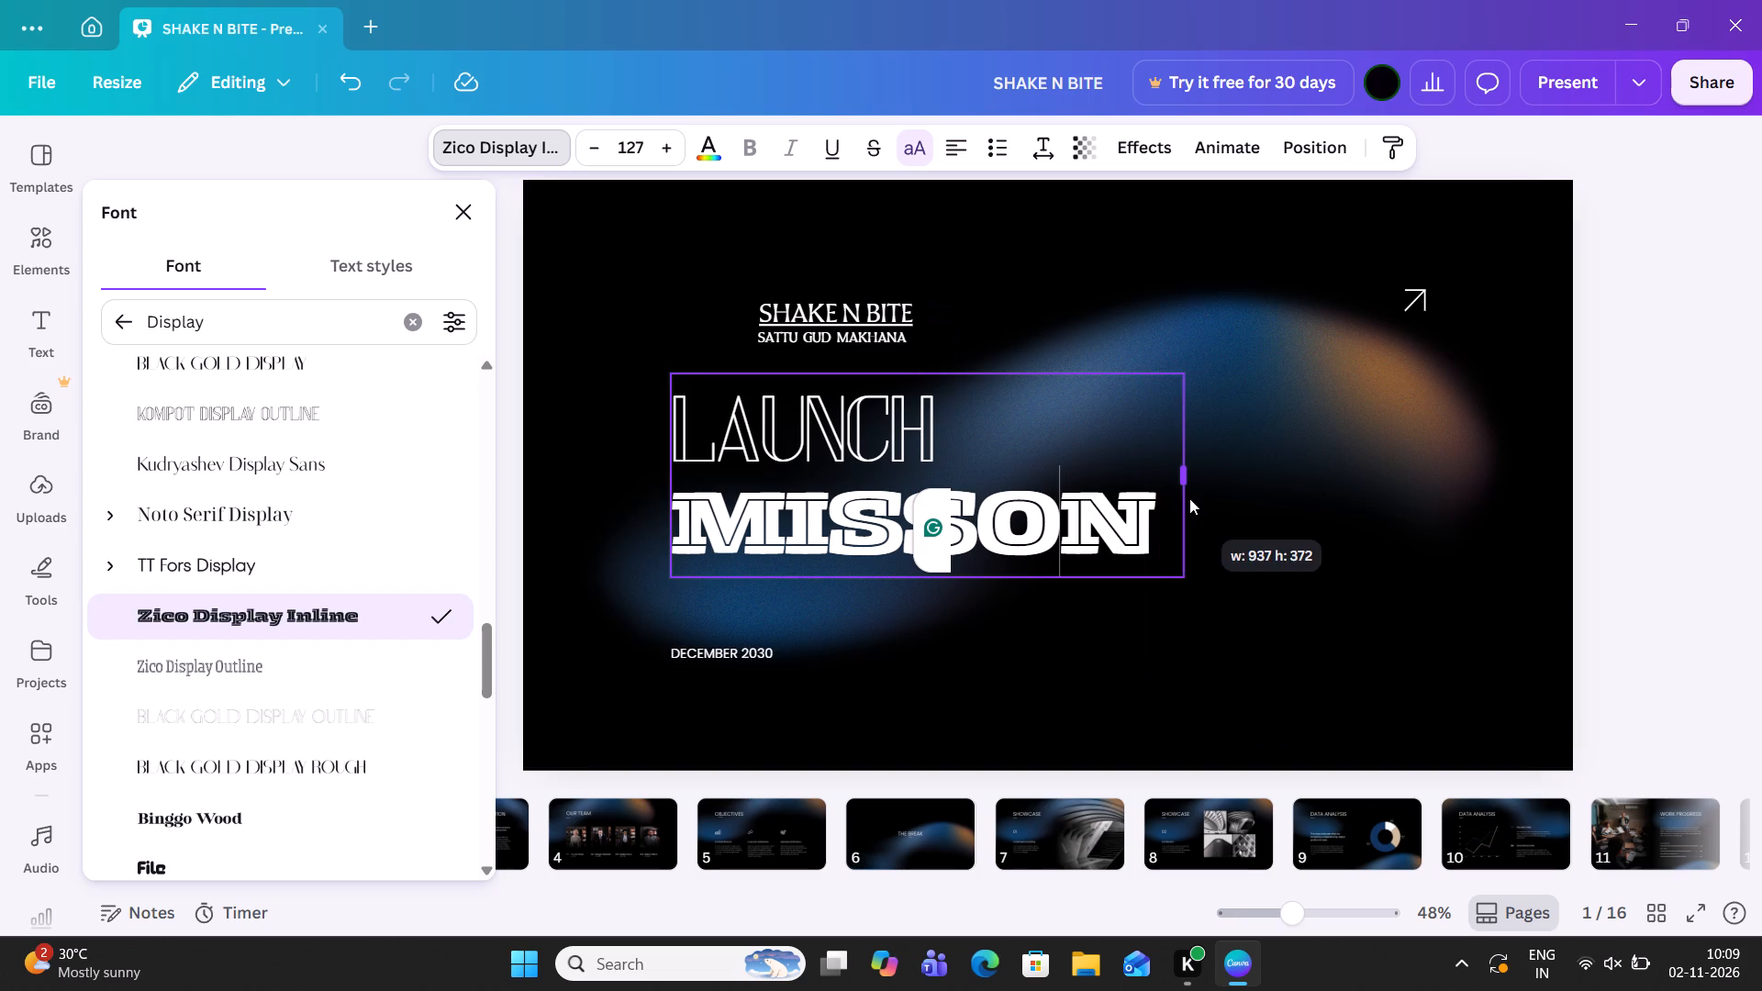
{"action": "left_click_drag", "start_coordinate": [1189, 498], "coordinate": [1190, 497]}
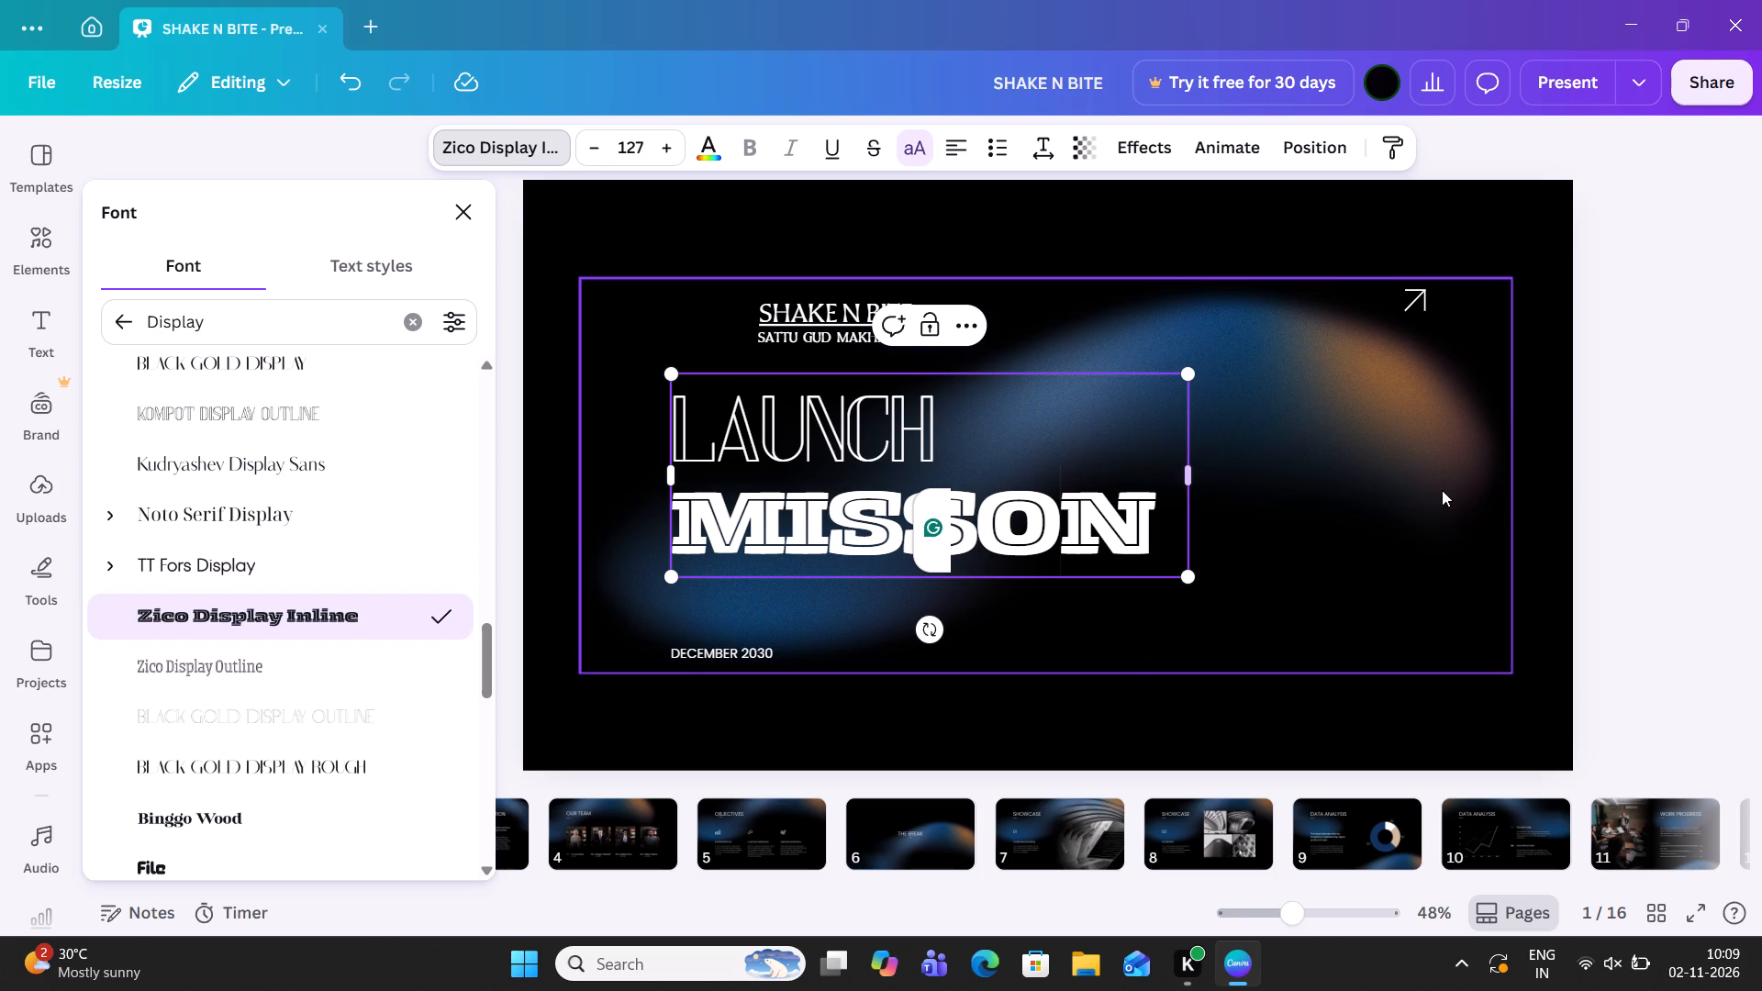
{"action": "left_click", "coordinate": [1592, 472]}
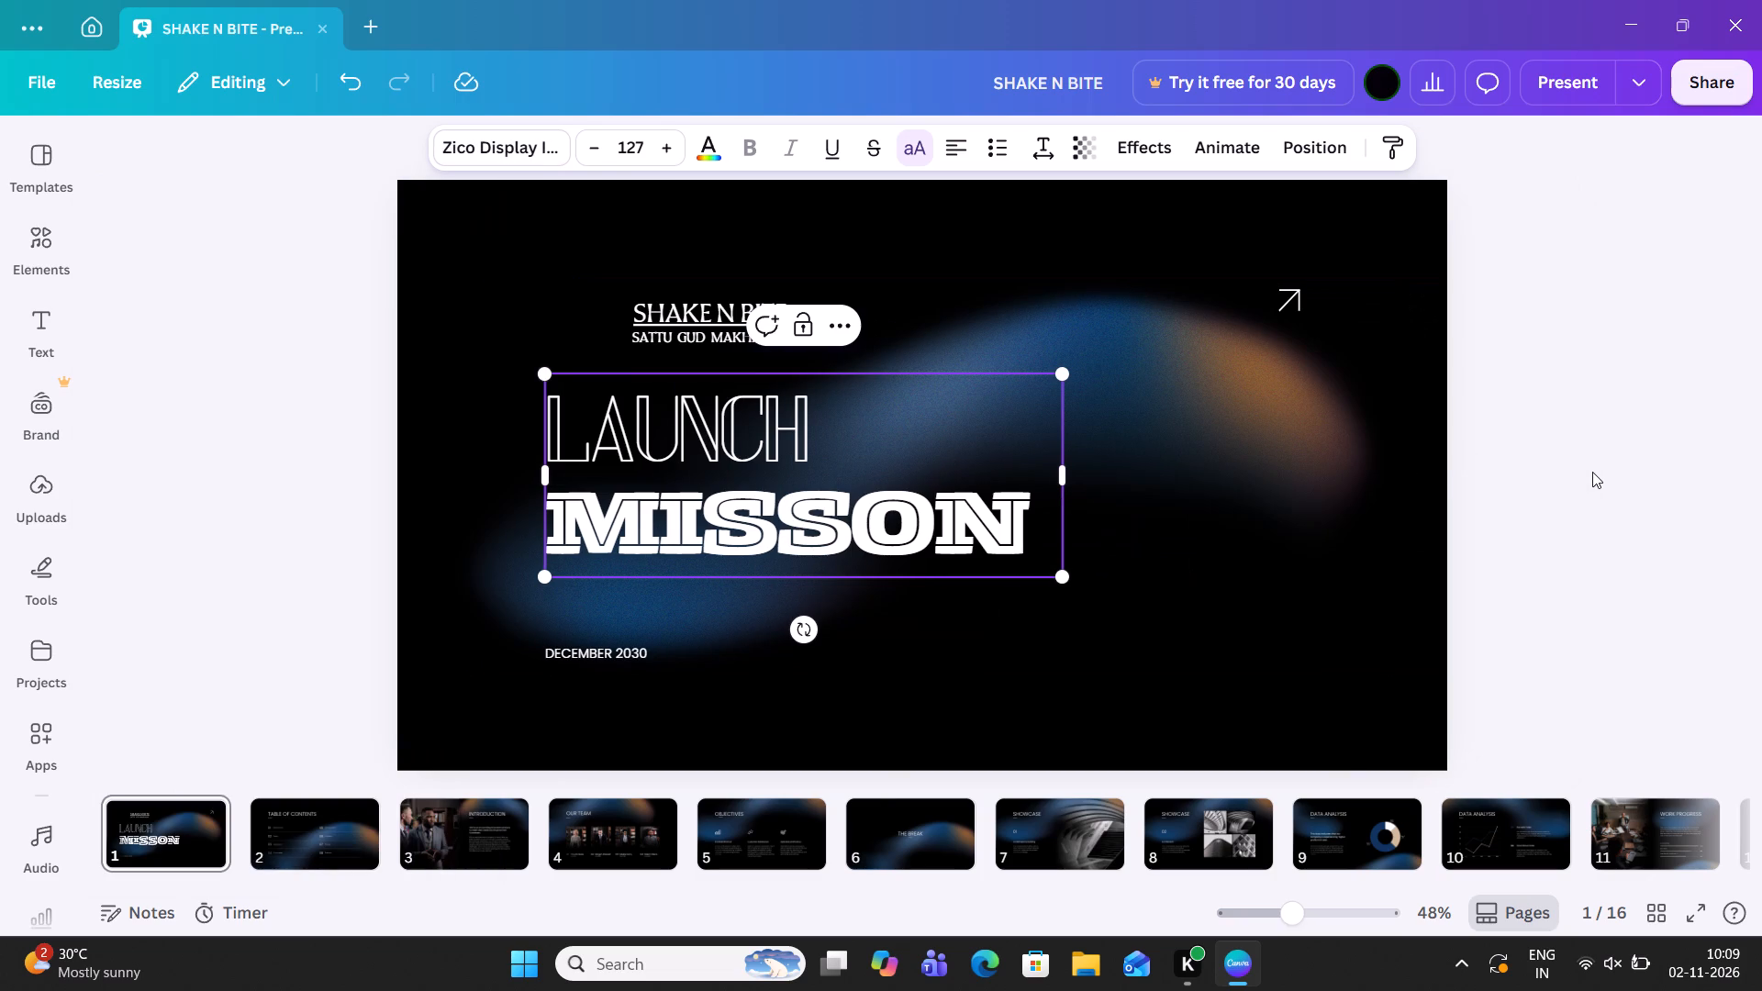
Try Binggo Wood, Black Gold Display Rough, Kudryashev Display Sans and Noto Serif Display on "MISSON", settling on Kompot Display Outline.
{"action": "left_click", "coordinate": [880, 519]}
{"action": "left_click", "coordinate": [1015, 525]}
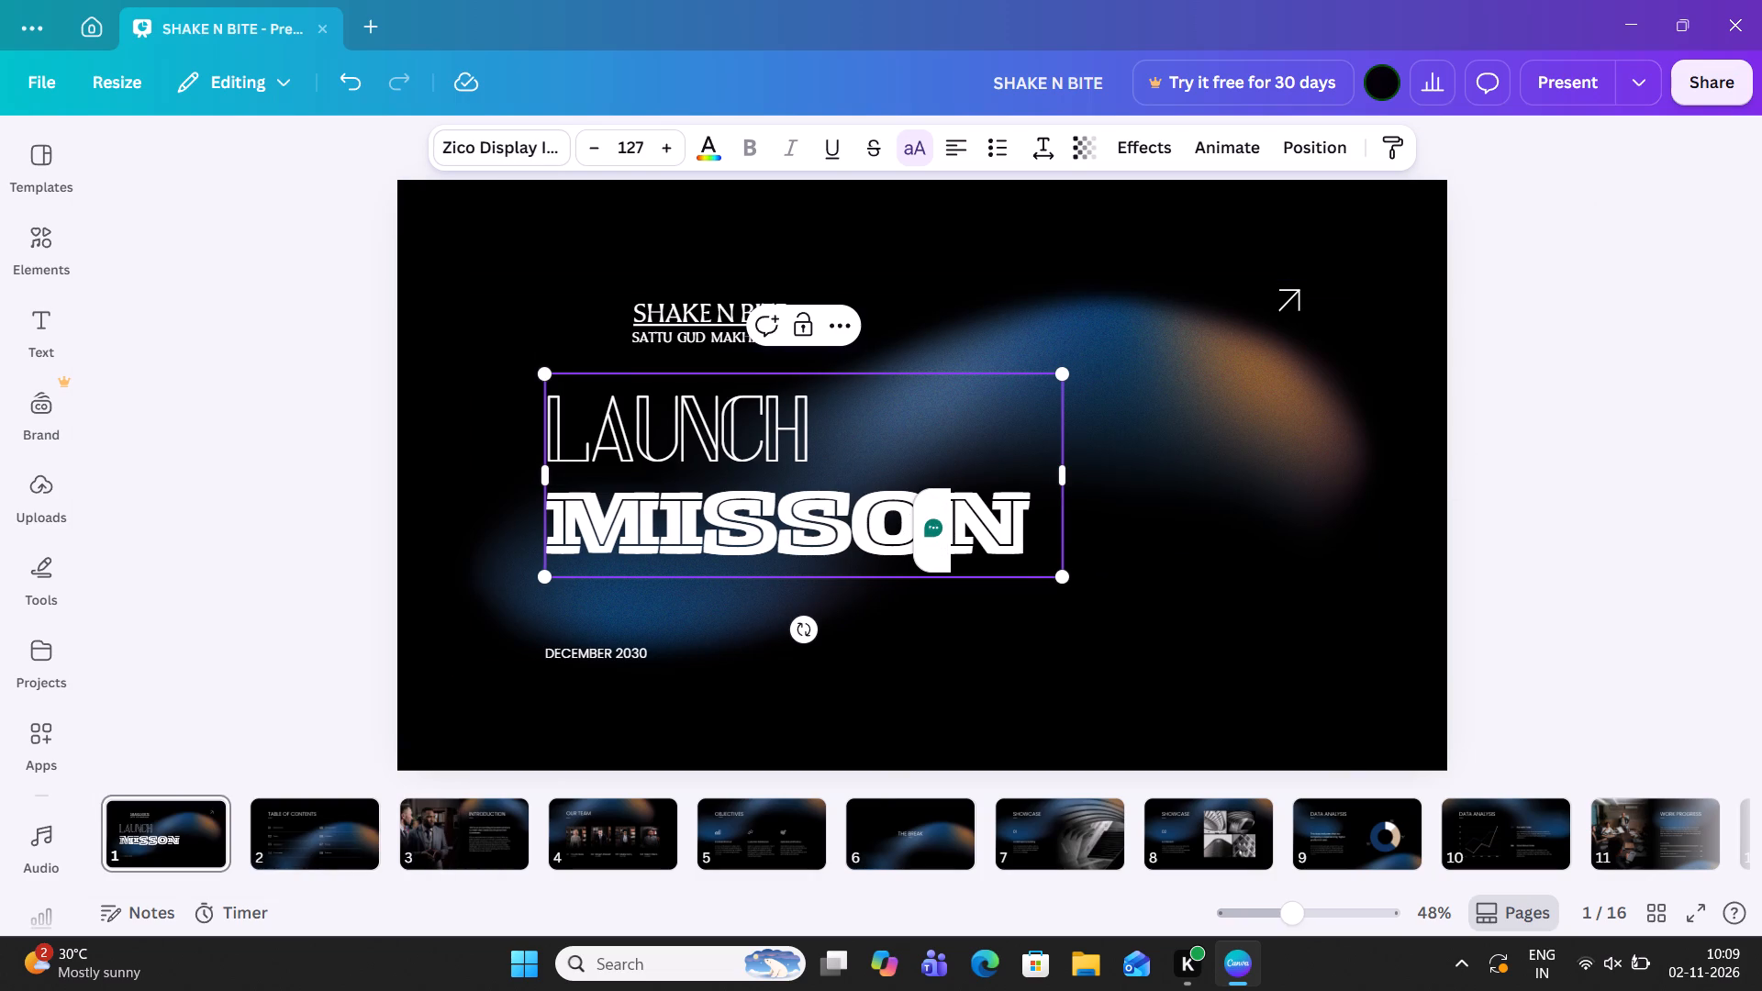
{"action": "left_click_drag", "start_coordinate": [1024, 526], "coordinate": [651, 518]}
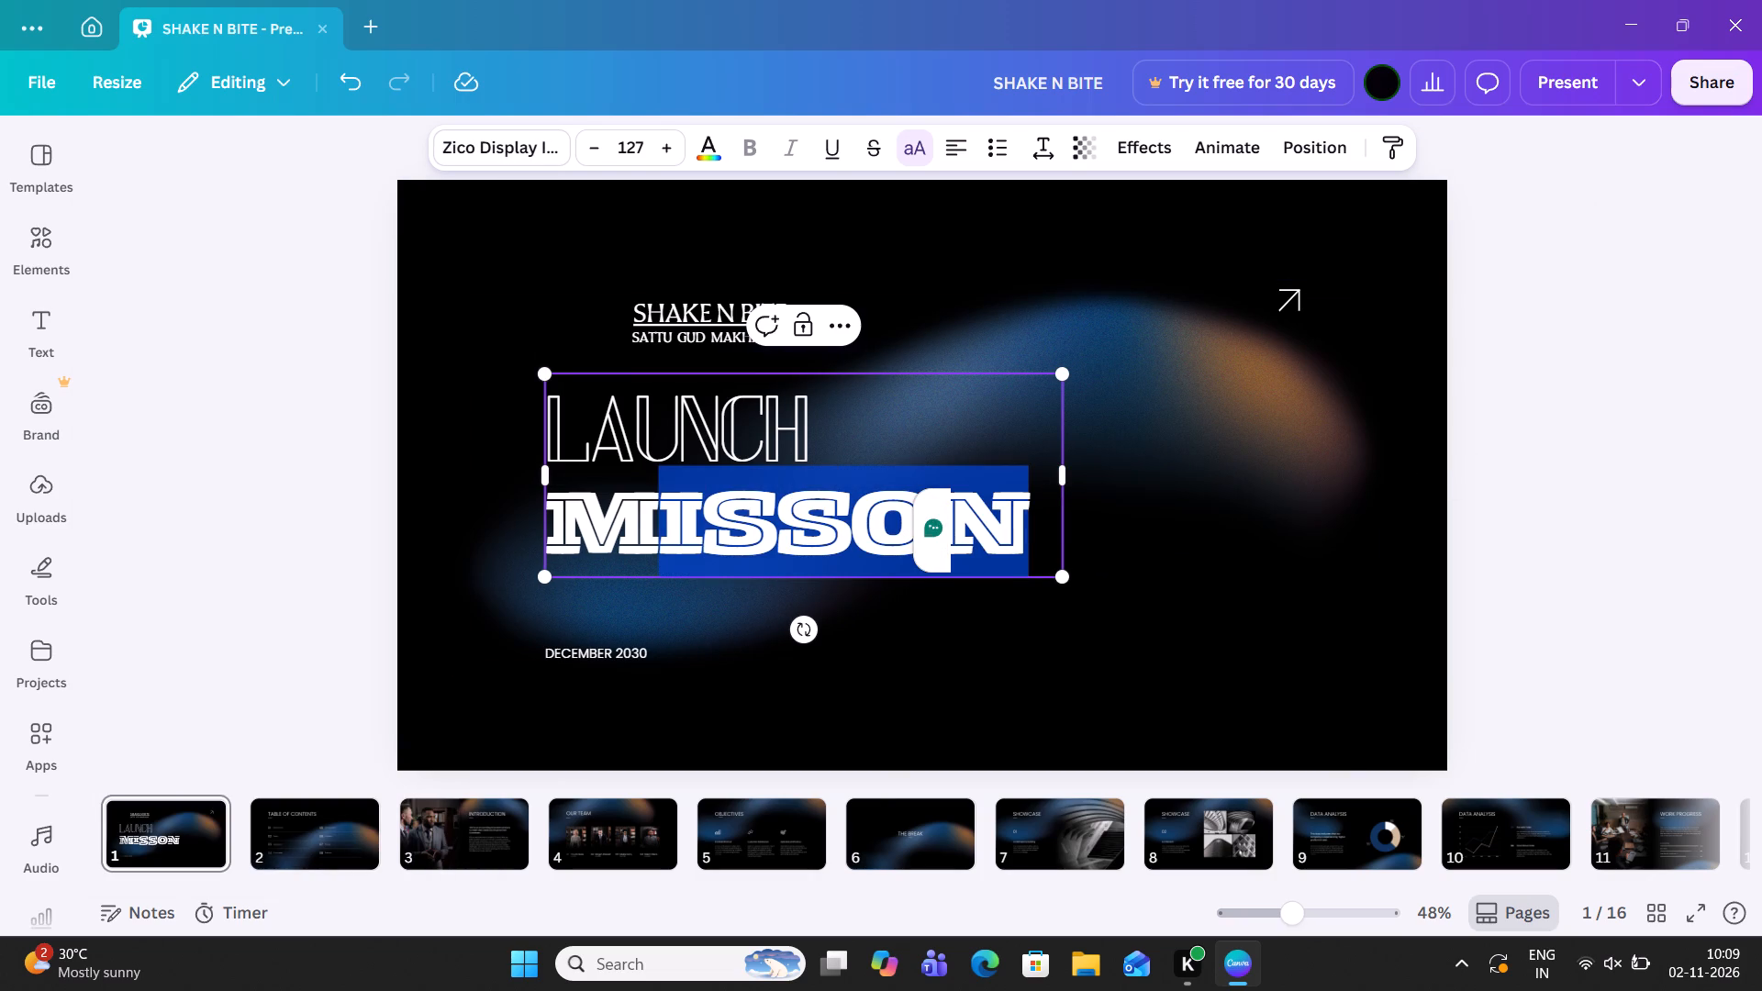
{"action": "left_click_drag", "start_coordinate": [651, 518], "coordinate": [587, 518]}
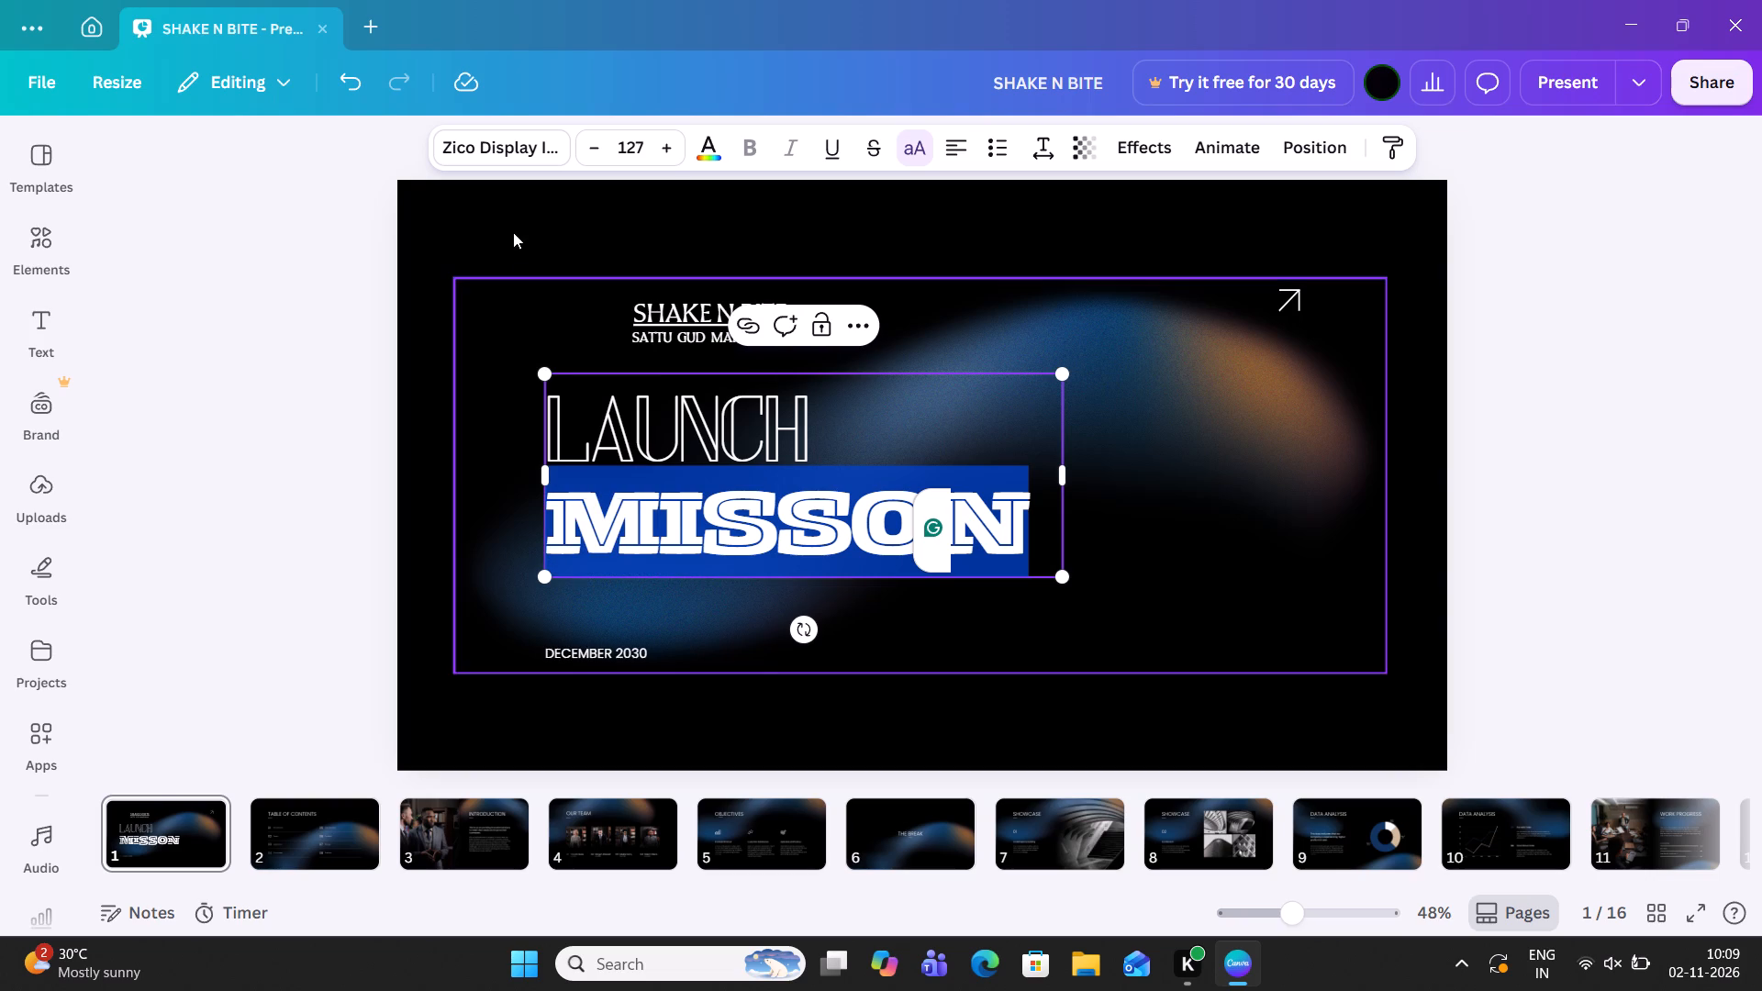
{"action": "left_click", "coordinate": [482, 139]}
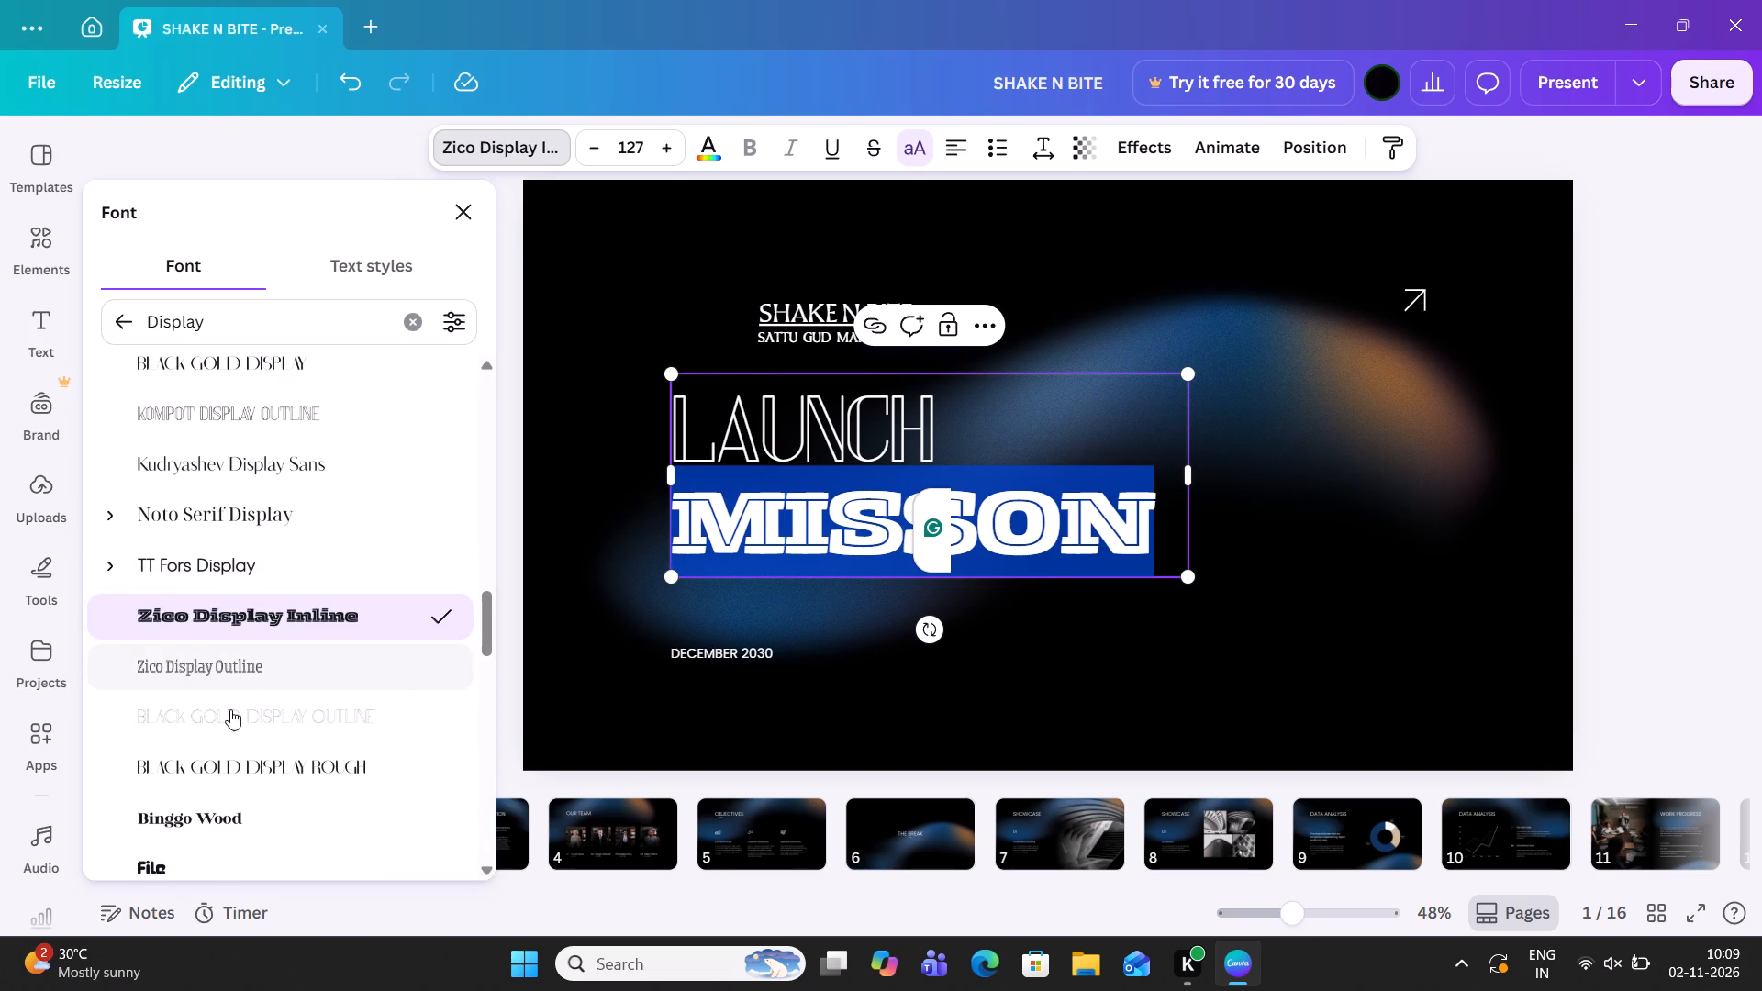
{"action": "left_click", "coordinate": [215, 801]}
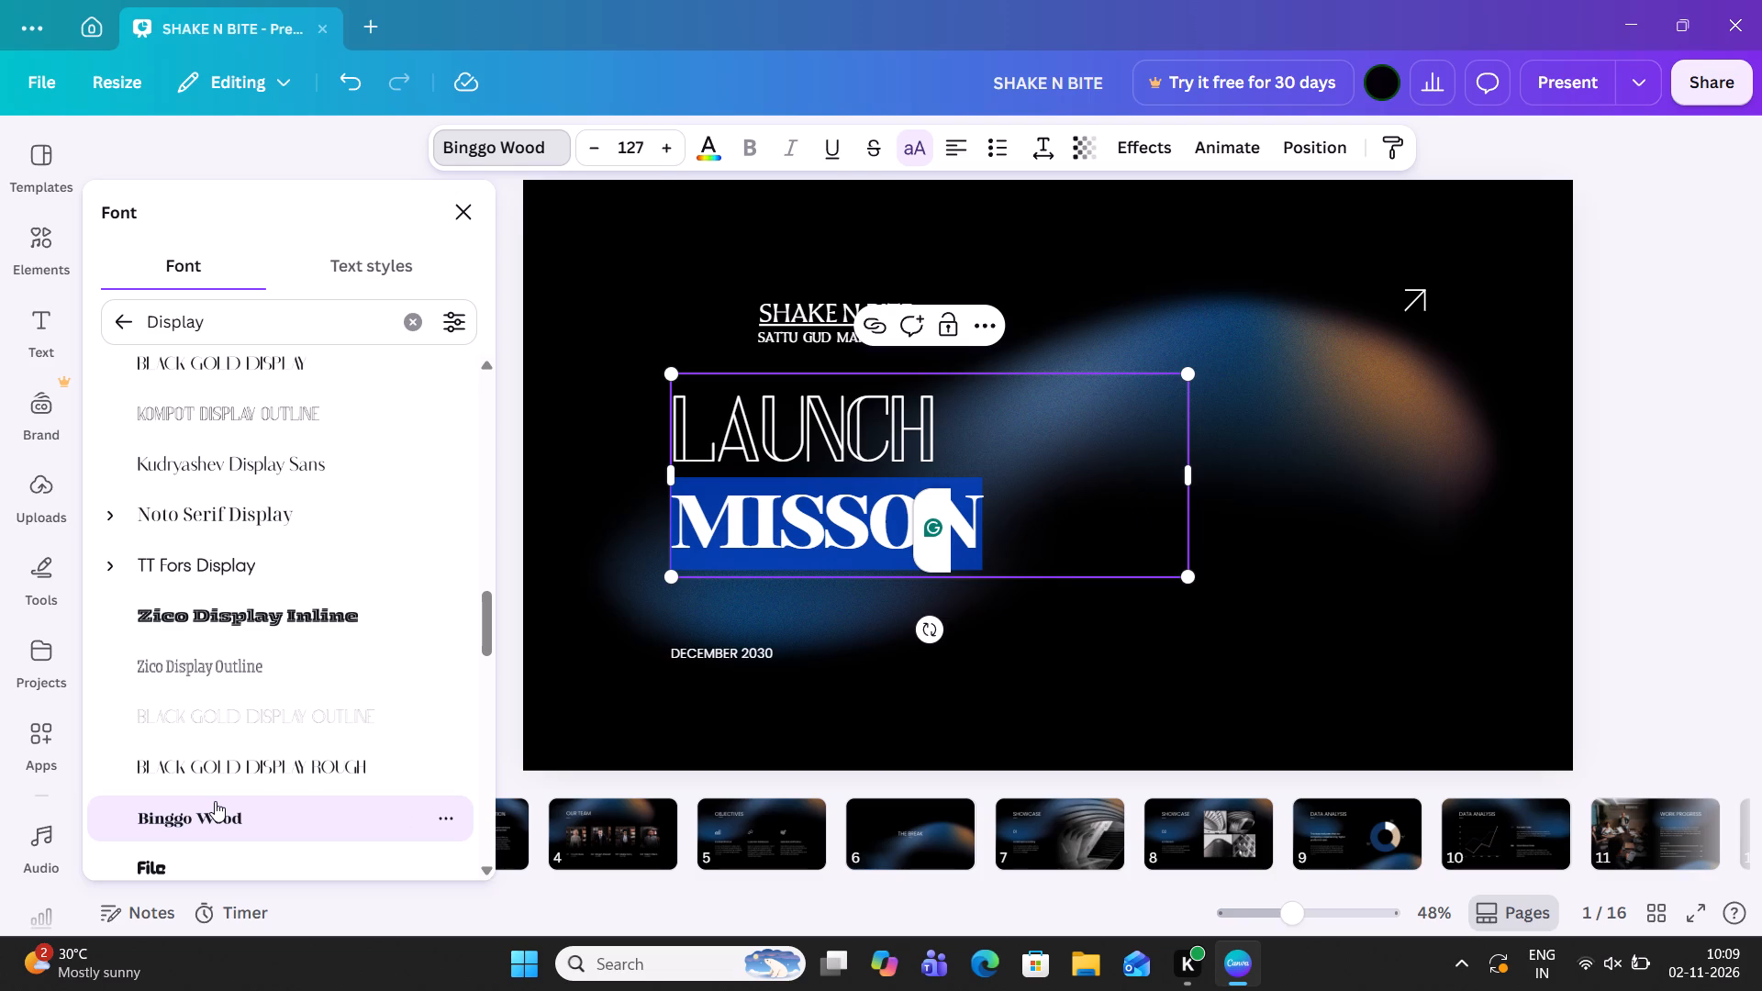
{"action": "left_click", "coordinate": [239, 763]}
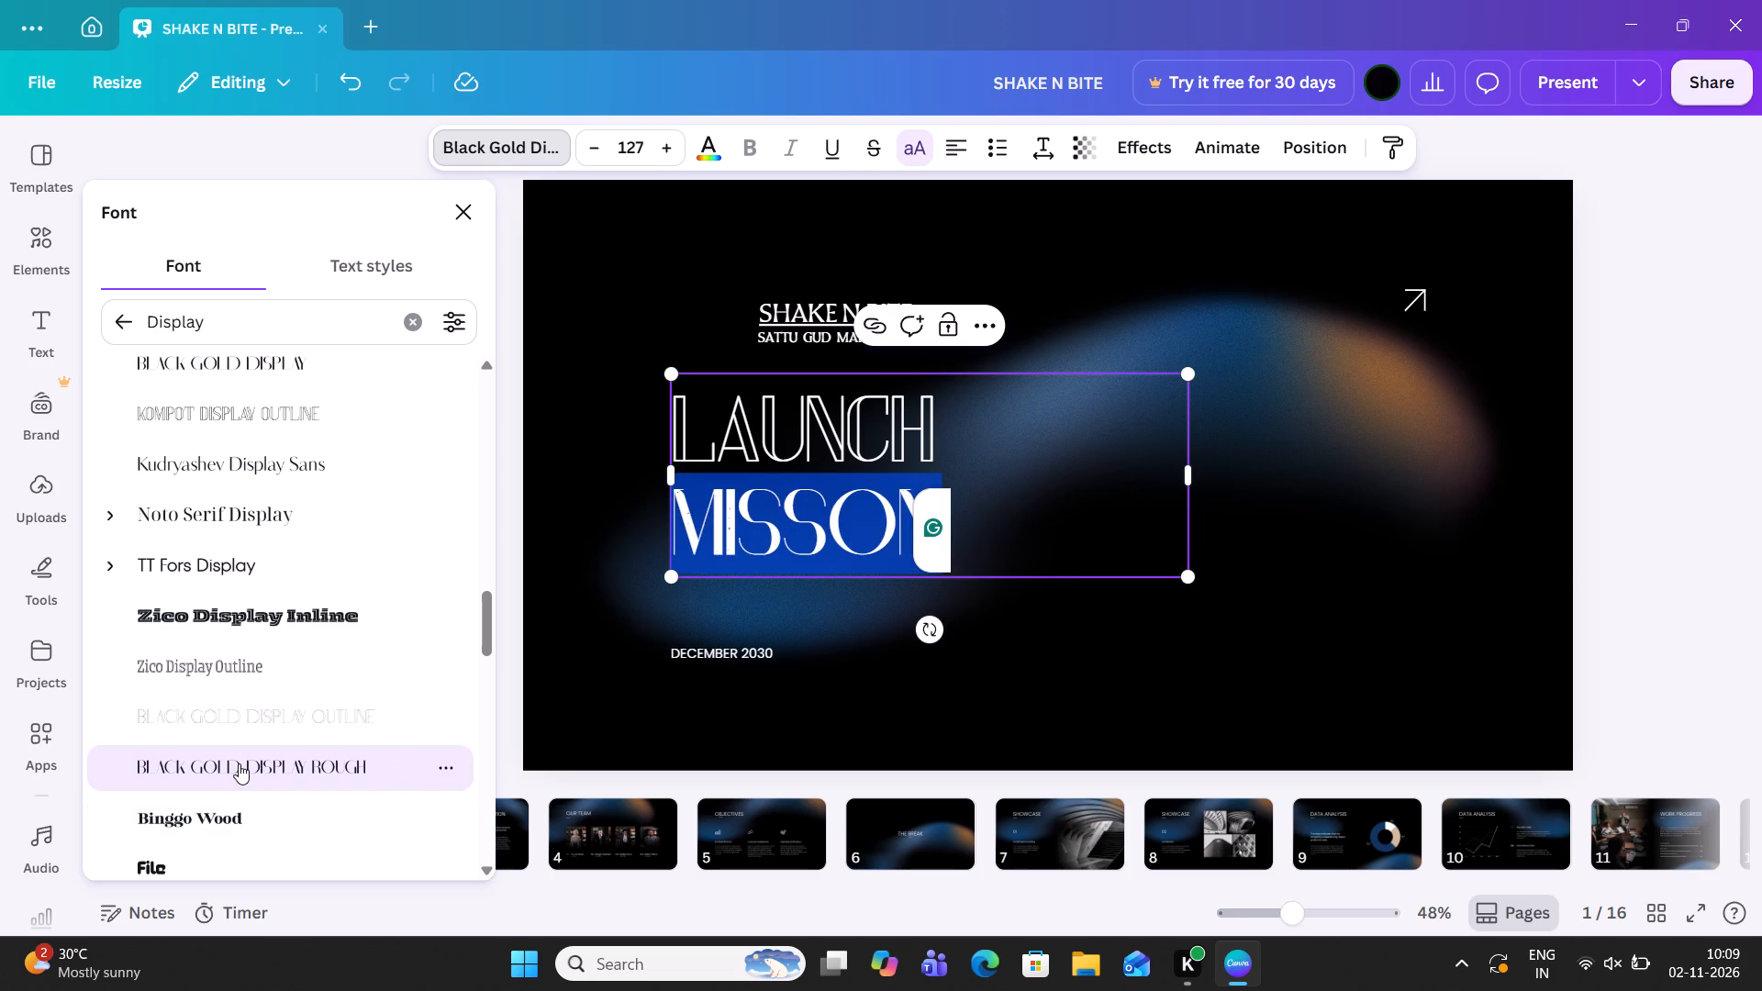
{"action": "left_click", "coordinate": [227, 477]}
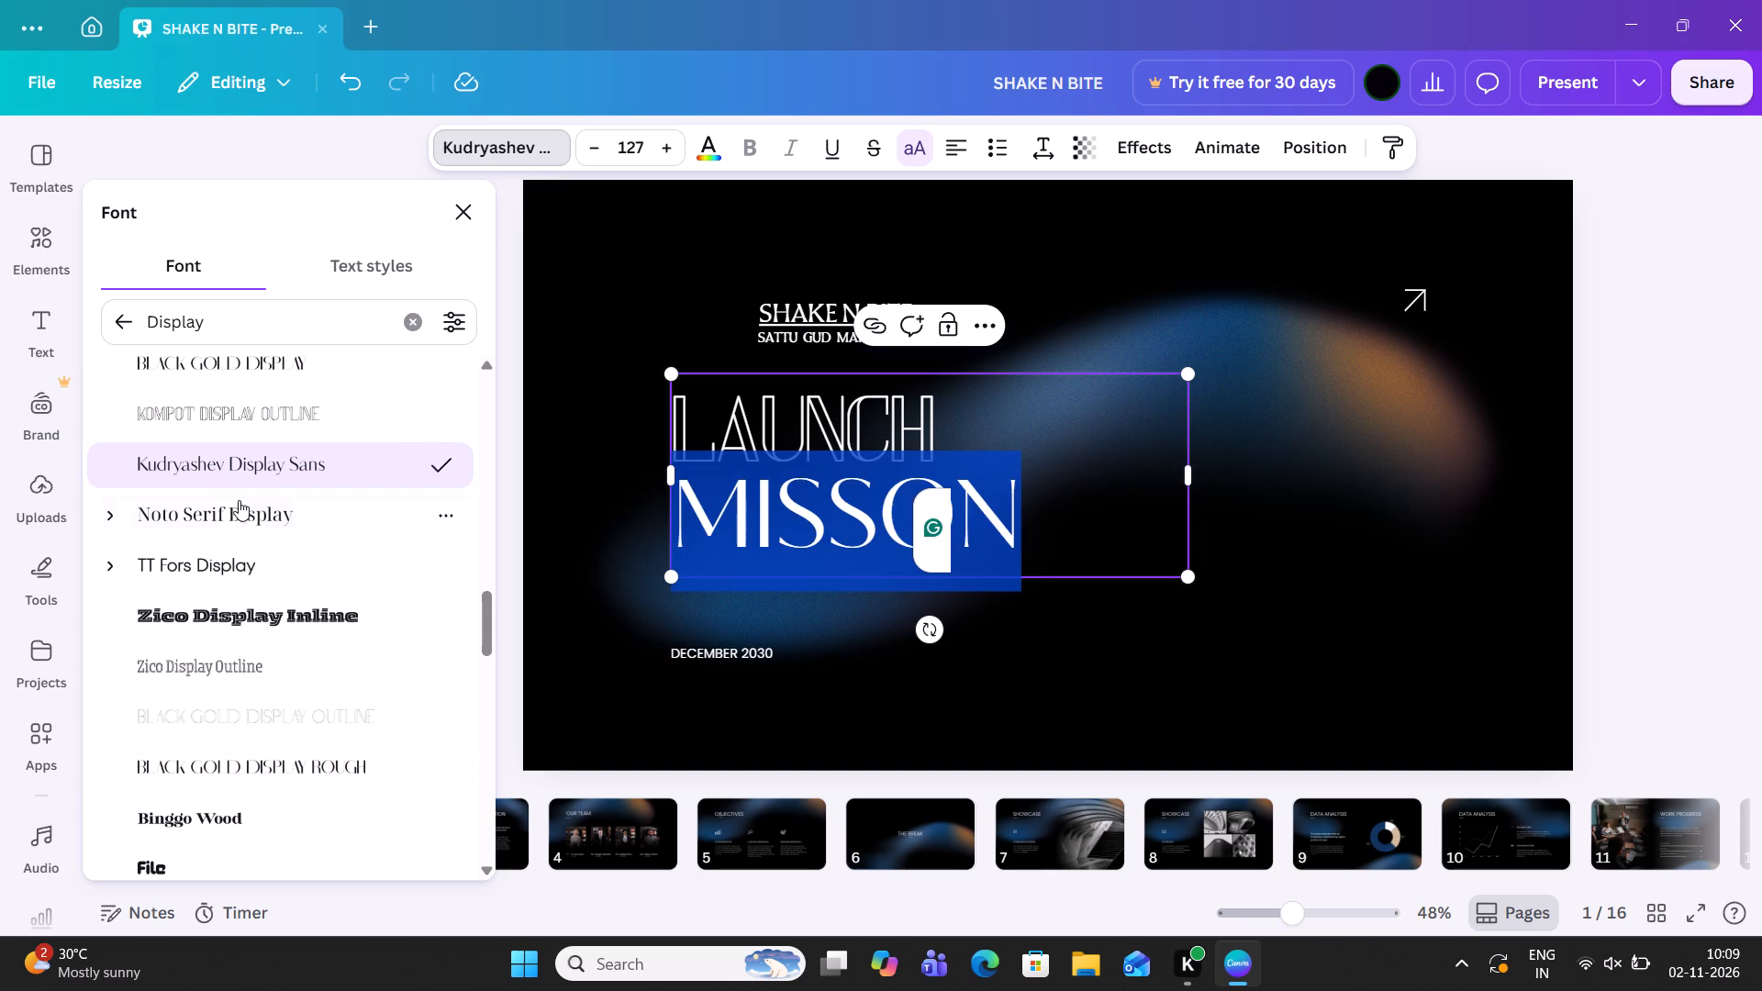
{"action": "left_click", "coordinate": [249, 525]}
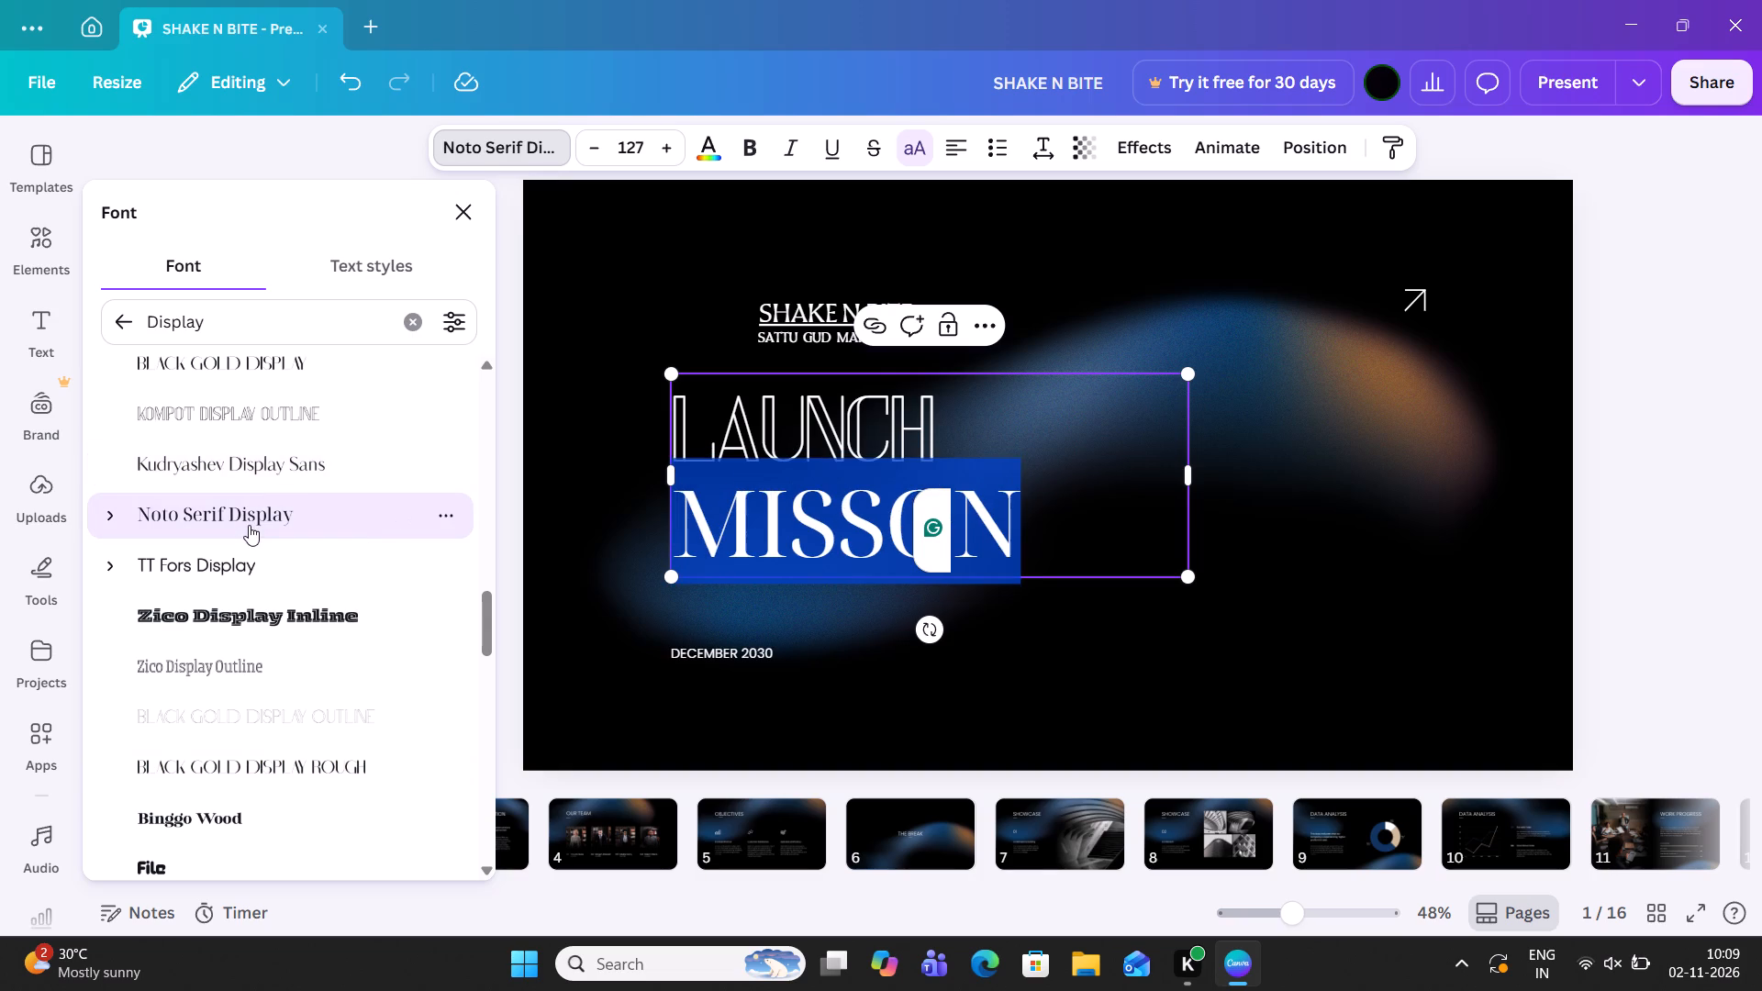
{"action": "left_click", "coordinate": [252, 398]}
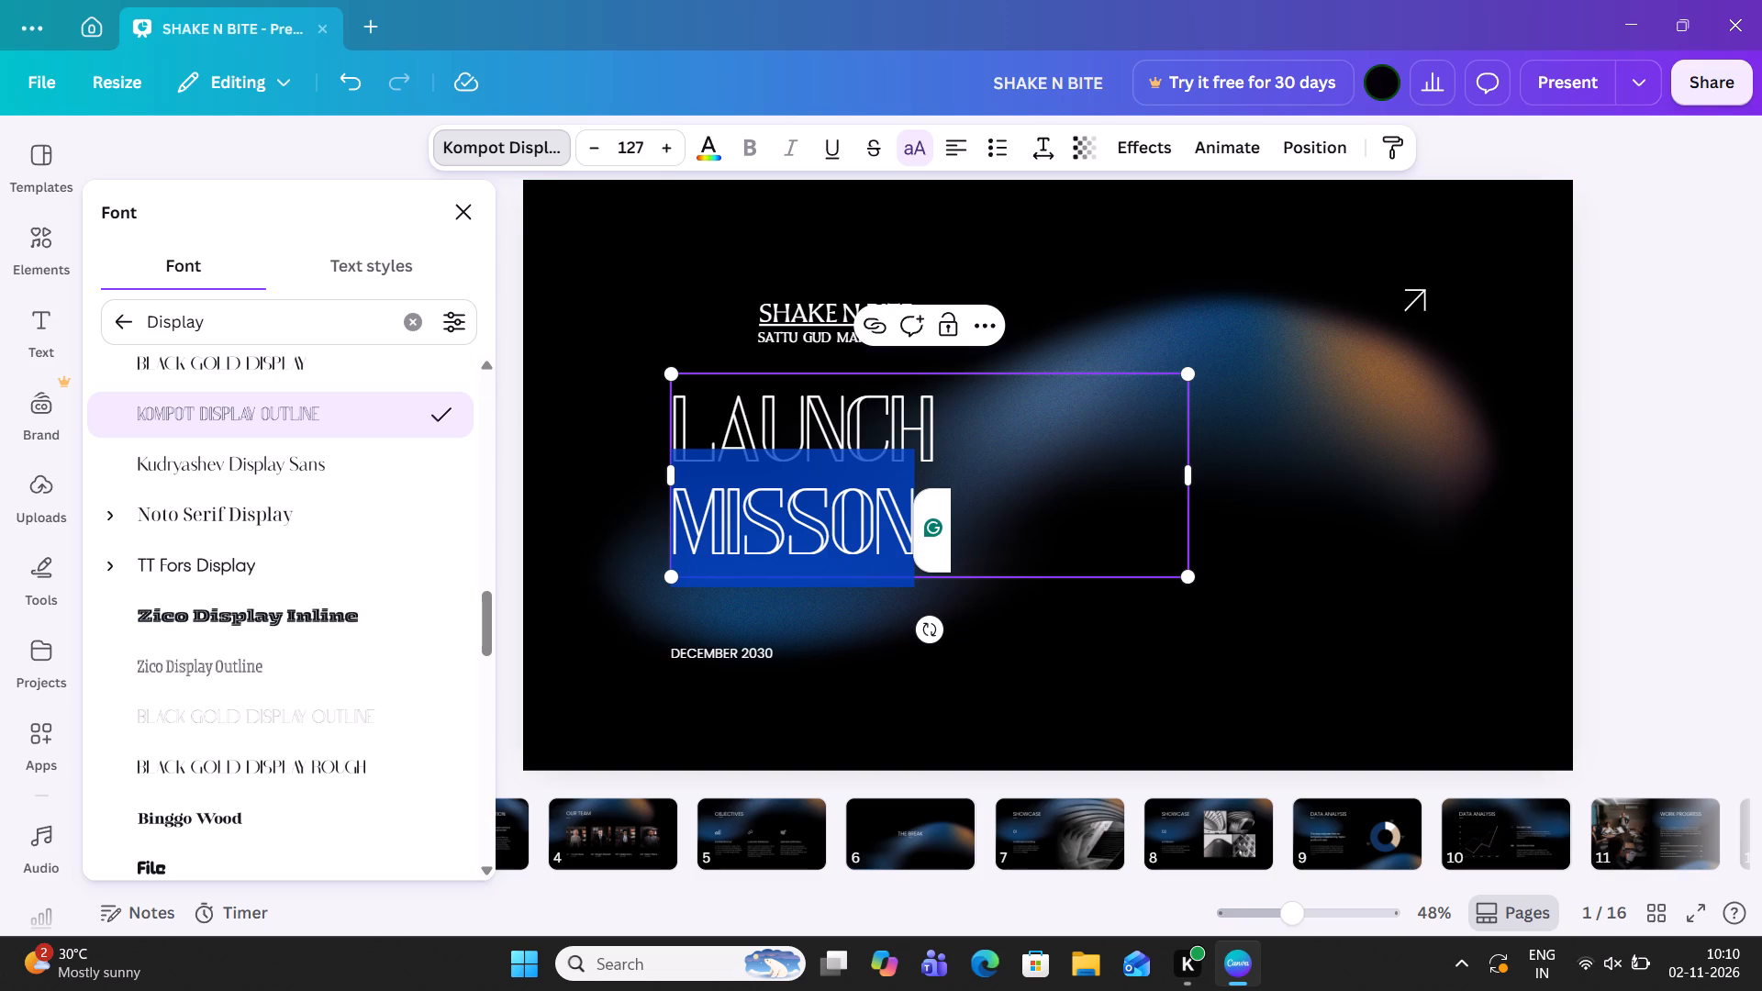
Set the font size of "MISSON" in the cover title to 150.
{"action": "left_click", "coordinate": [643, 145]}
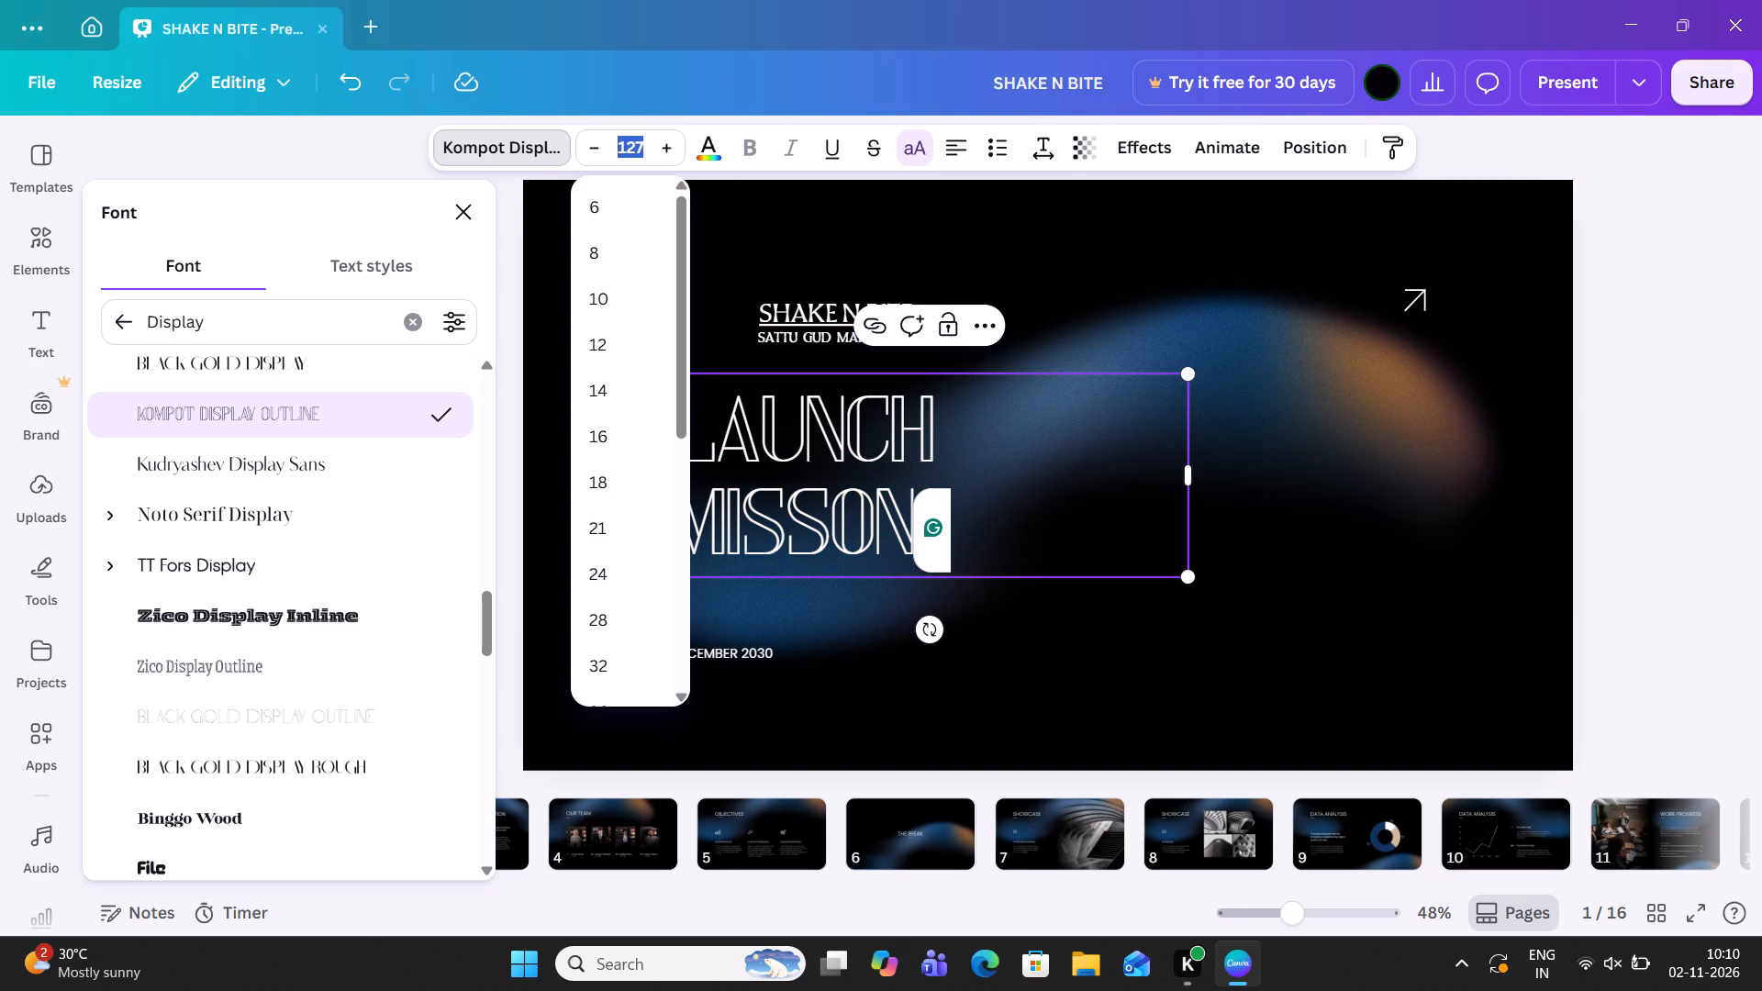
{"action": "key", "text": "End"}
{"action": "key", "text": "Clear"}
{"action": "key", "text": "Insert"}
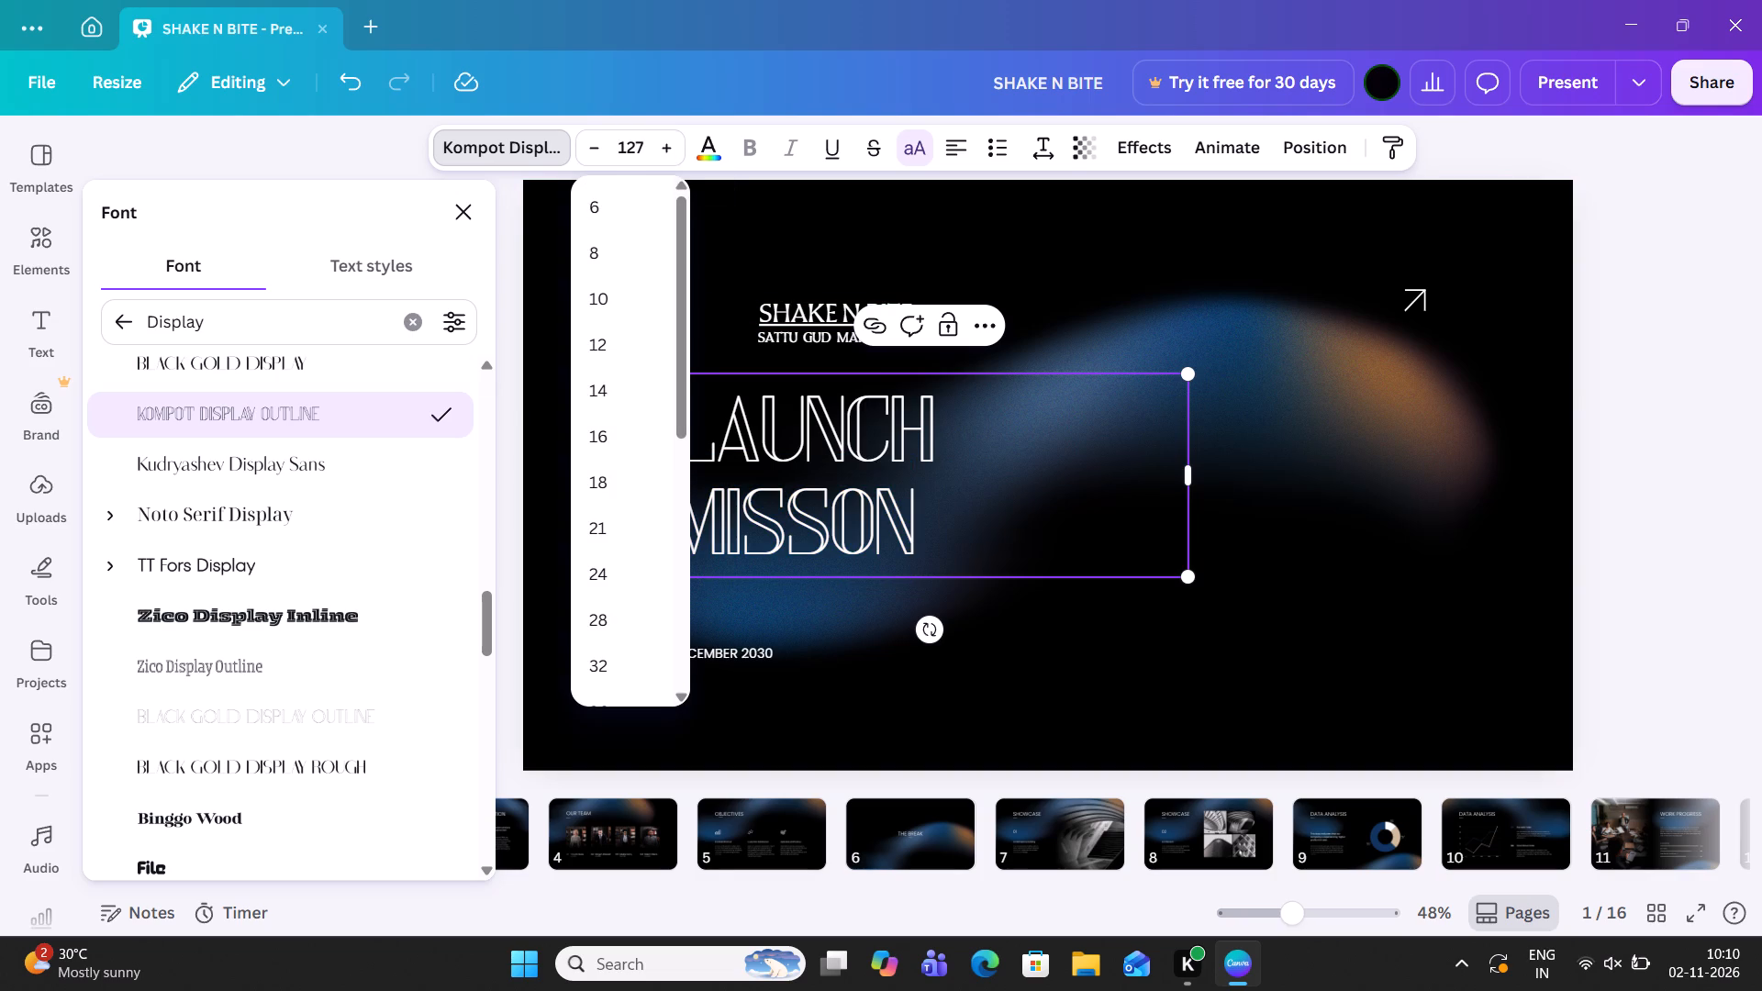
{"action": "key", "text": "Return"}
{"action": "key", "text": "BackSpace"}
{"action": "key", "text": "BackSpace"}
{"action": "type", "text": "50"}
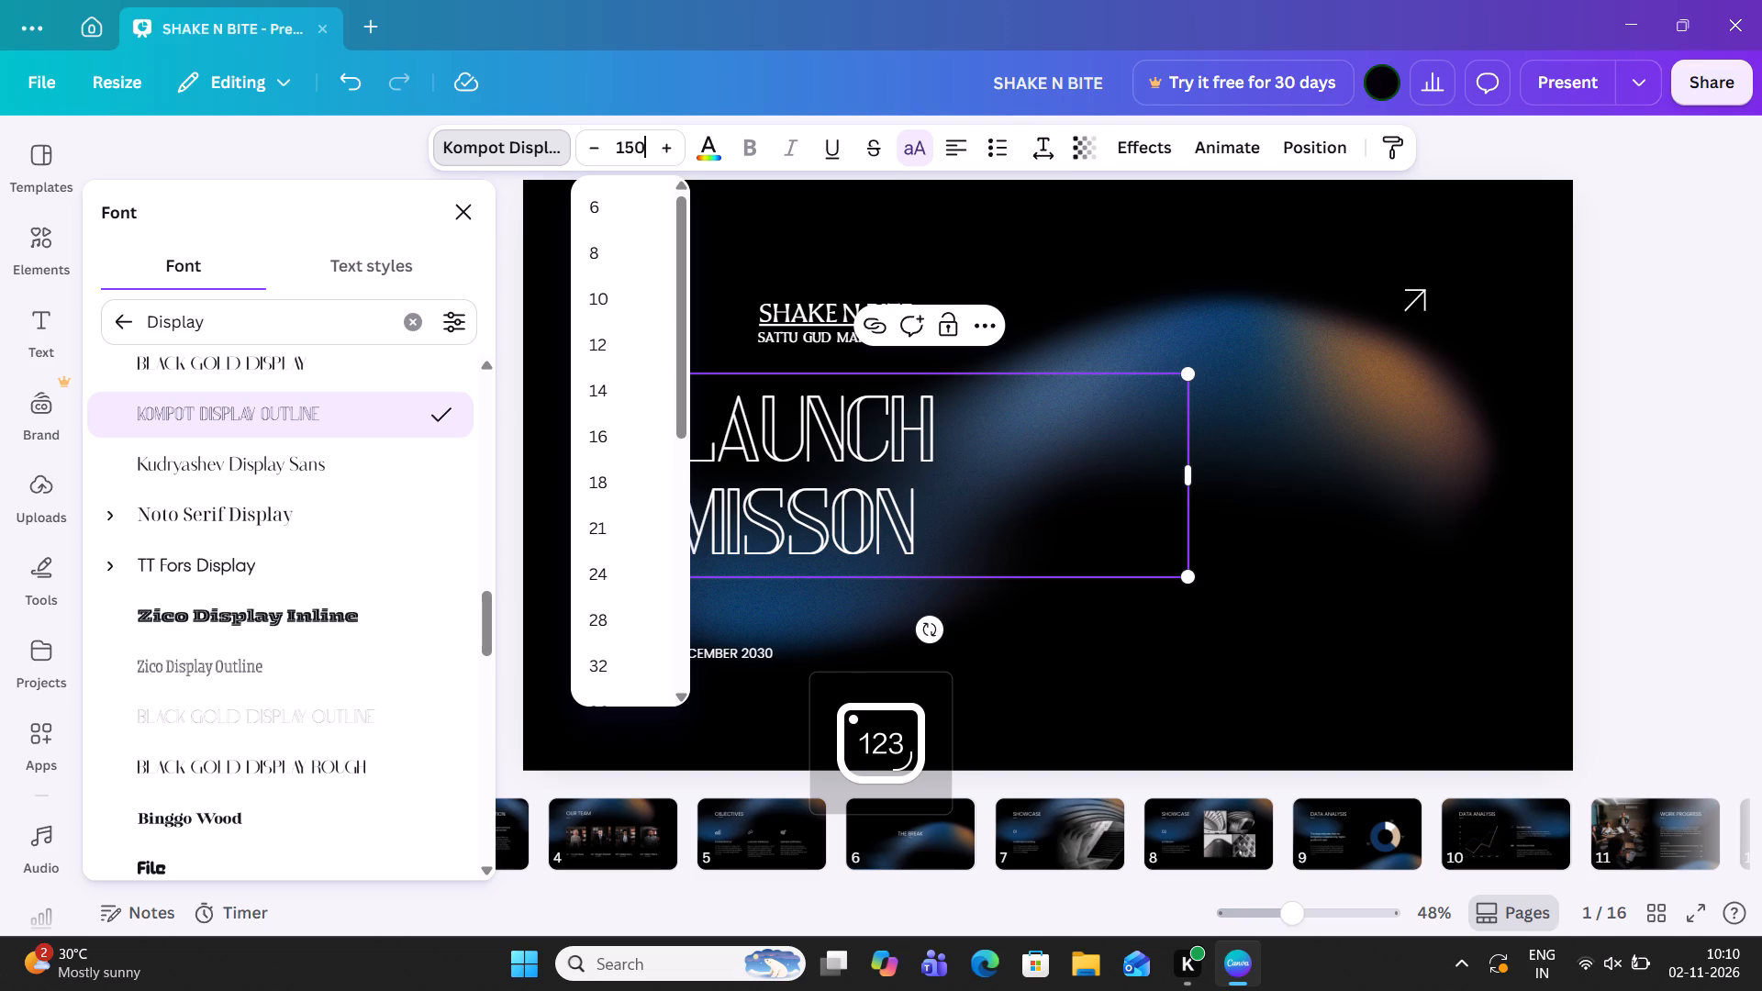
{"action": "key", "text": "Return"}
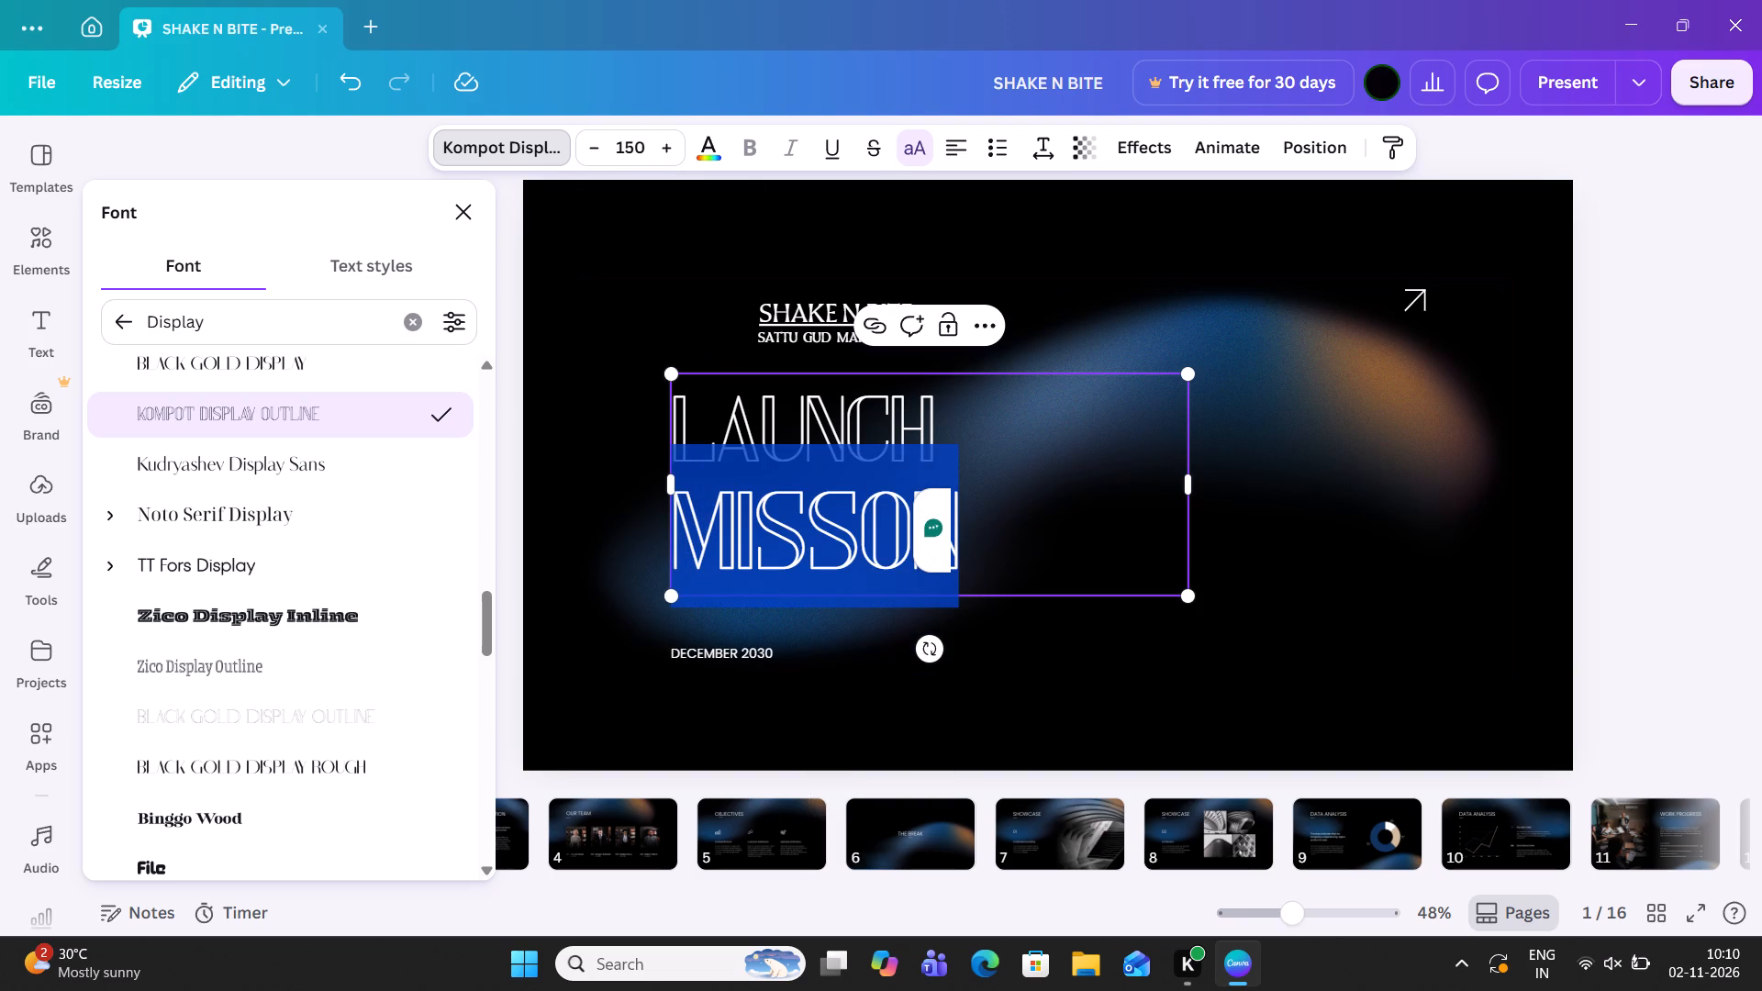
Set the font size of only the word "LAUNCH" in the cover title to 110.
{"action": "left_click", "coordinate": [927, 426]}
{"action": "left_click_drag", "start_coordinate": [940, 426], "coordinate": [689, 429]}
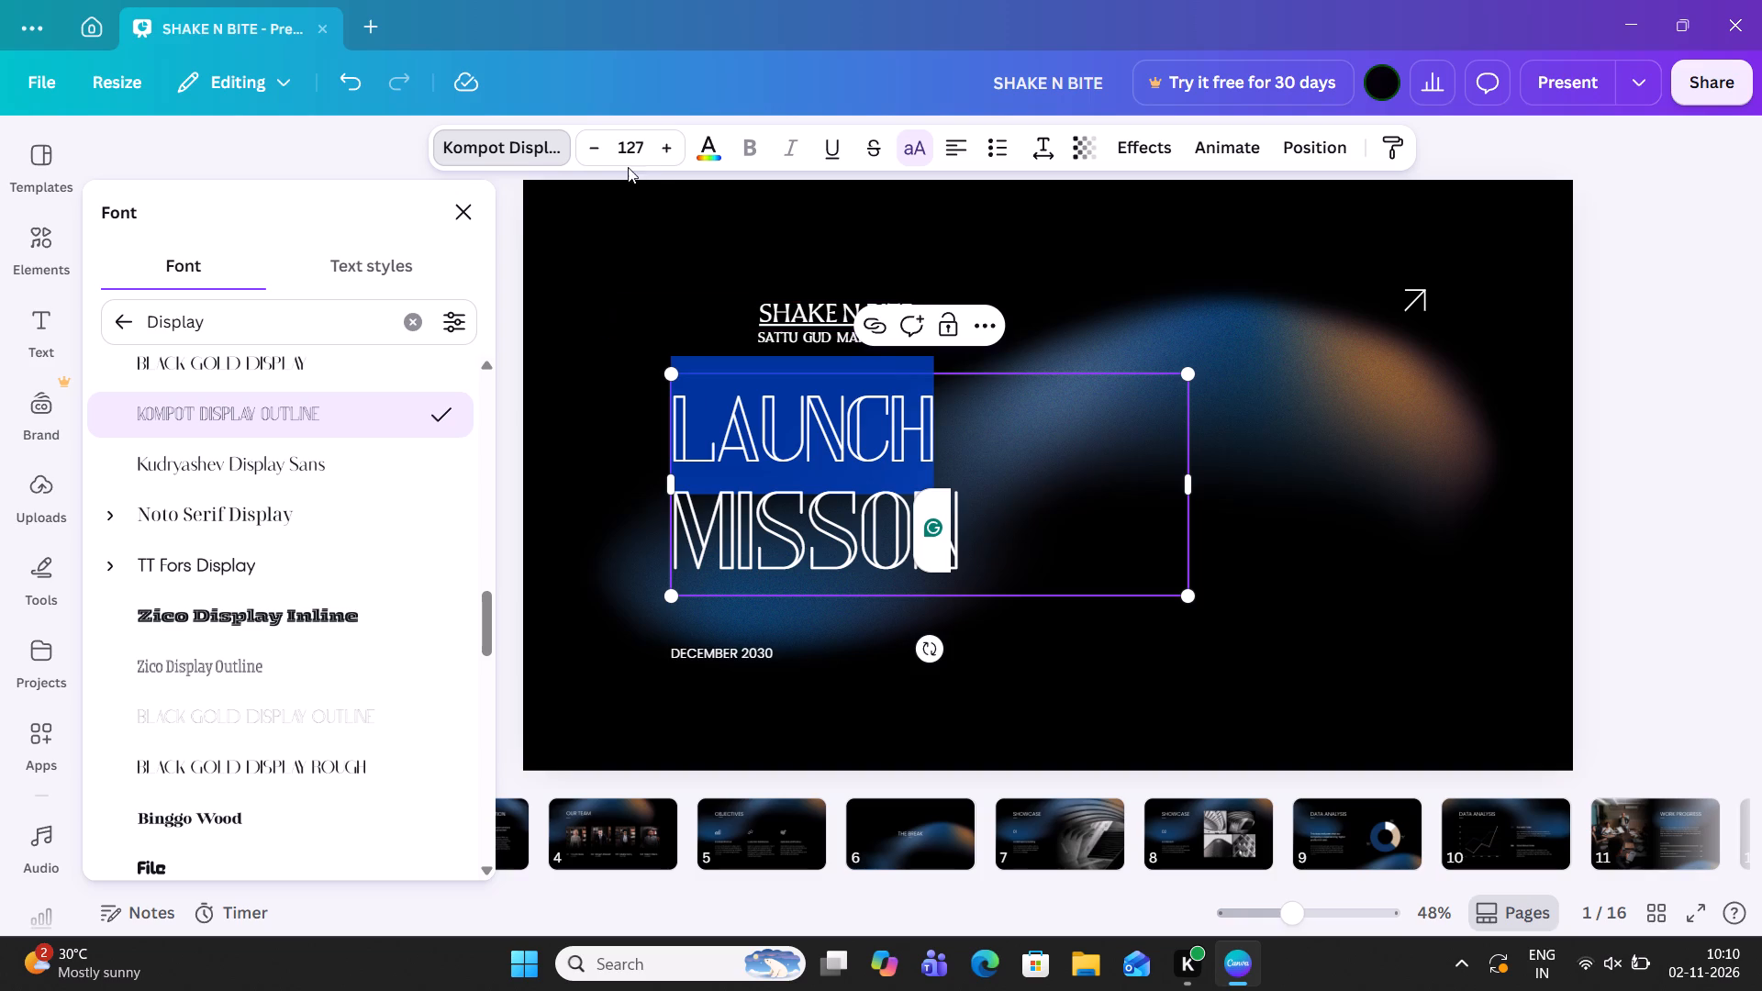
{"action": "left_click", "coordinate": [629, 149]}
{"action": "key", "text": "1"}
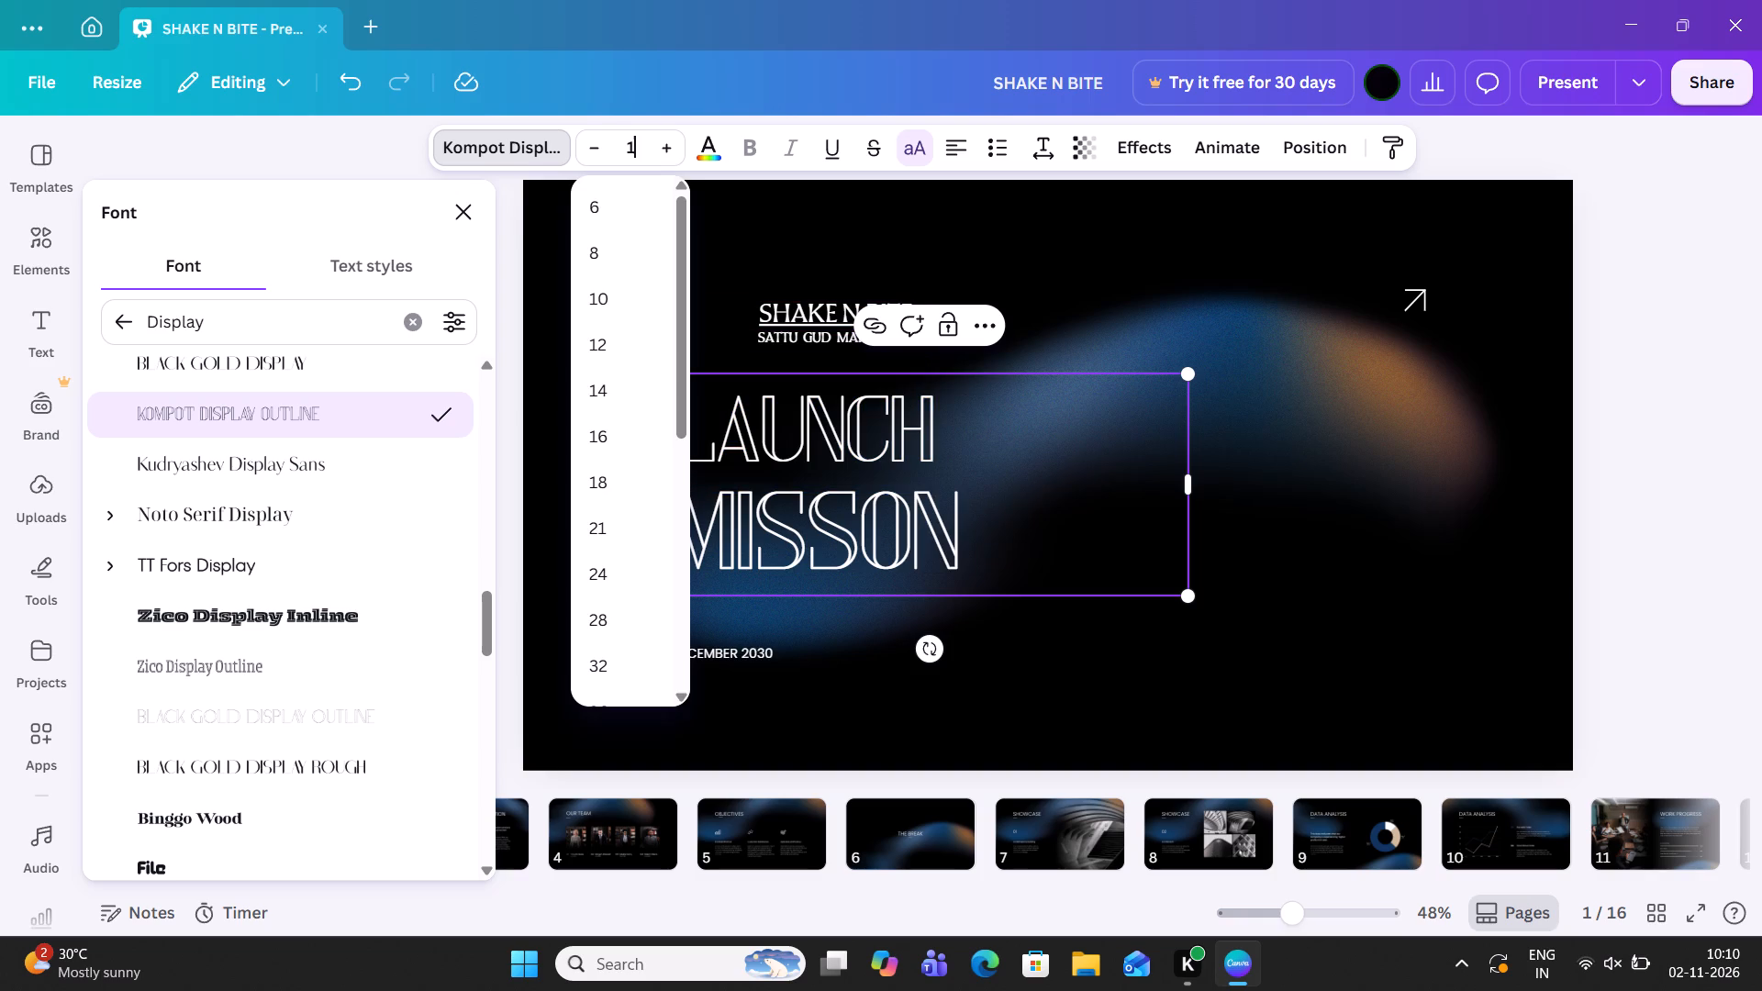
{"action": "key", "text": "1"}
{"action": "key", "text": "0"}
{"action": "key", "text": "Return"}
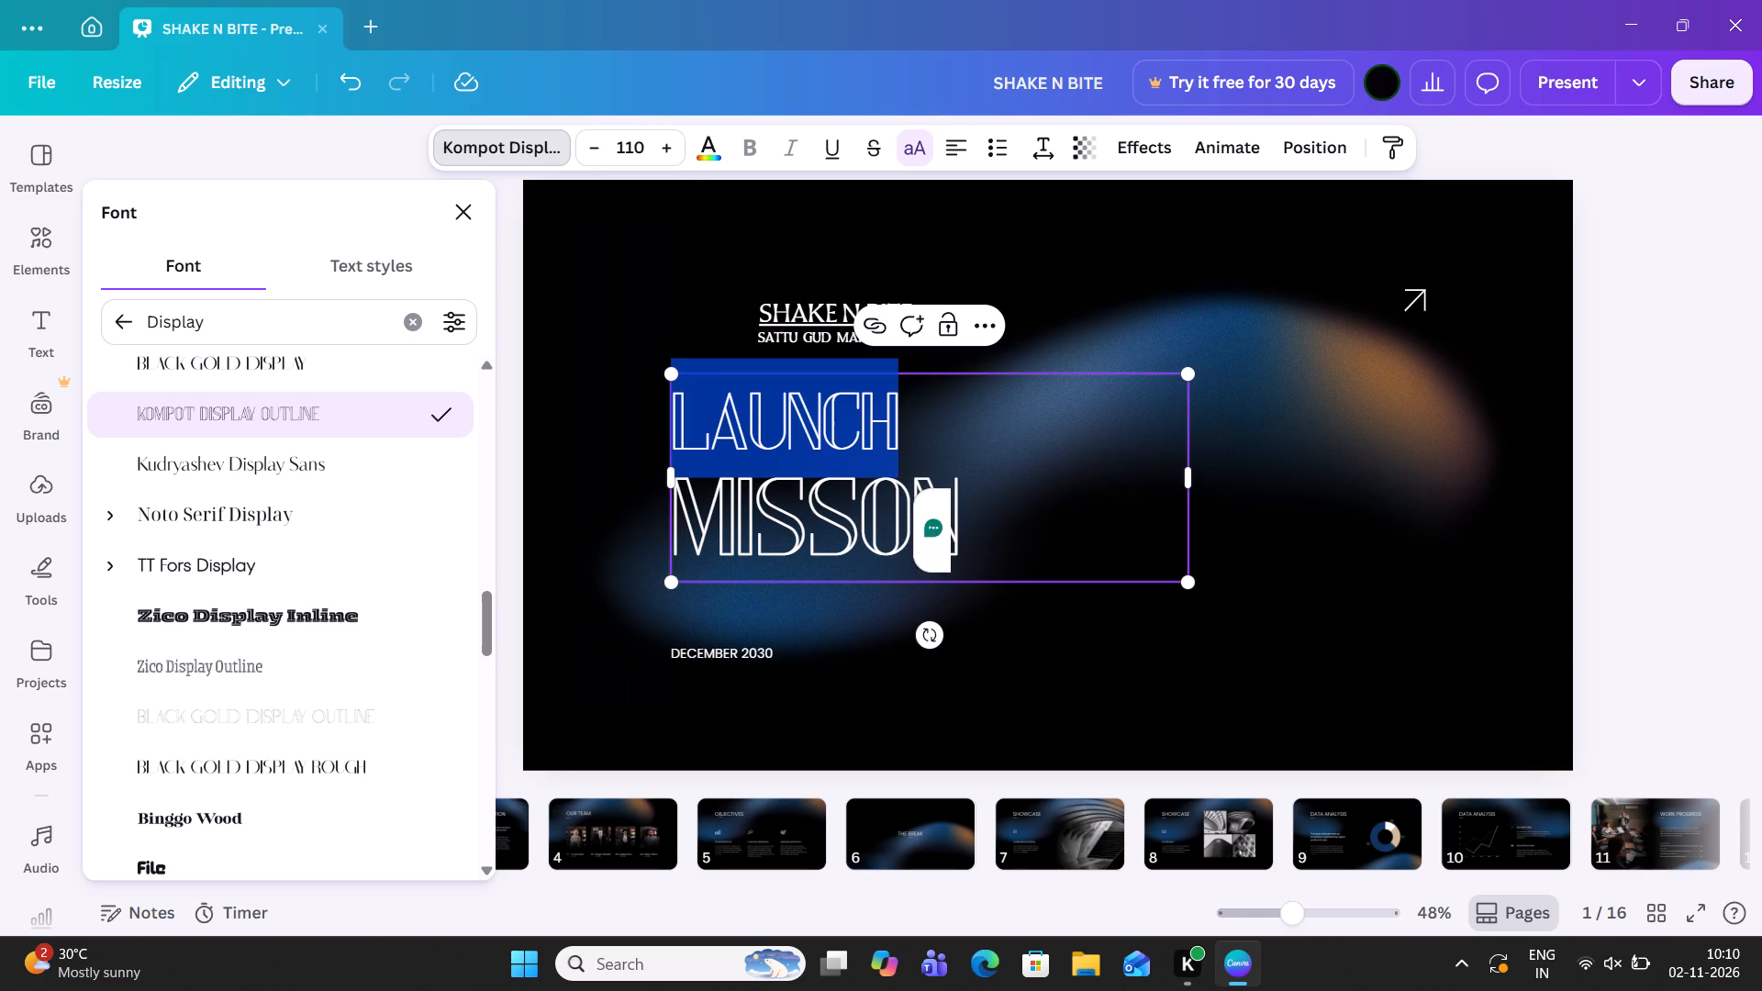
Set the font size of the word "LAUNCH" in the cover title to 95.
{"action": "left_click", "coordinate": [629, 149]}
{"action": "type", "text": "95"}
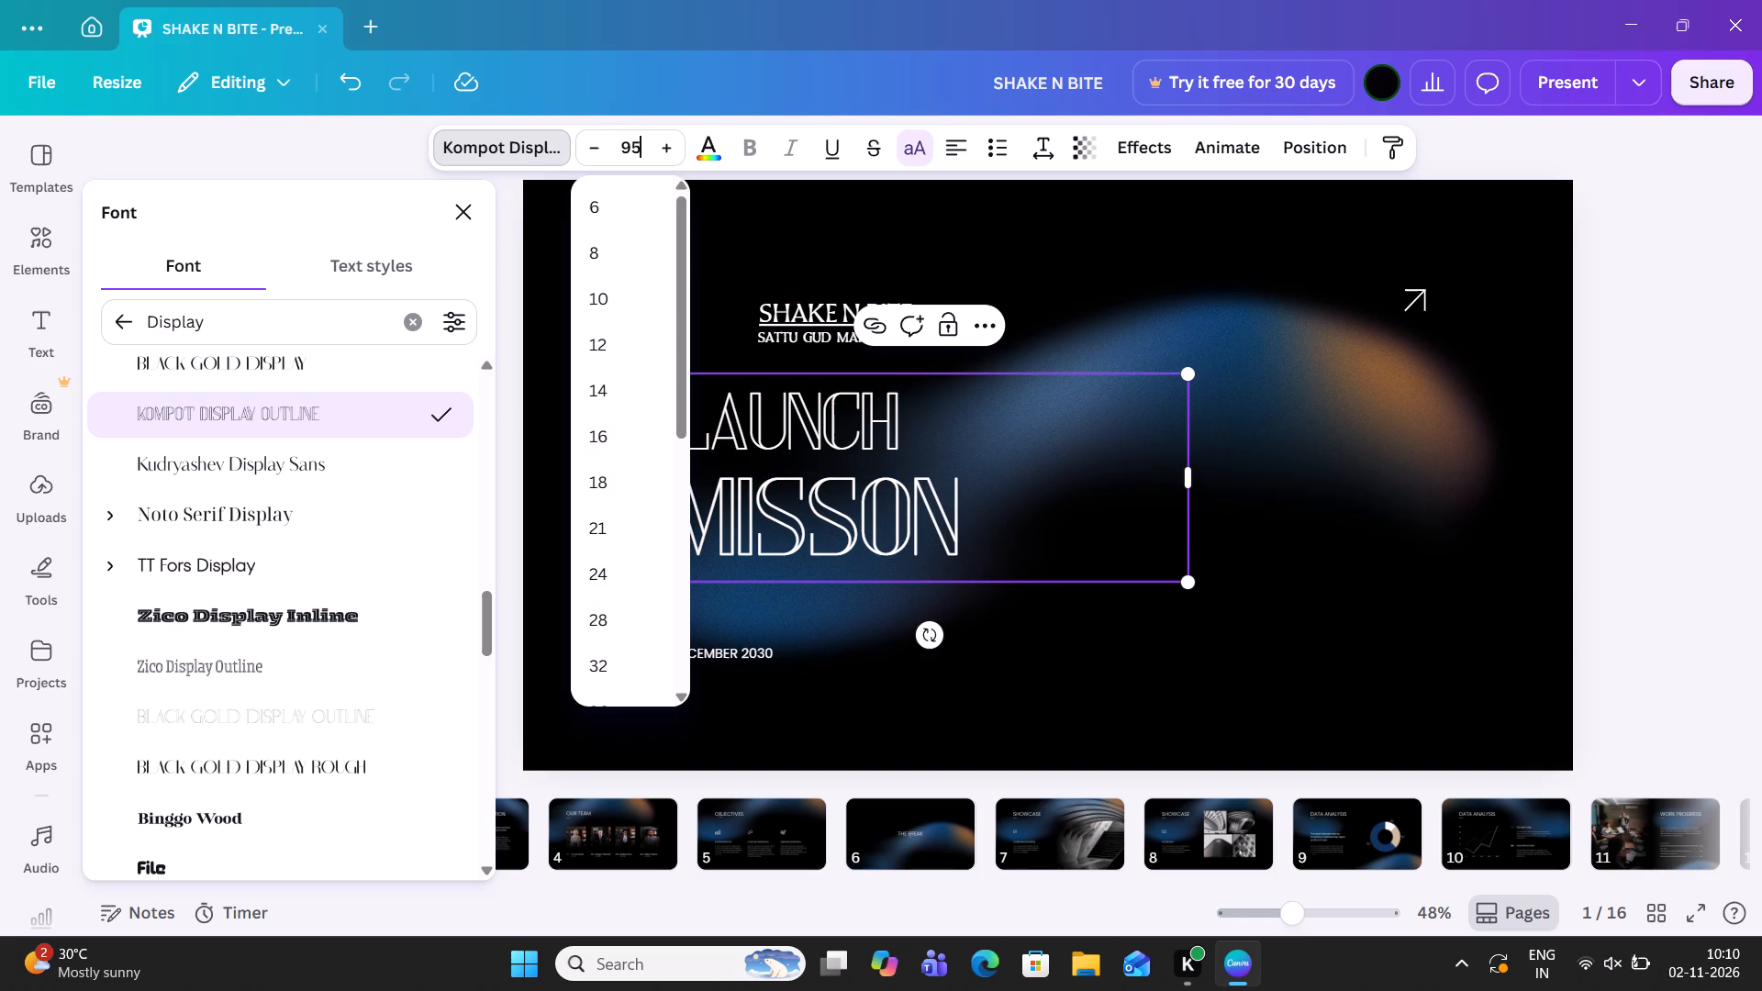
{"action": "key", "text": "Return"}
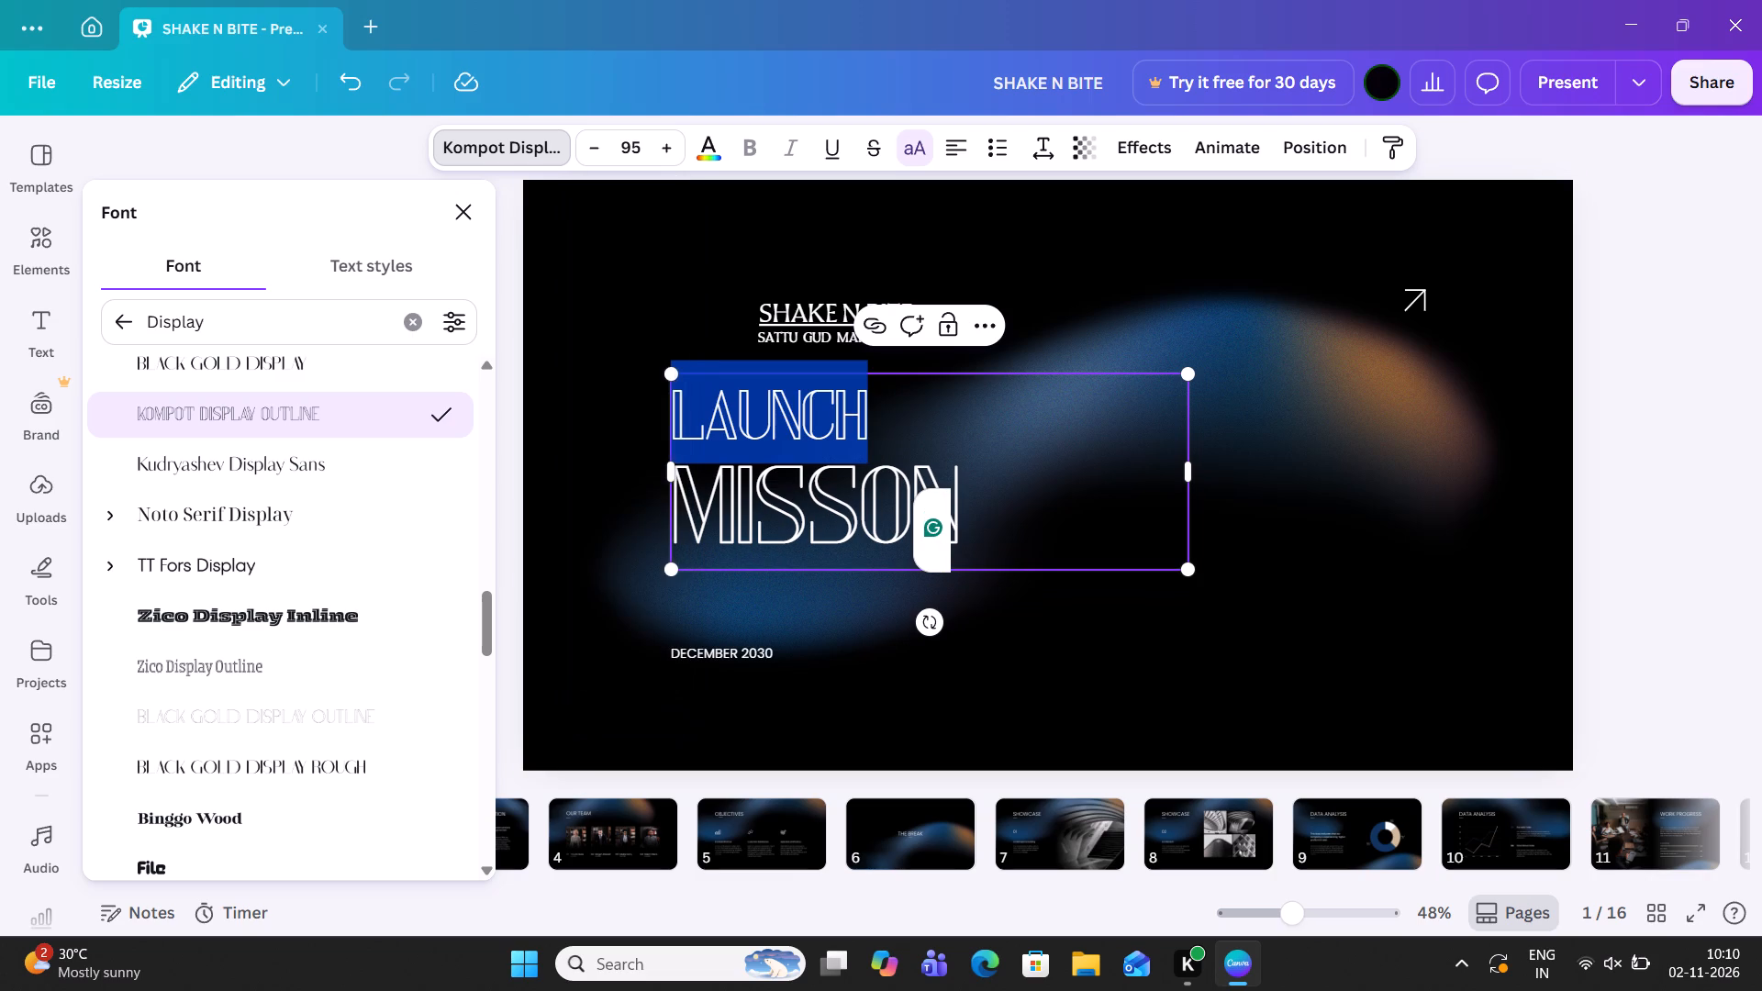
{"action": "left_click", "coordinate": [1719, 404]}
{"action": "left_click", "coordinate": [1719, 404]}
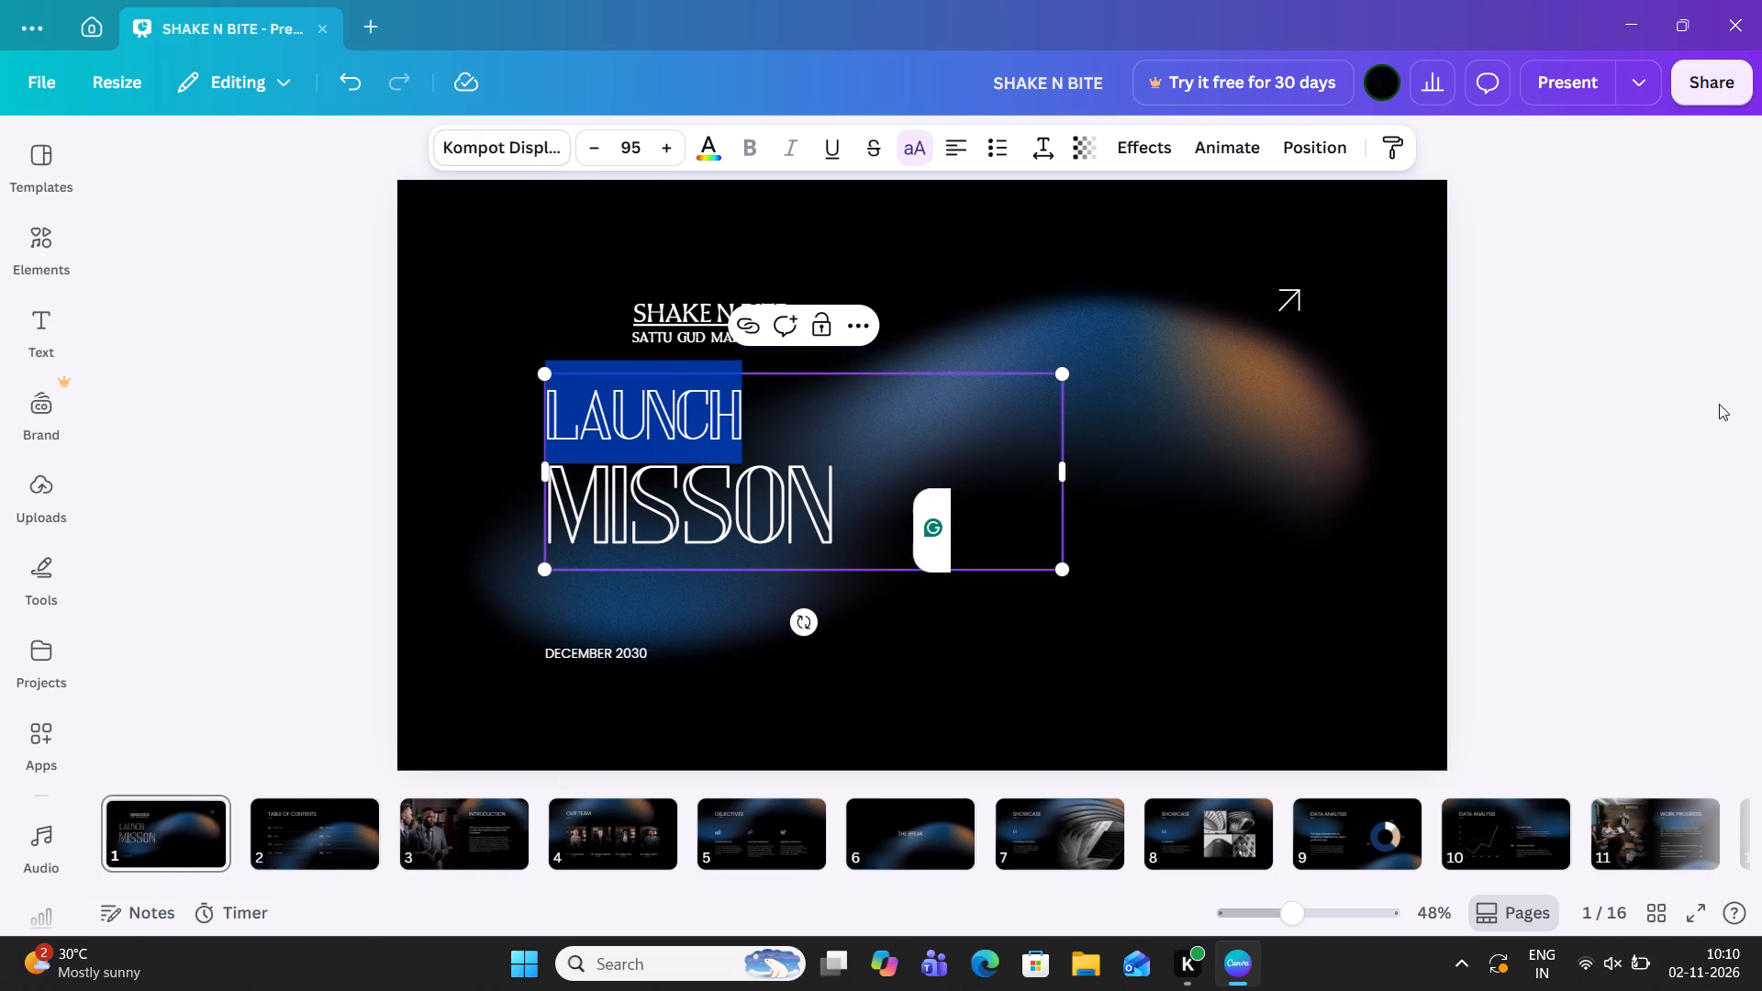
Try the fonts Reggae One and Rubik Storm on only the word "LAUNCH" in the cover title, settling on Anahaw.
{"action": "left_click", "coordinate": [691, 429]}
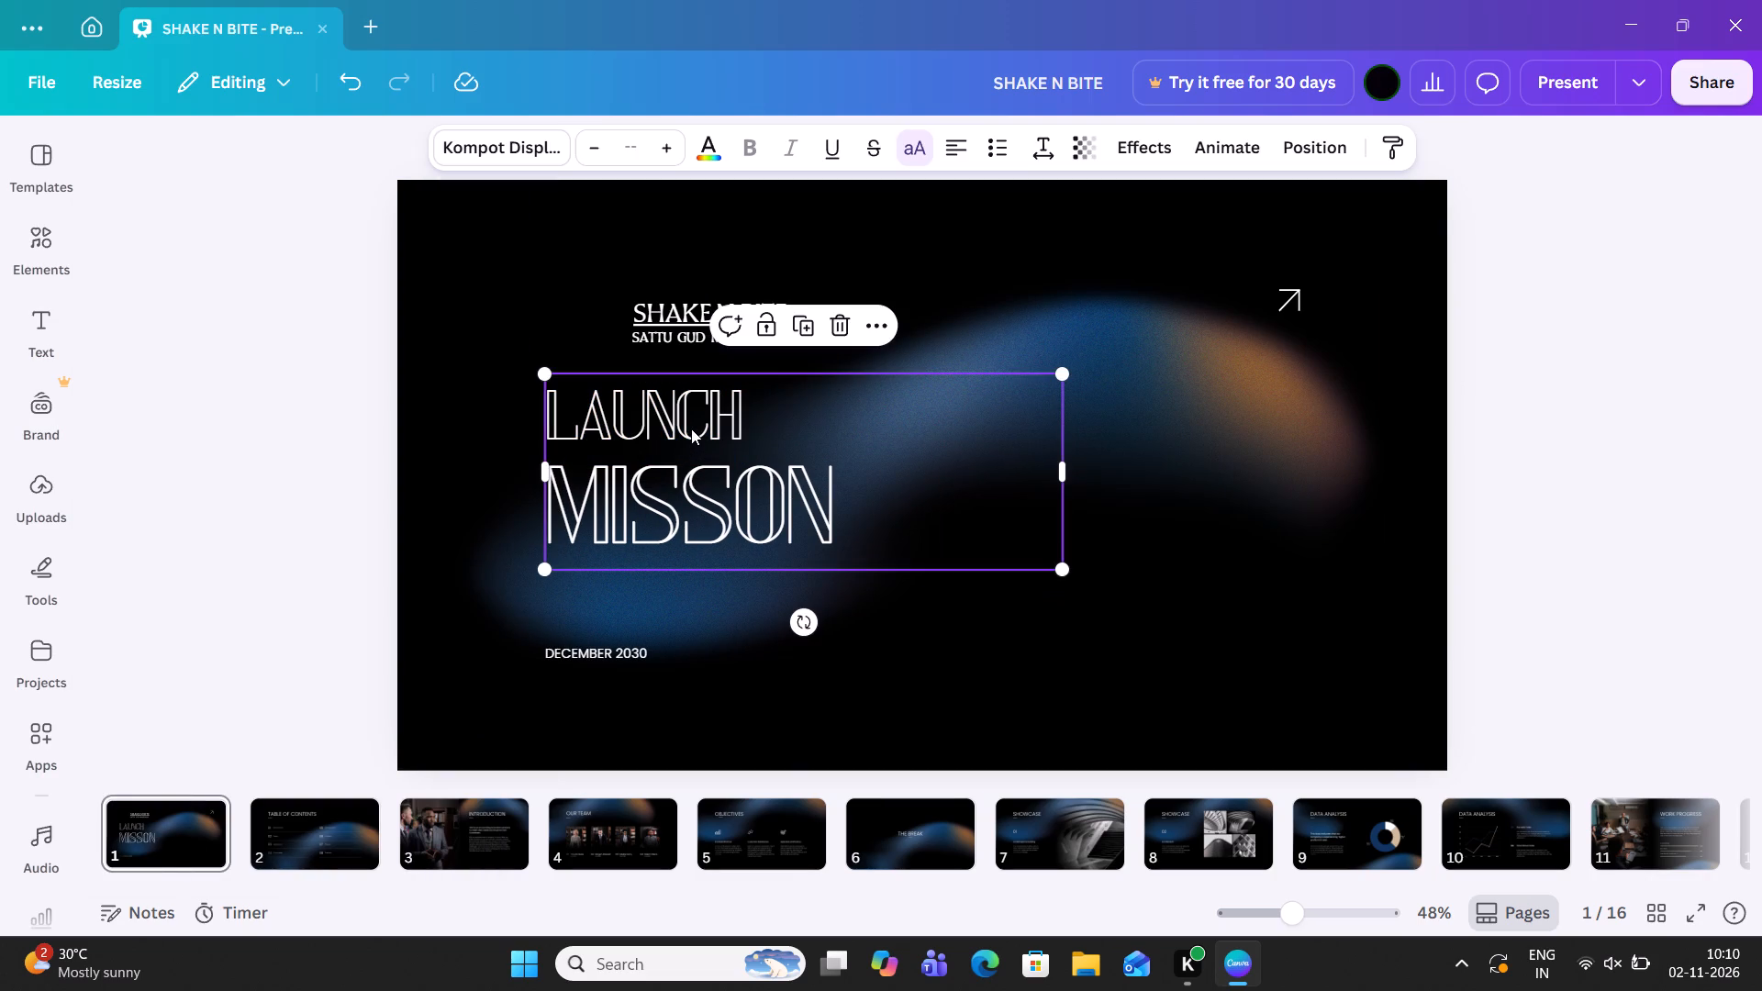
{"action": "left_click", "coordinate": [764, 410]}
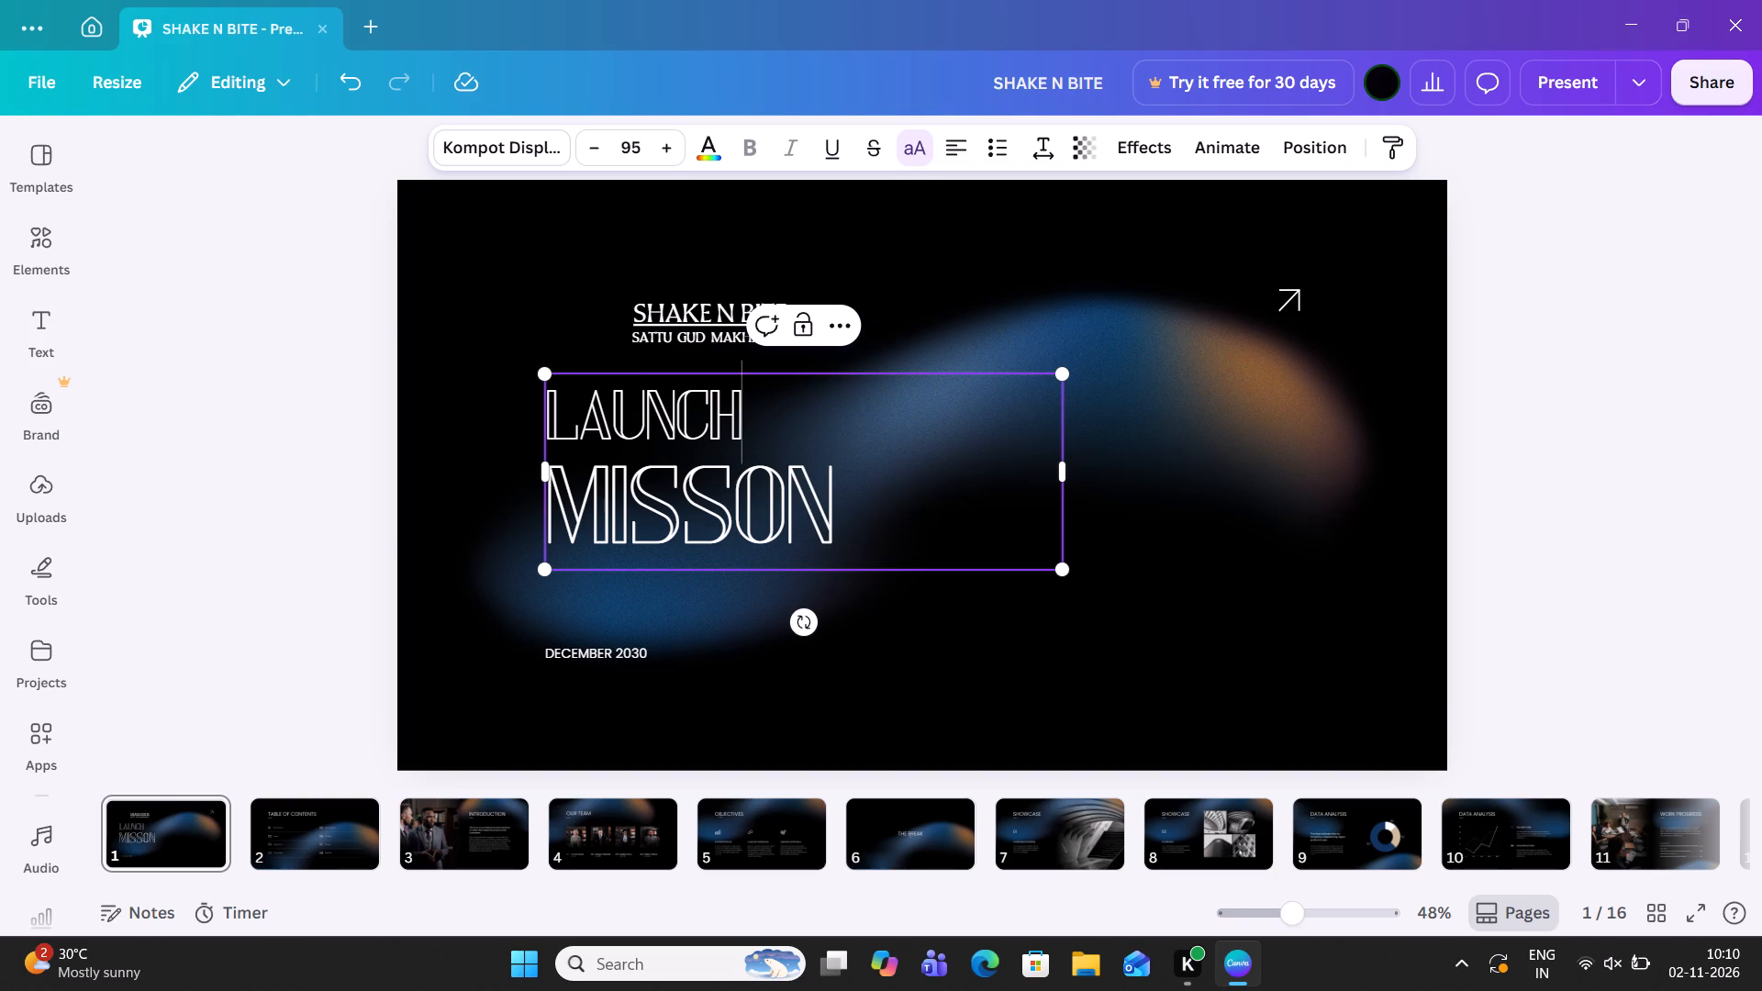
{"action": "left_click_drag", "start_coordinate": [748, 416], "coordinate": [554, 415]}
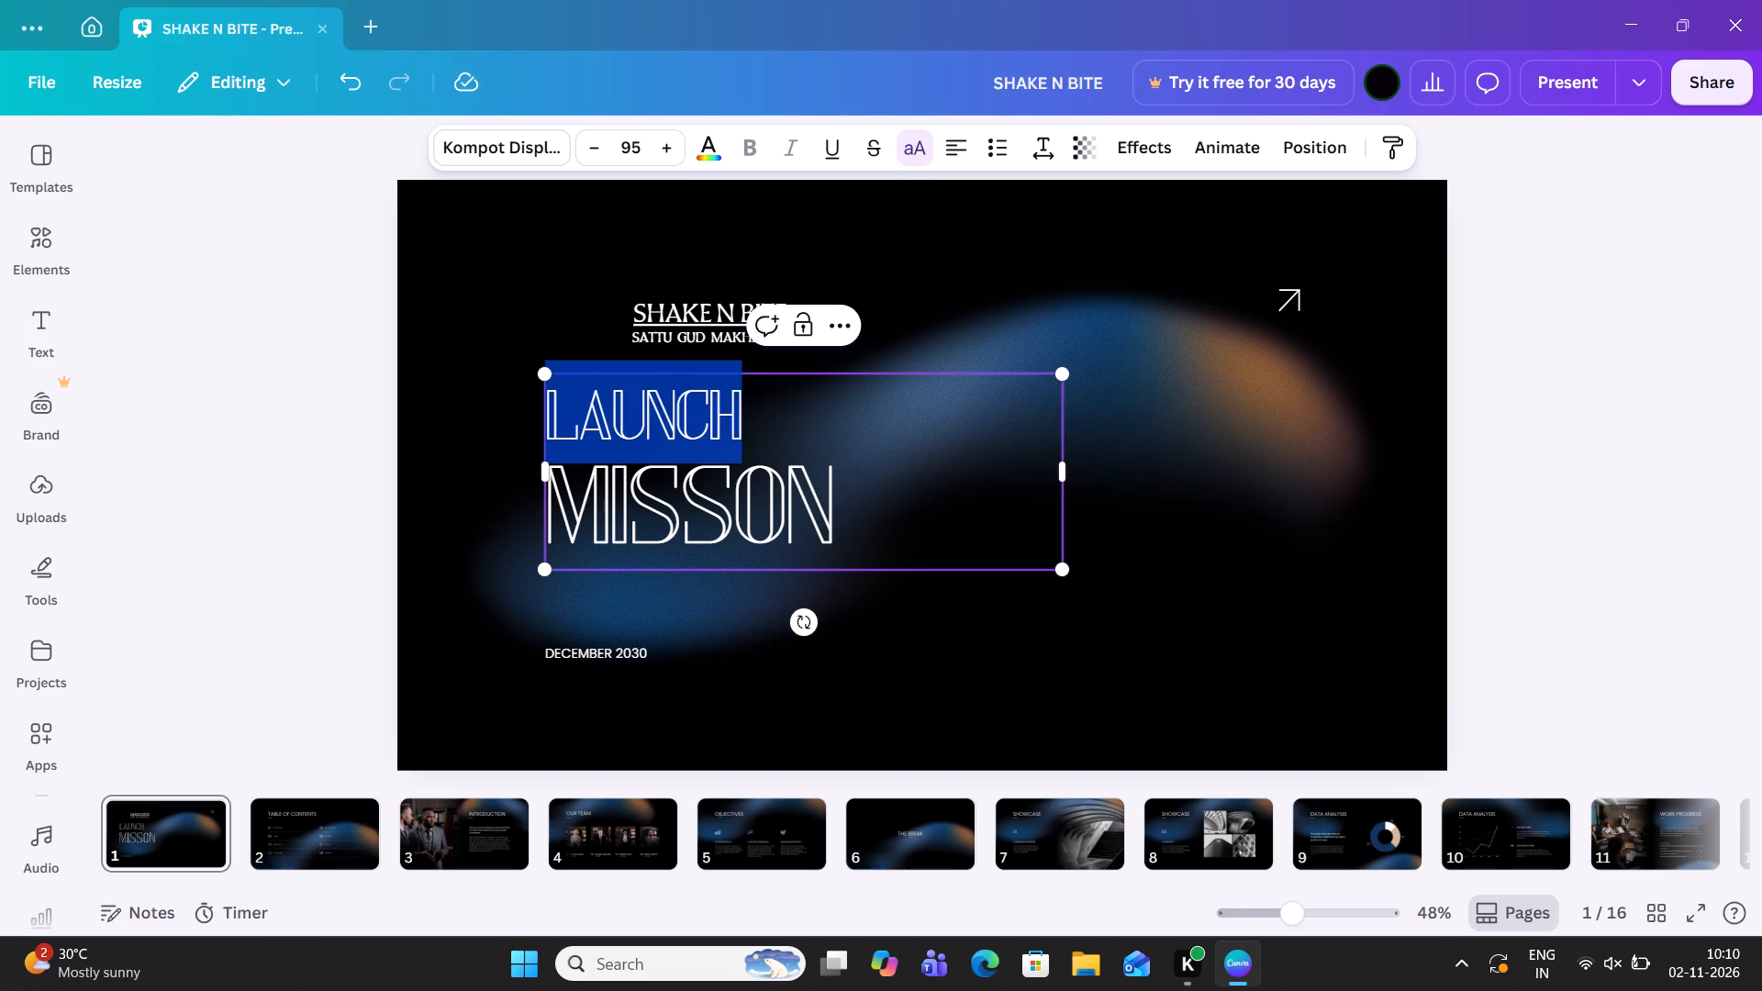
{"action": "left_click", "coordinate": [524, 157]}
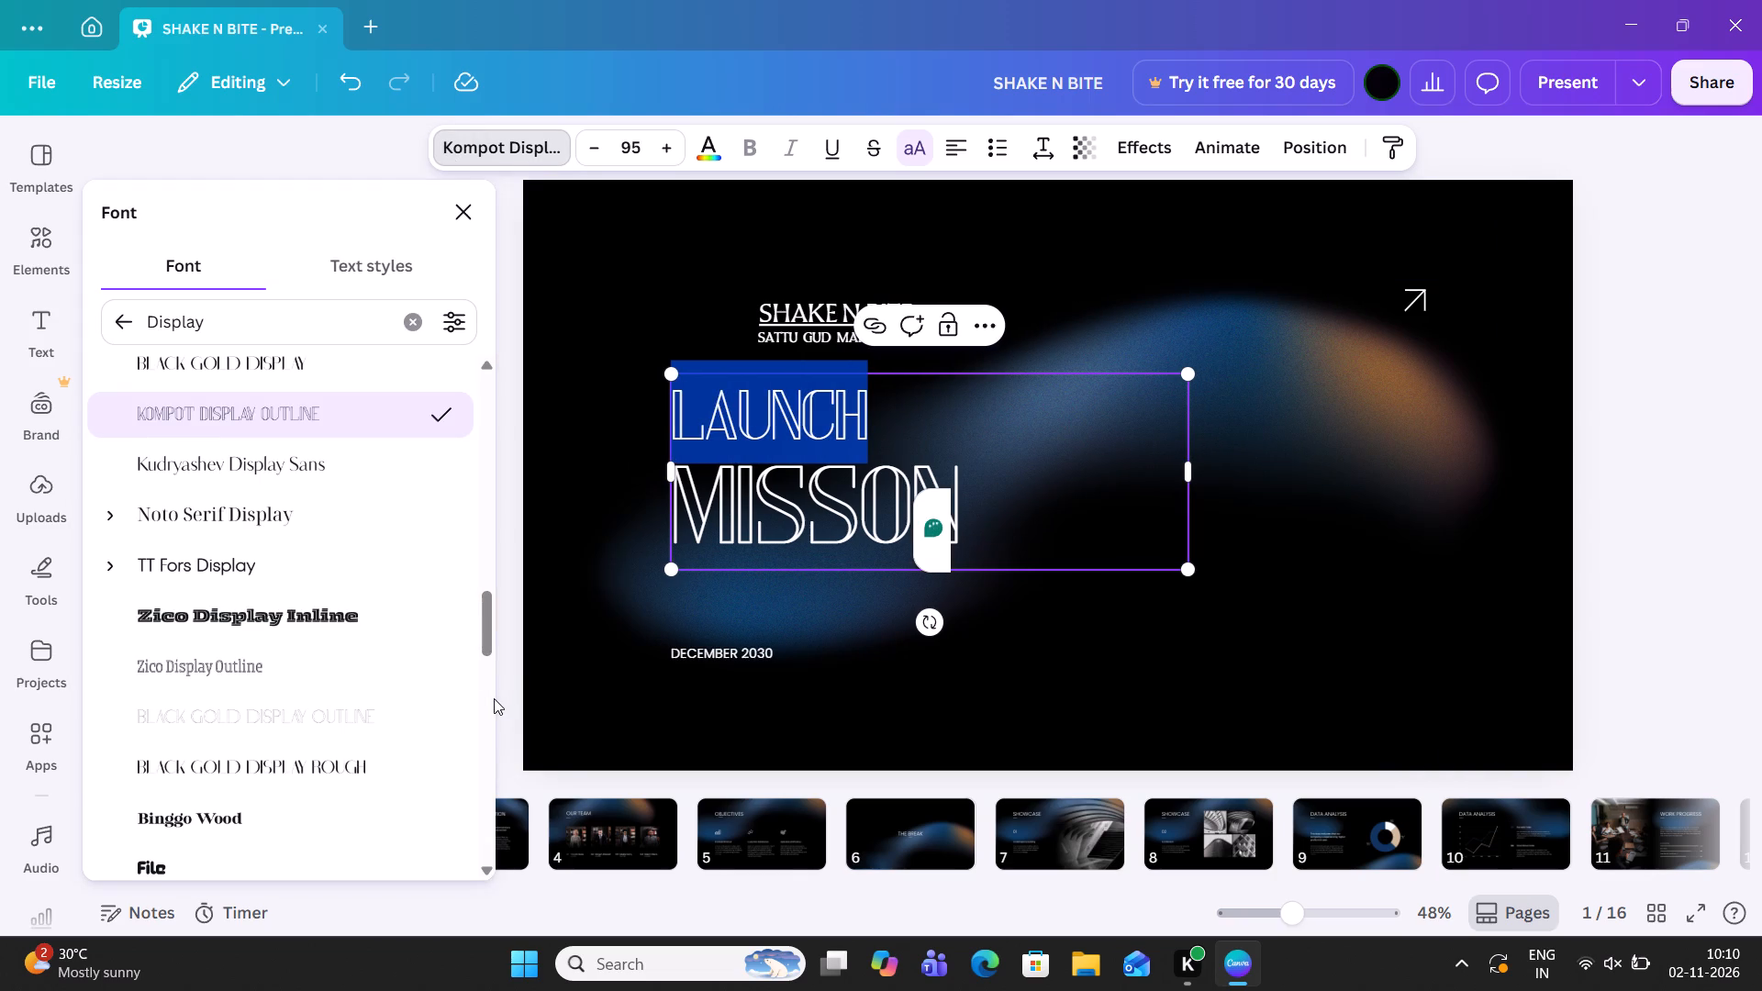
{"action": "left_click", "coordinate": [494, 698]}
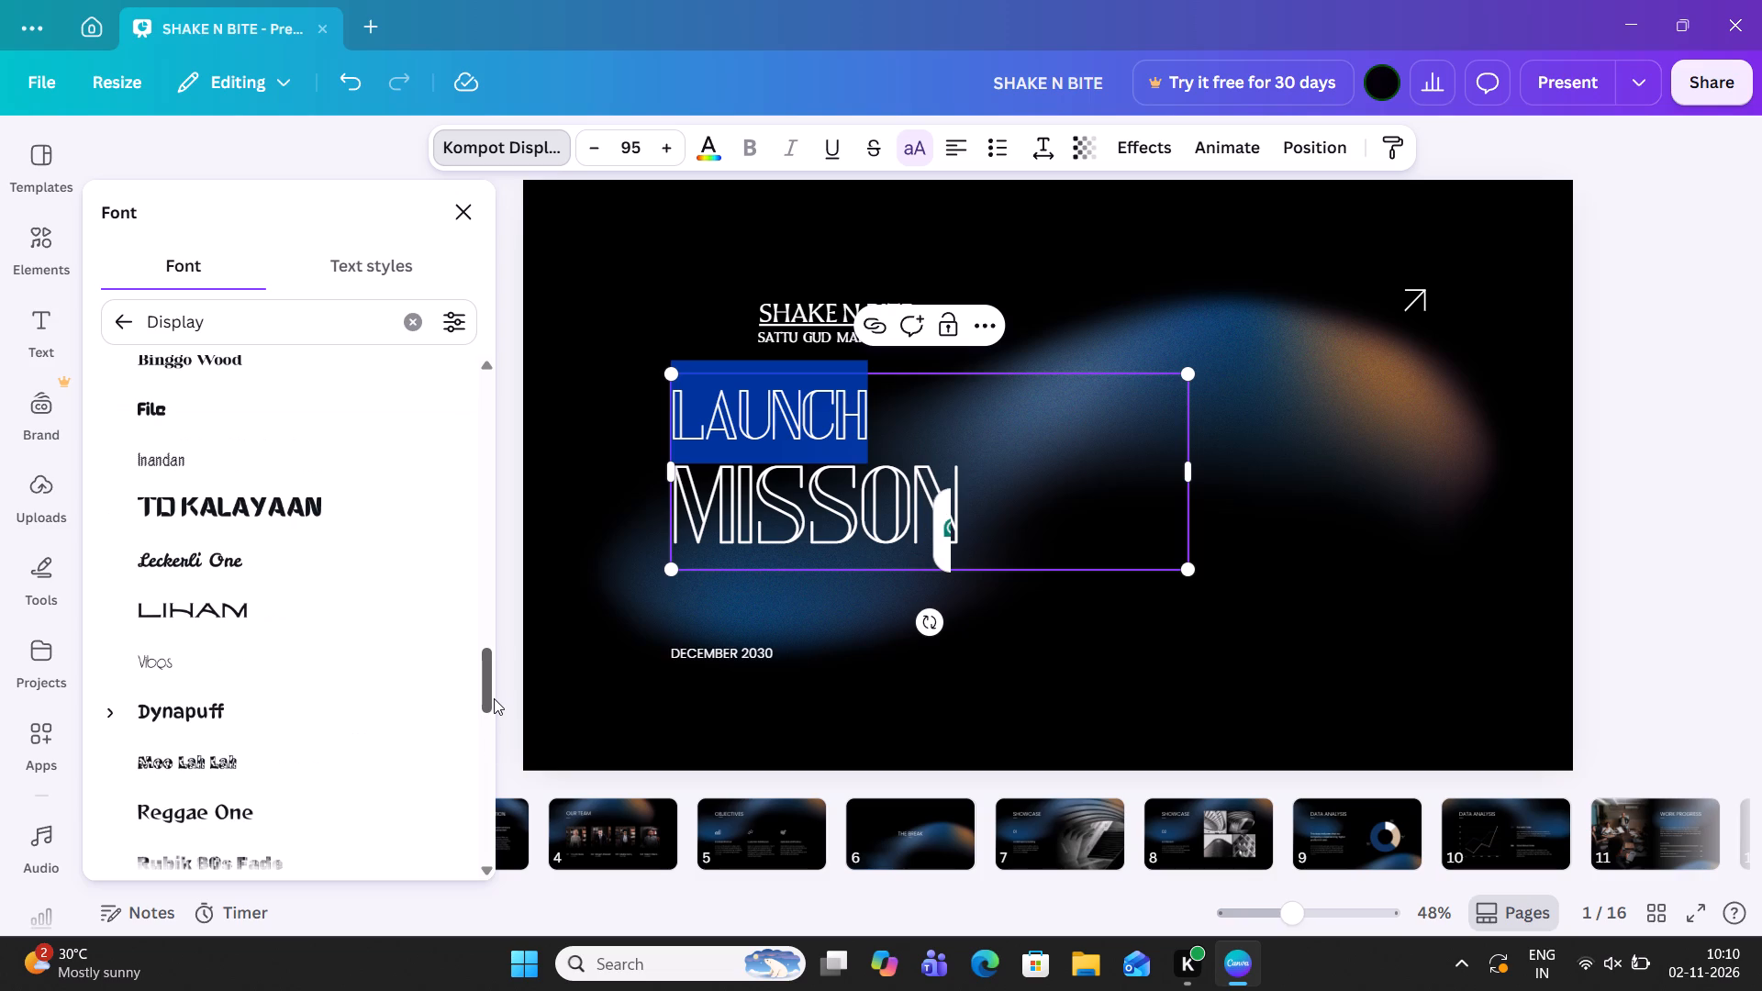
{"action": "left_click", "coordinate": [488, 759]}
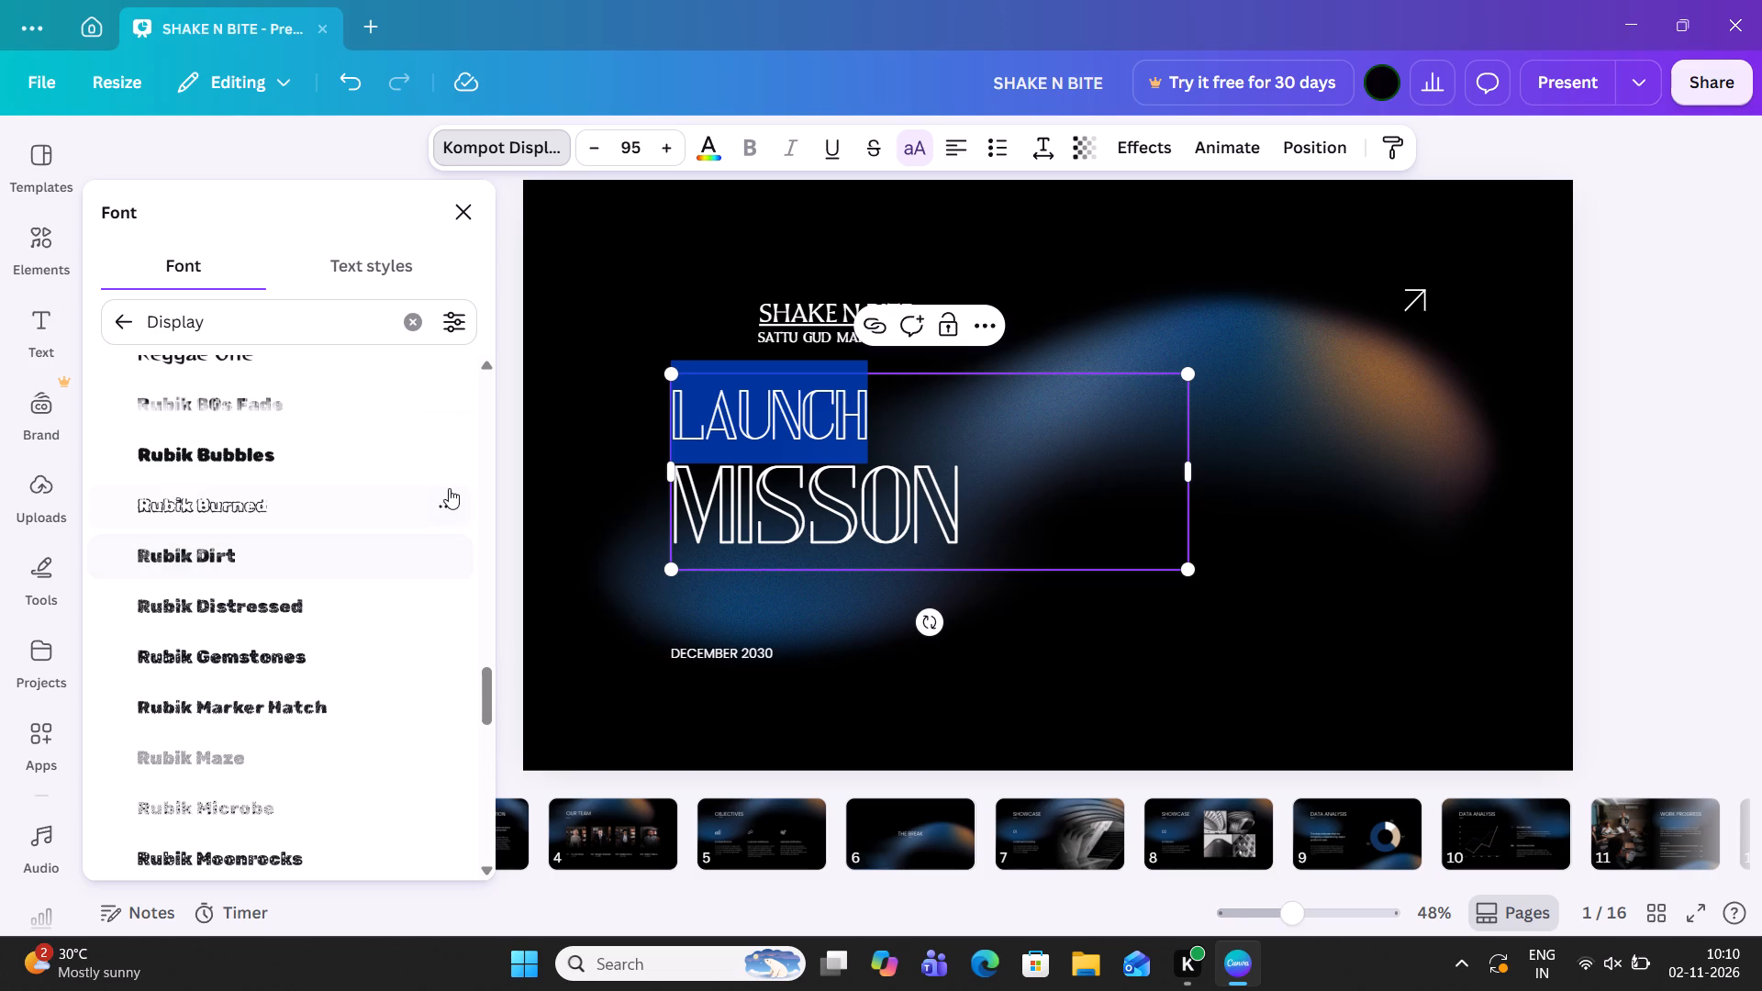
{"action": "left_click", "coordinate": [367, 358]}
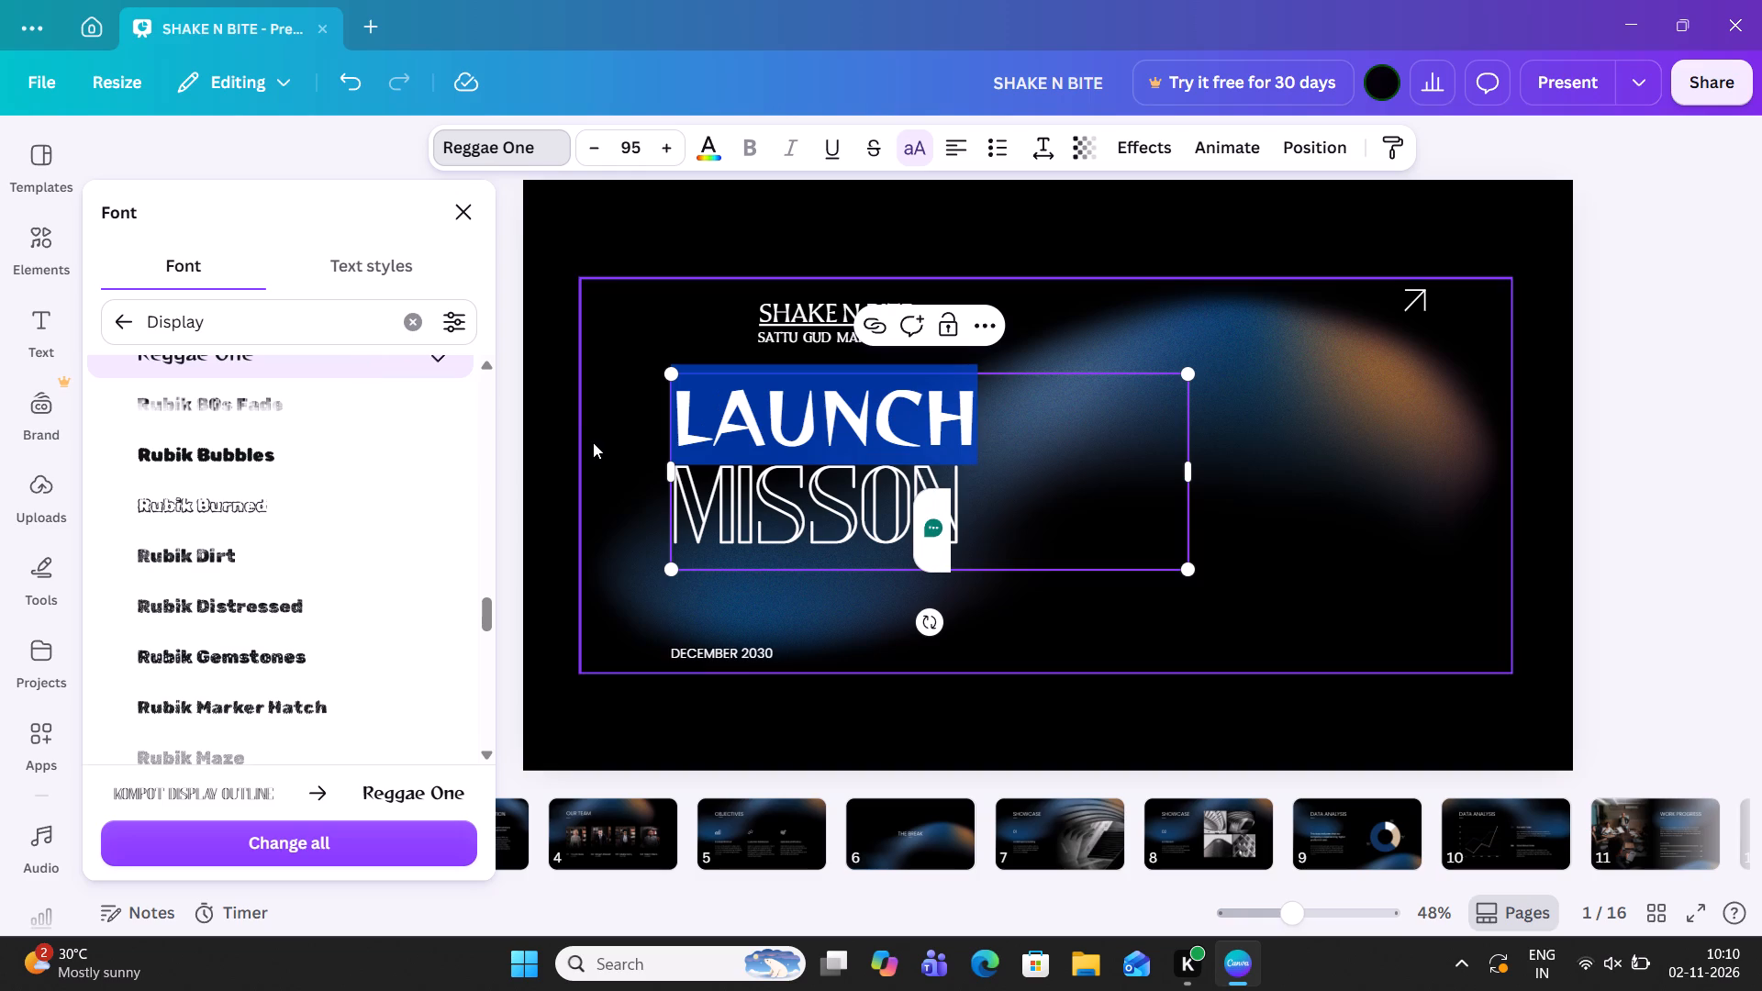
{"action": "left_click", "coordinate": [493, 722]}
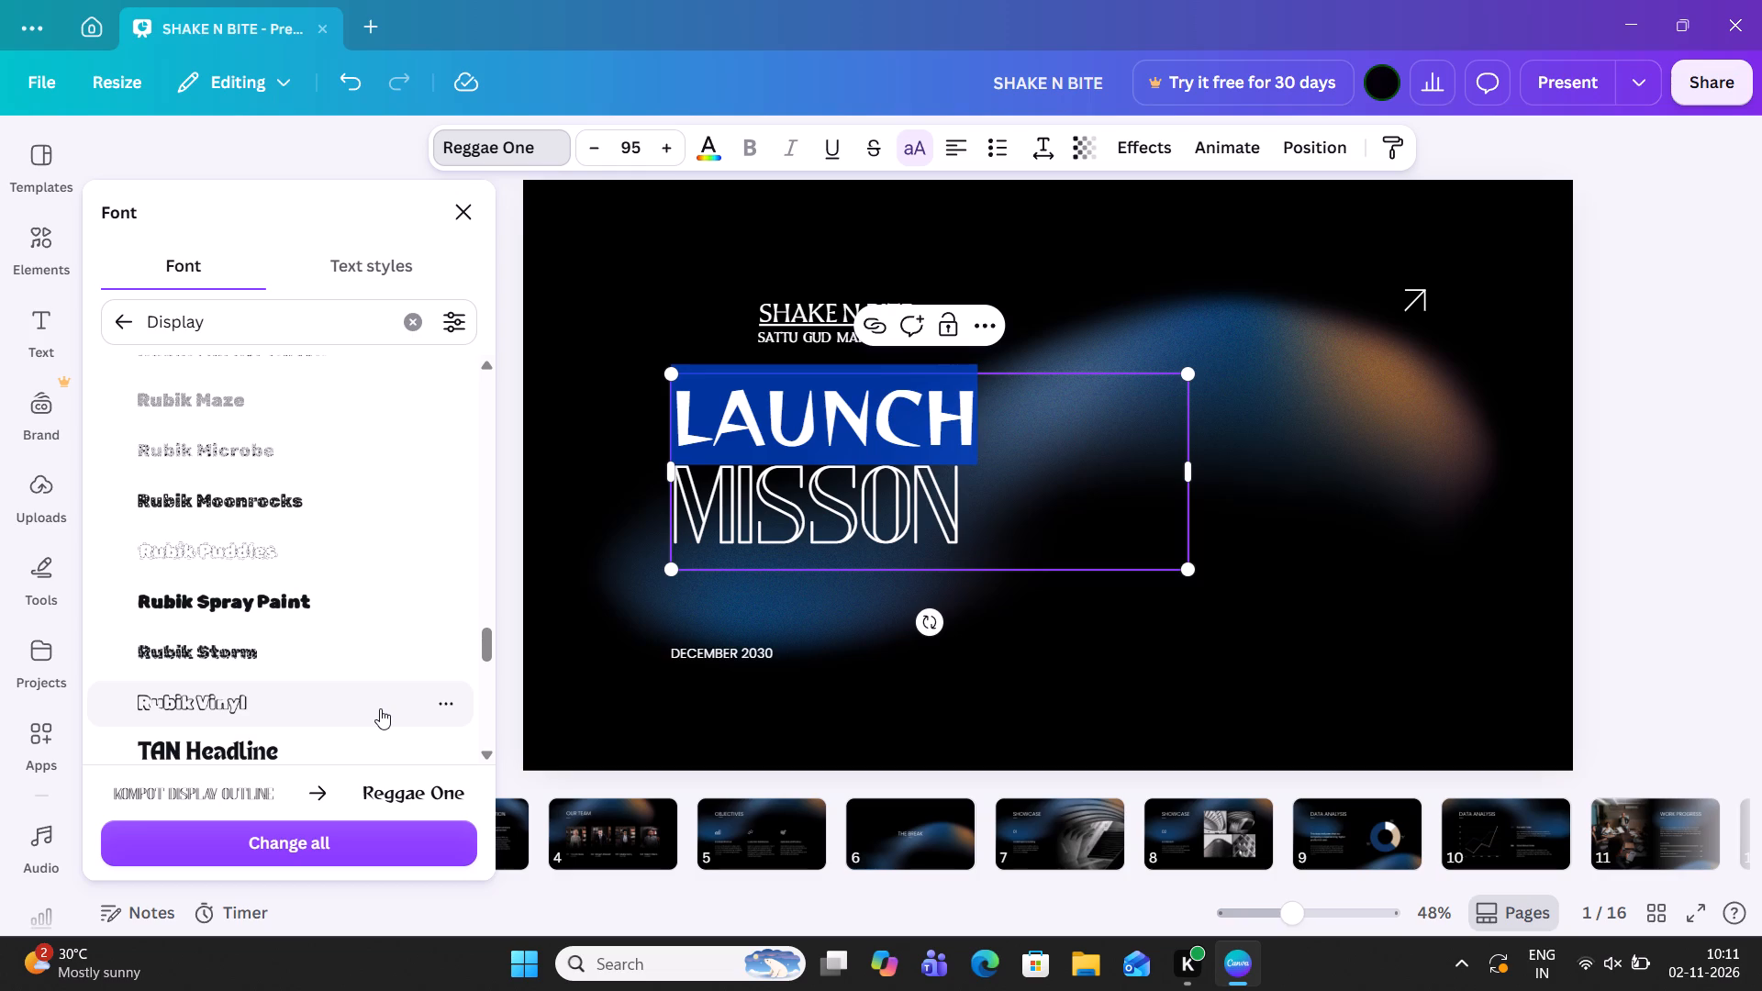
{"action": "left_click", "coordinate": [331, 654]}
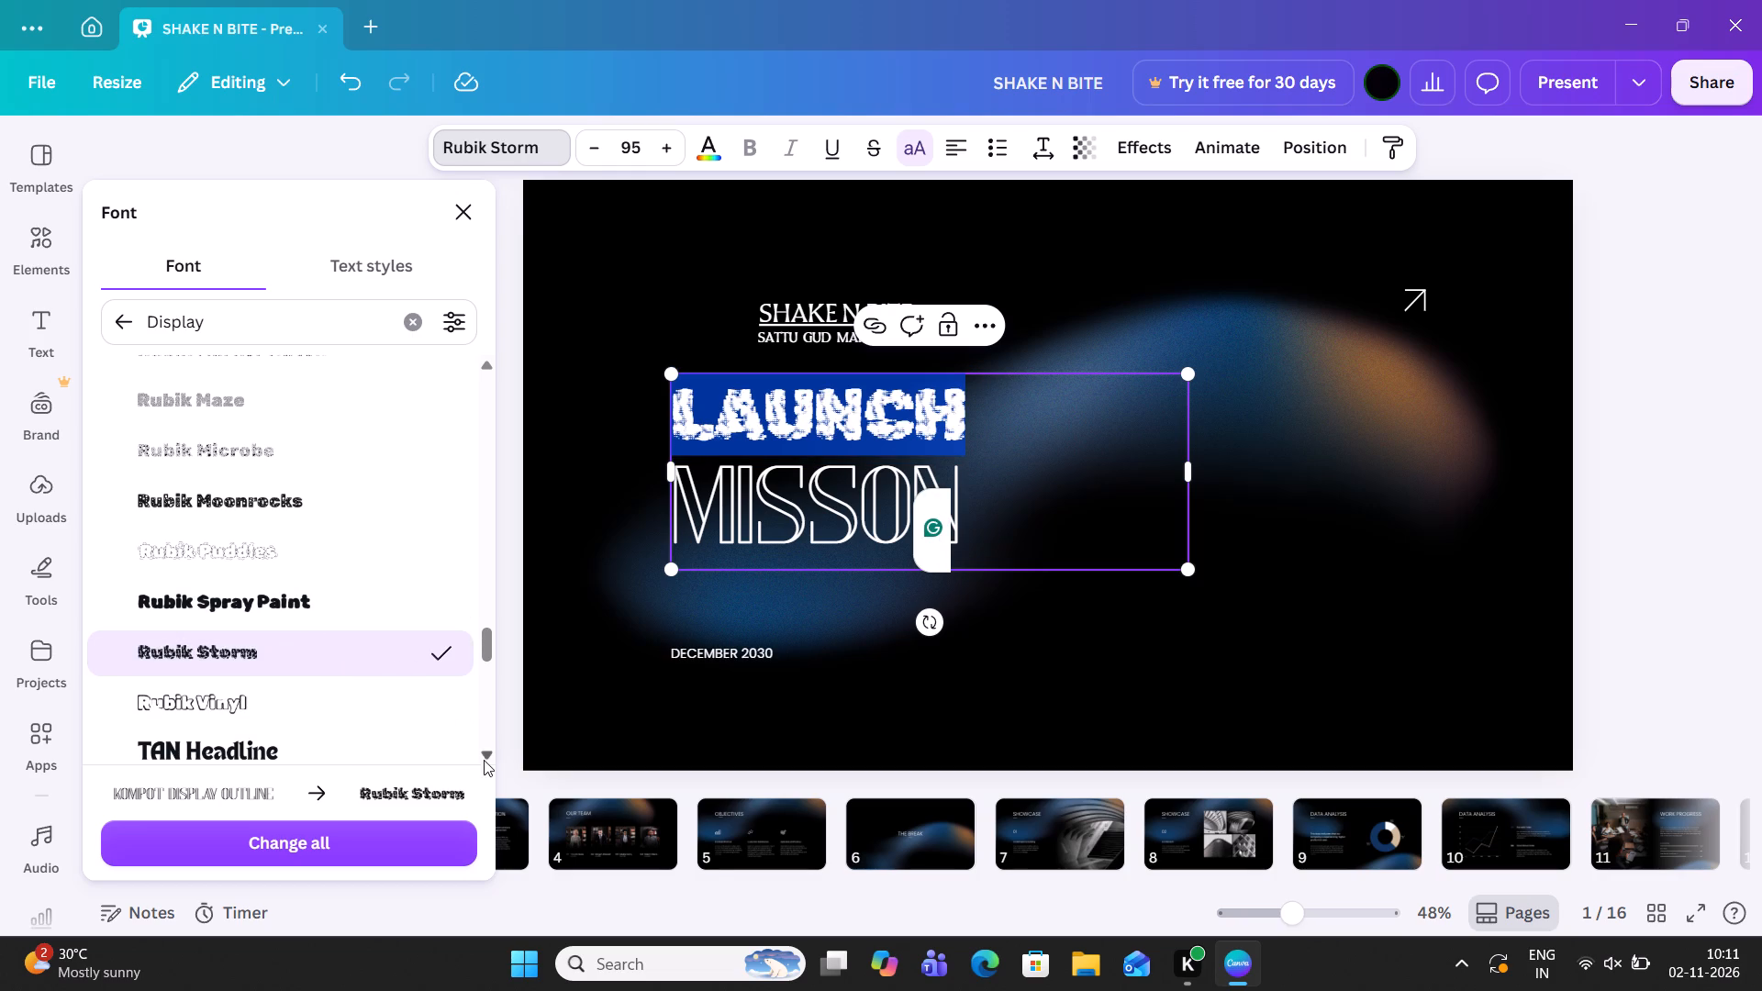
{"action": "left_click", "coordinate": [481, 737]}
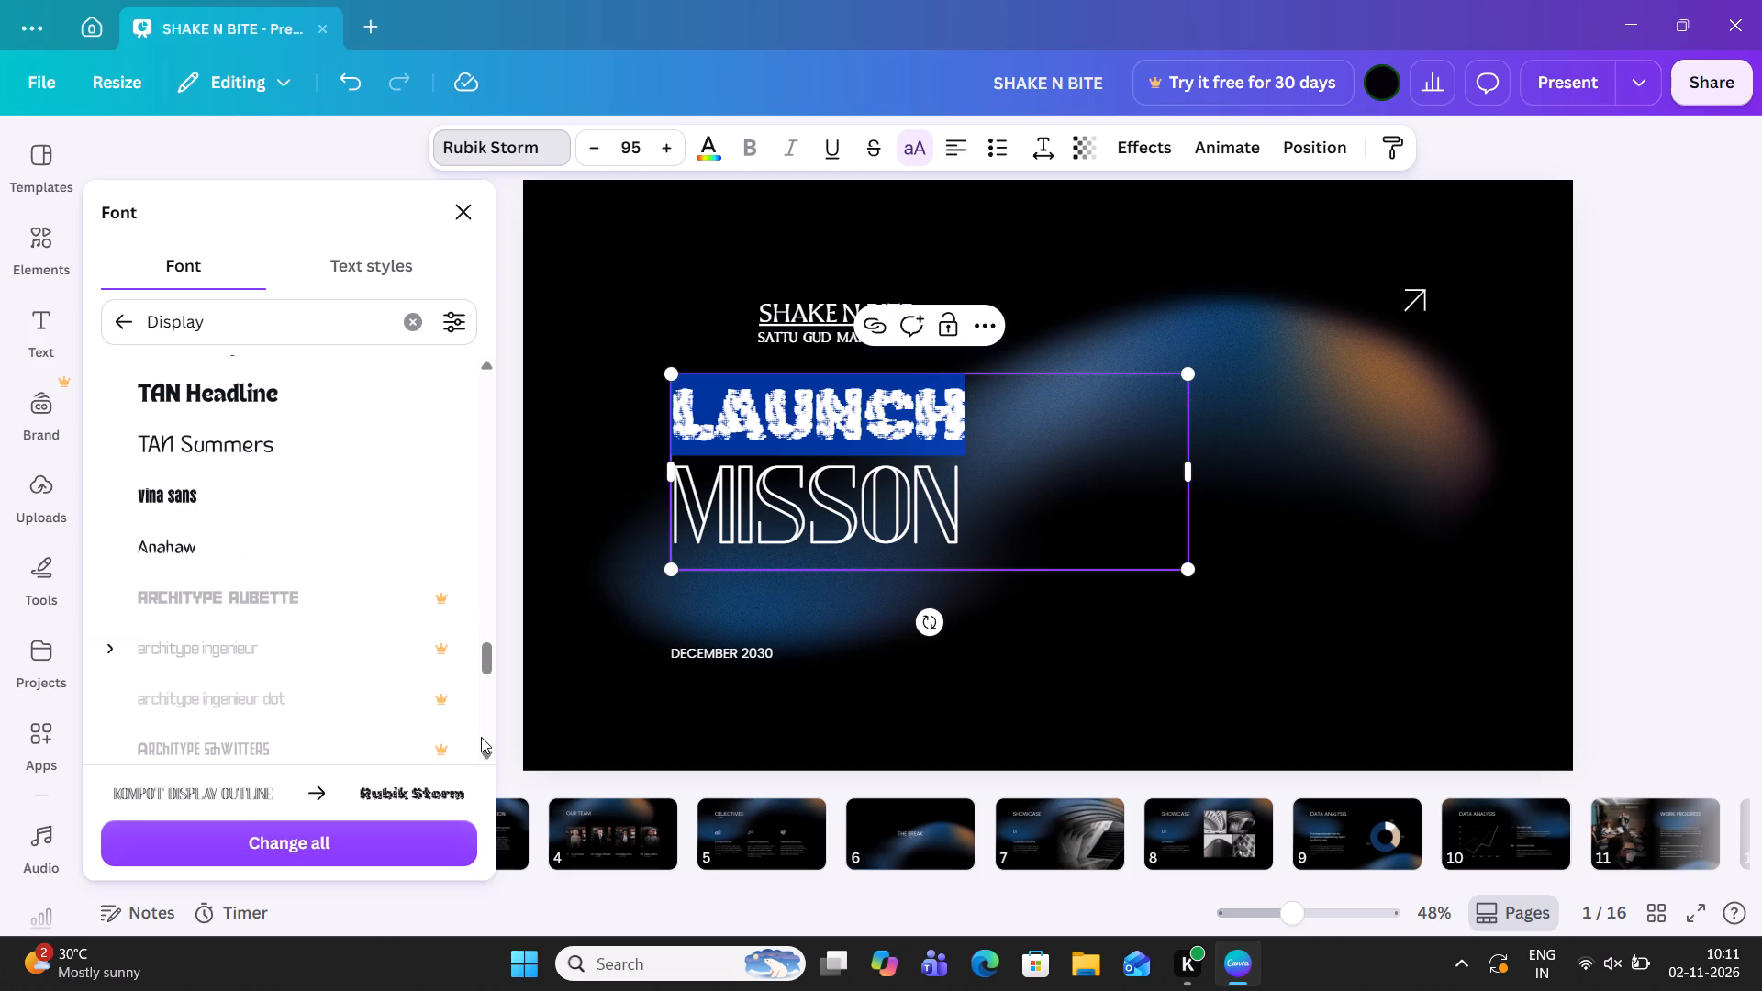
{"action": "left_click", "coordinate": [390, 563]}
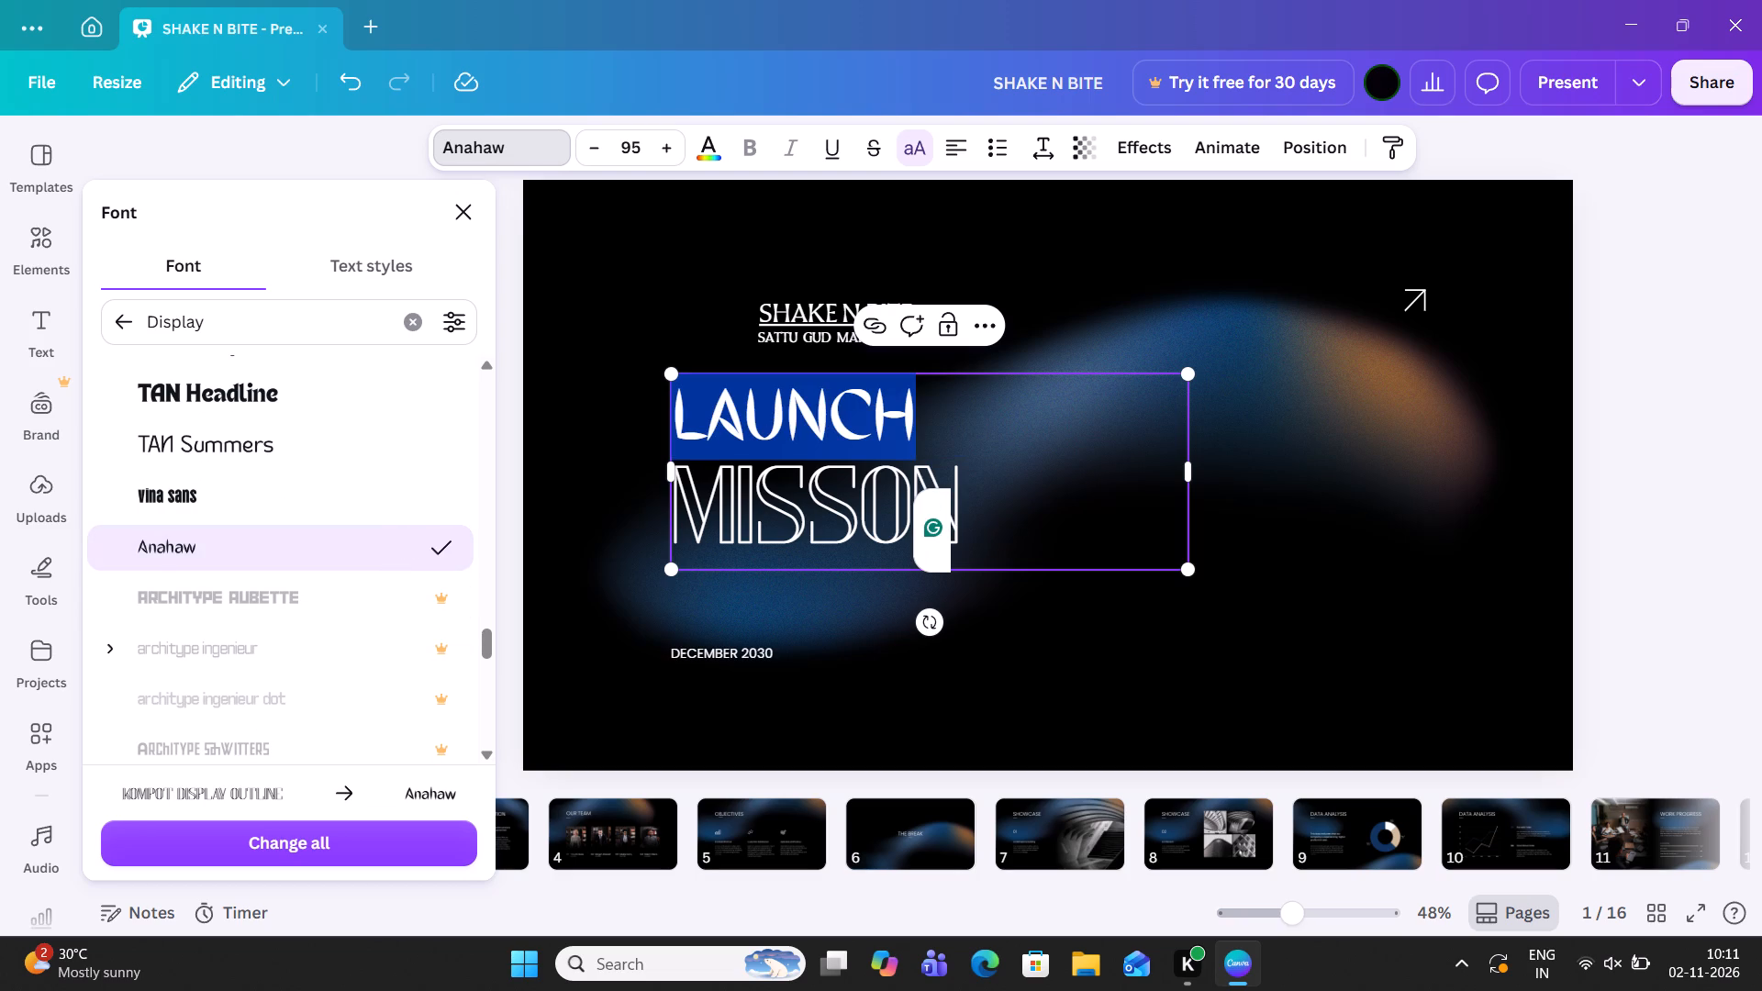
Try the Anahaw font on the word "MISSON" in the cover title, then apply TAN Headline to it.
{"action": "left_click", "coordinate": [983, 479]}
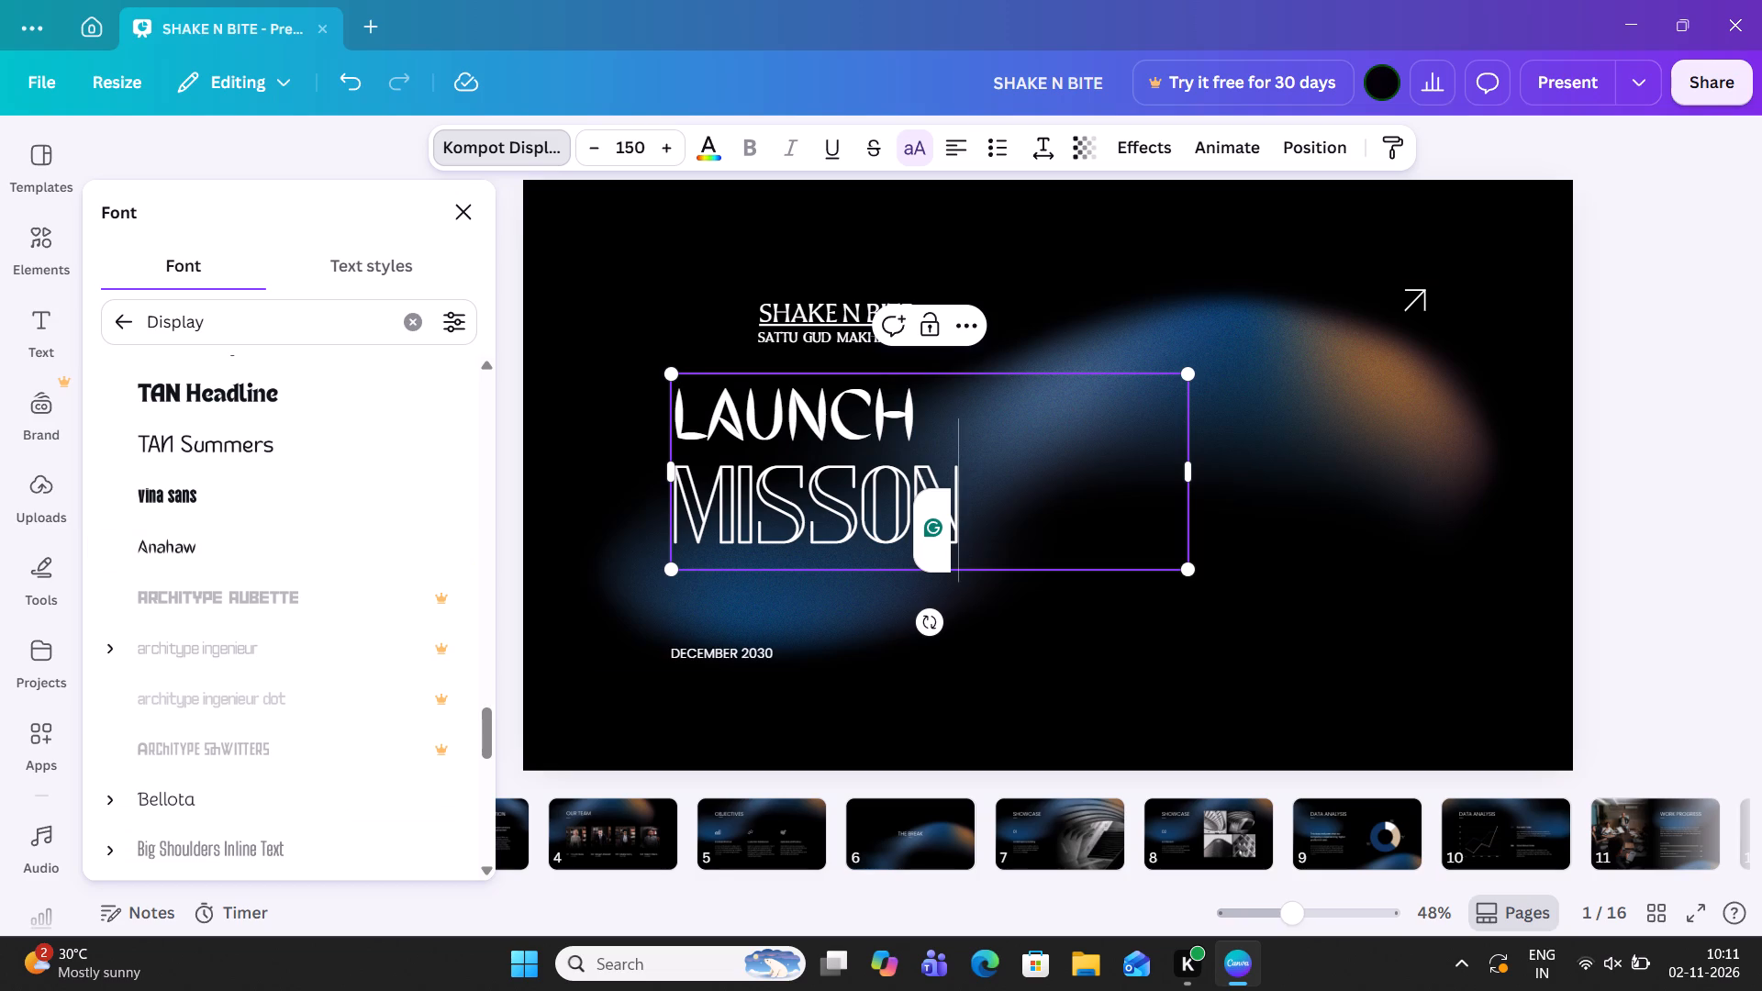
{"action": "left_click_drag", "start_coordinate": [1010, 528], "coordinate": [672, 512]}
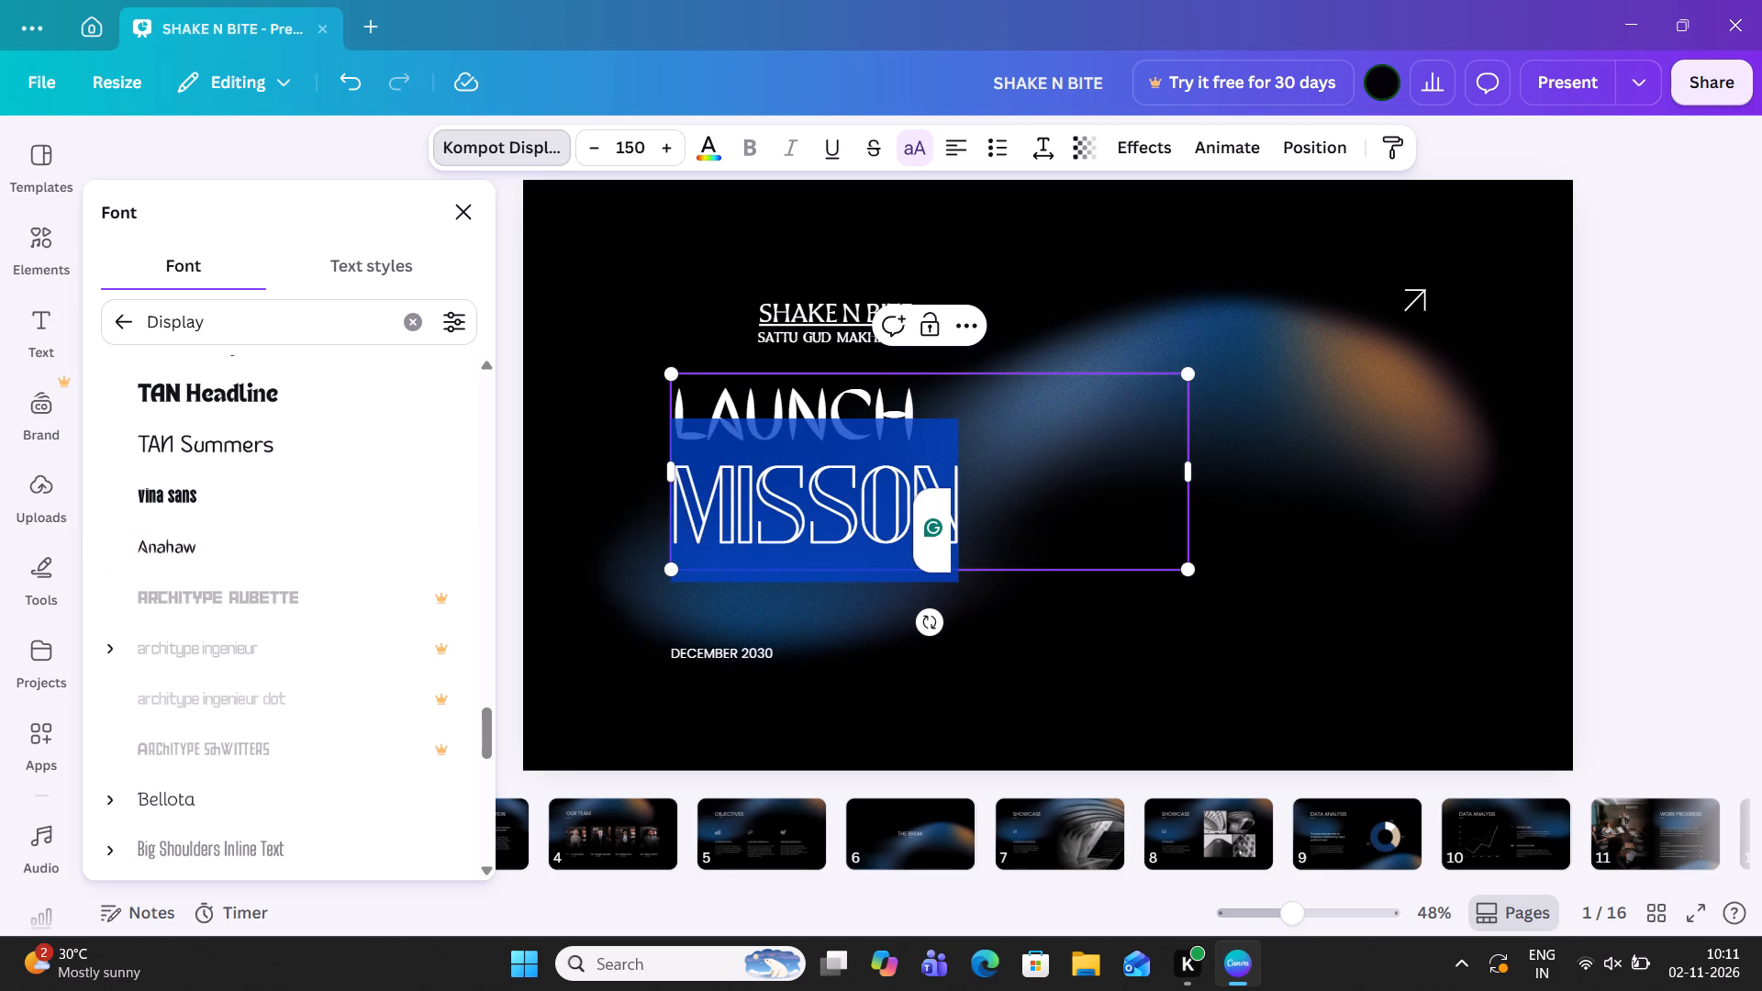
{"action": "left_click_drag", "start_coordinate": [672, 512], "coordinate": [667, 511]}
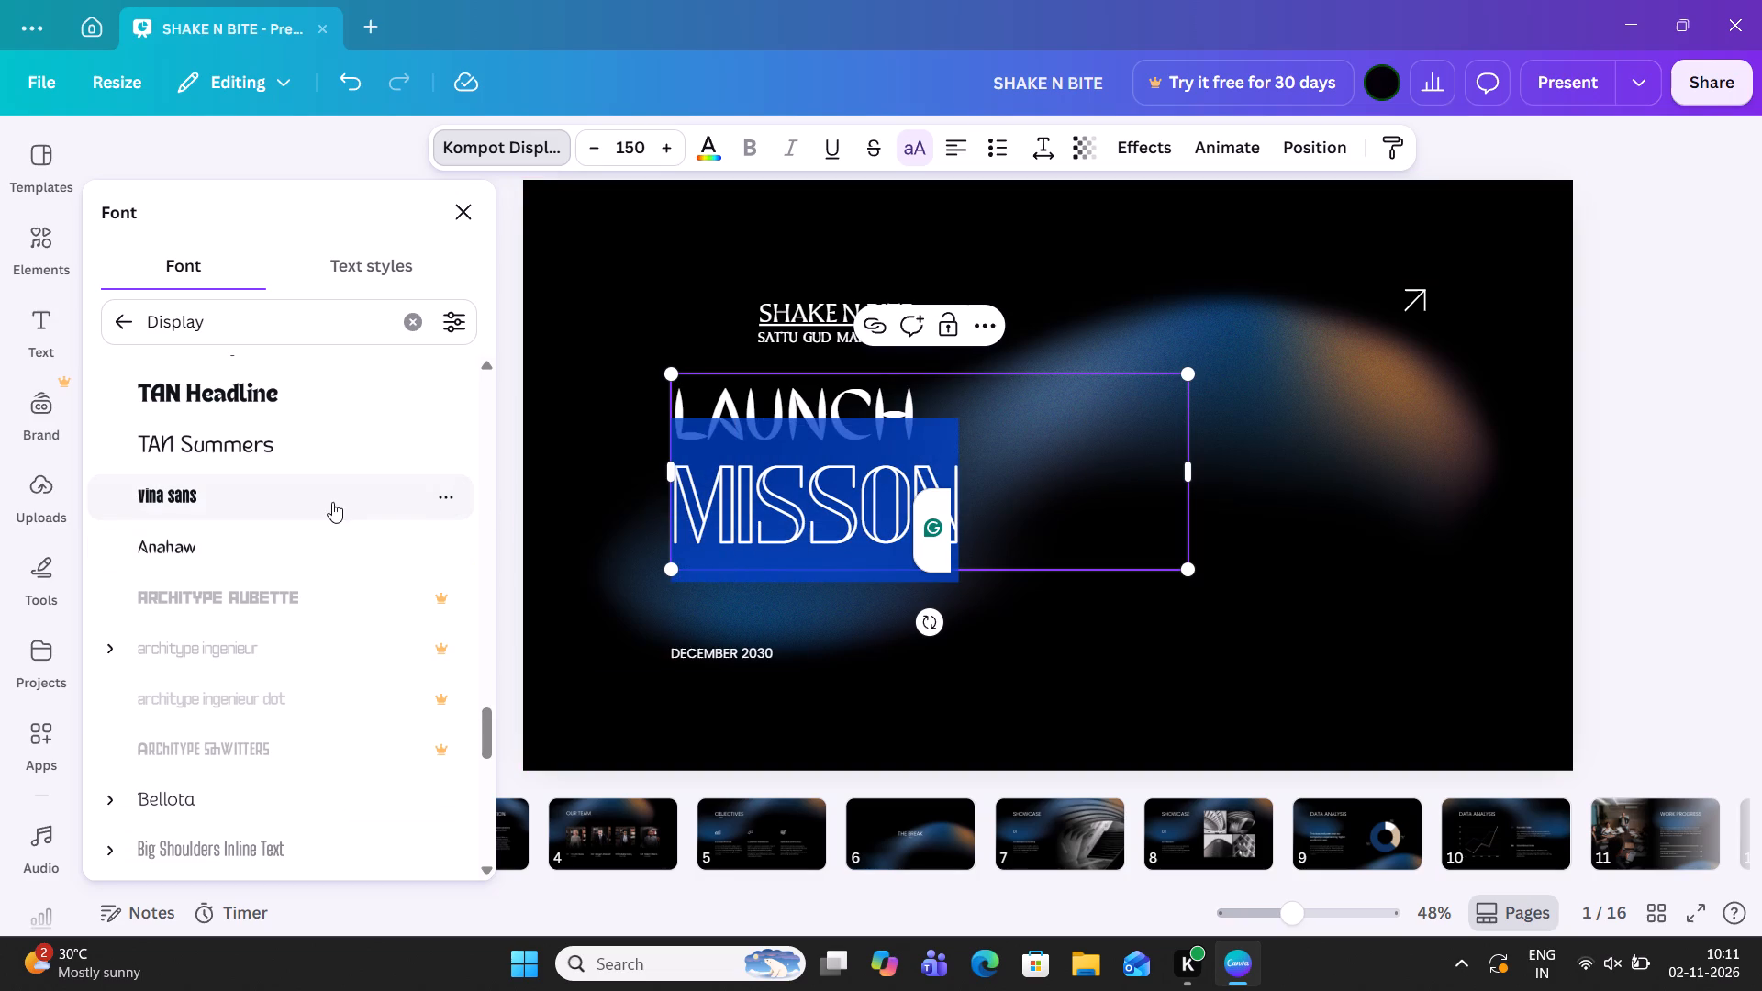
{"action": "left_click", "coordinate": [243, 536]}
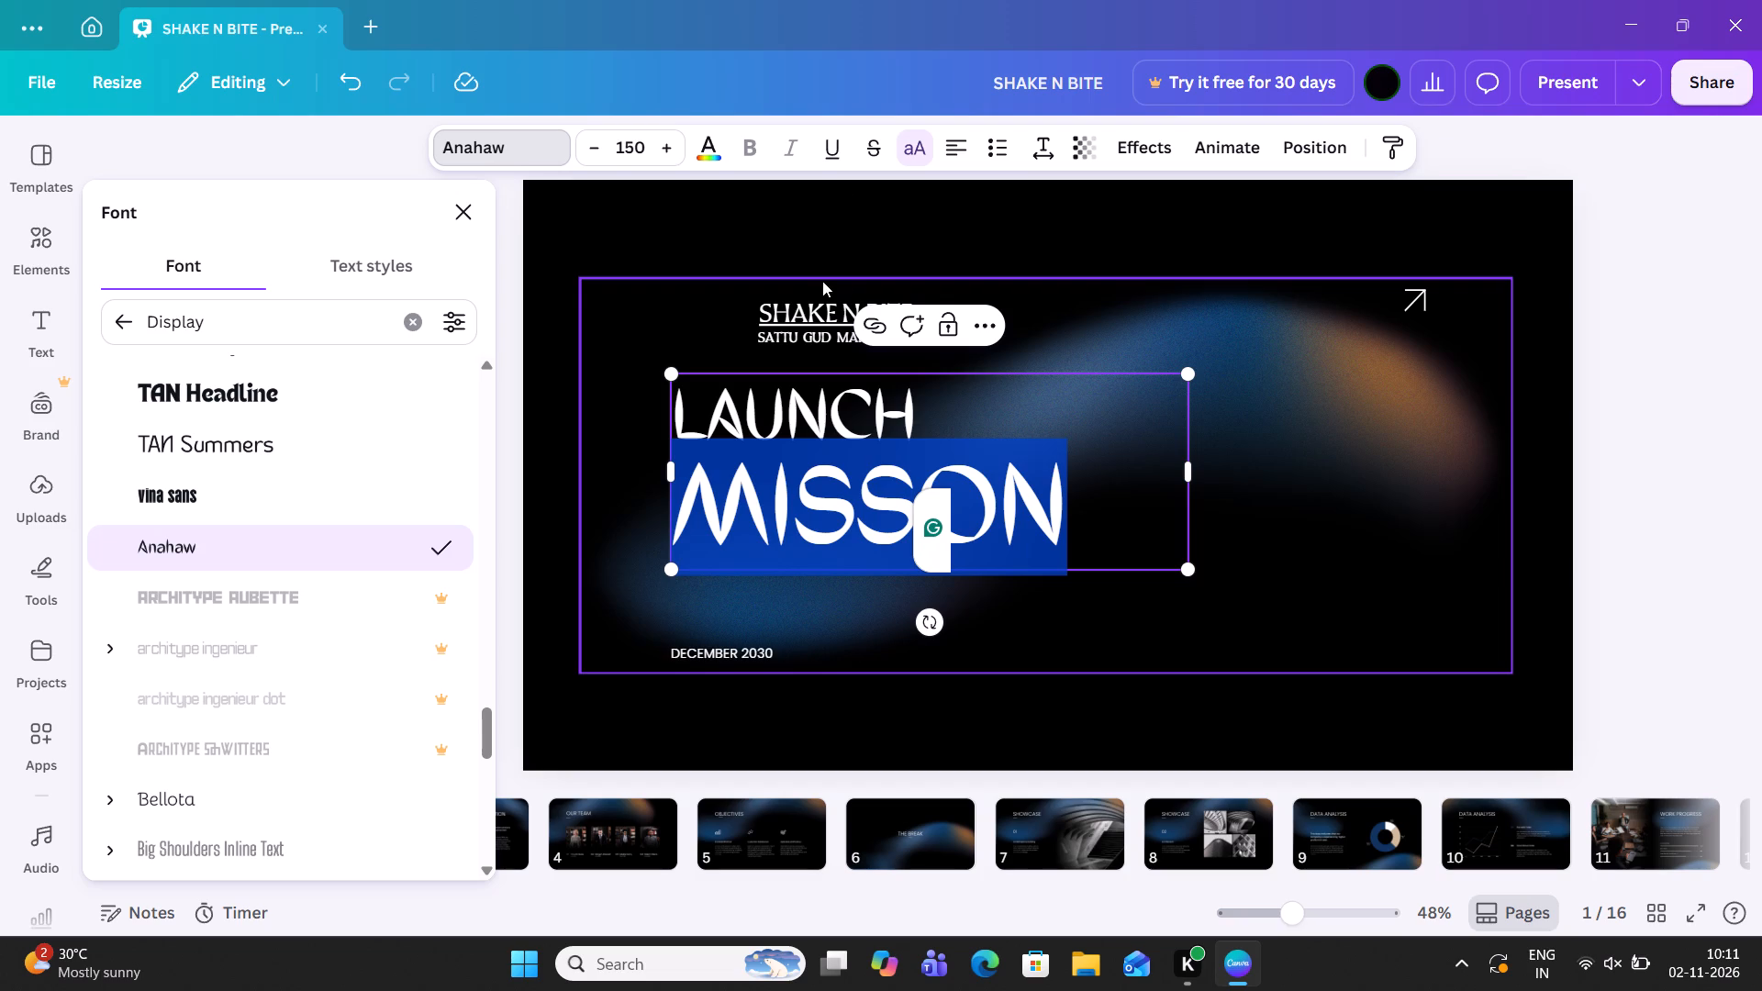
{"action": "left_click", "coordinate": [225, 414]}
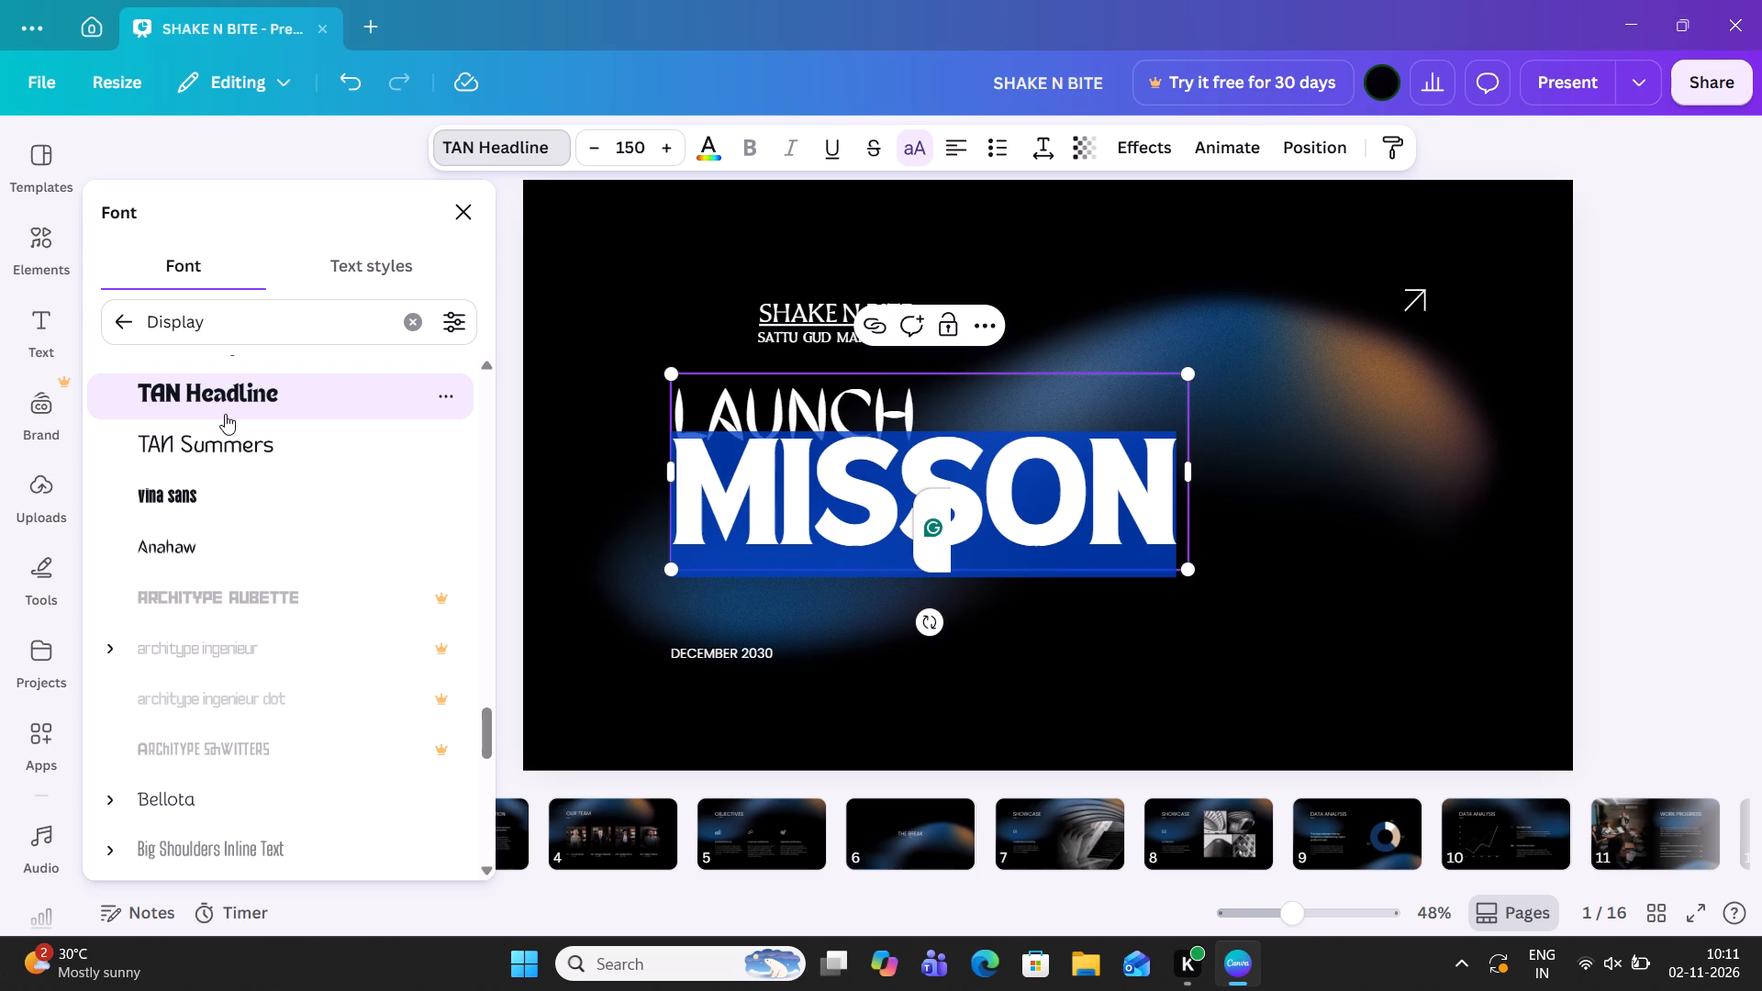
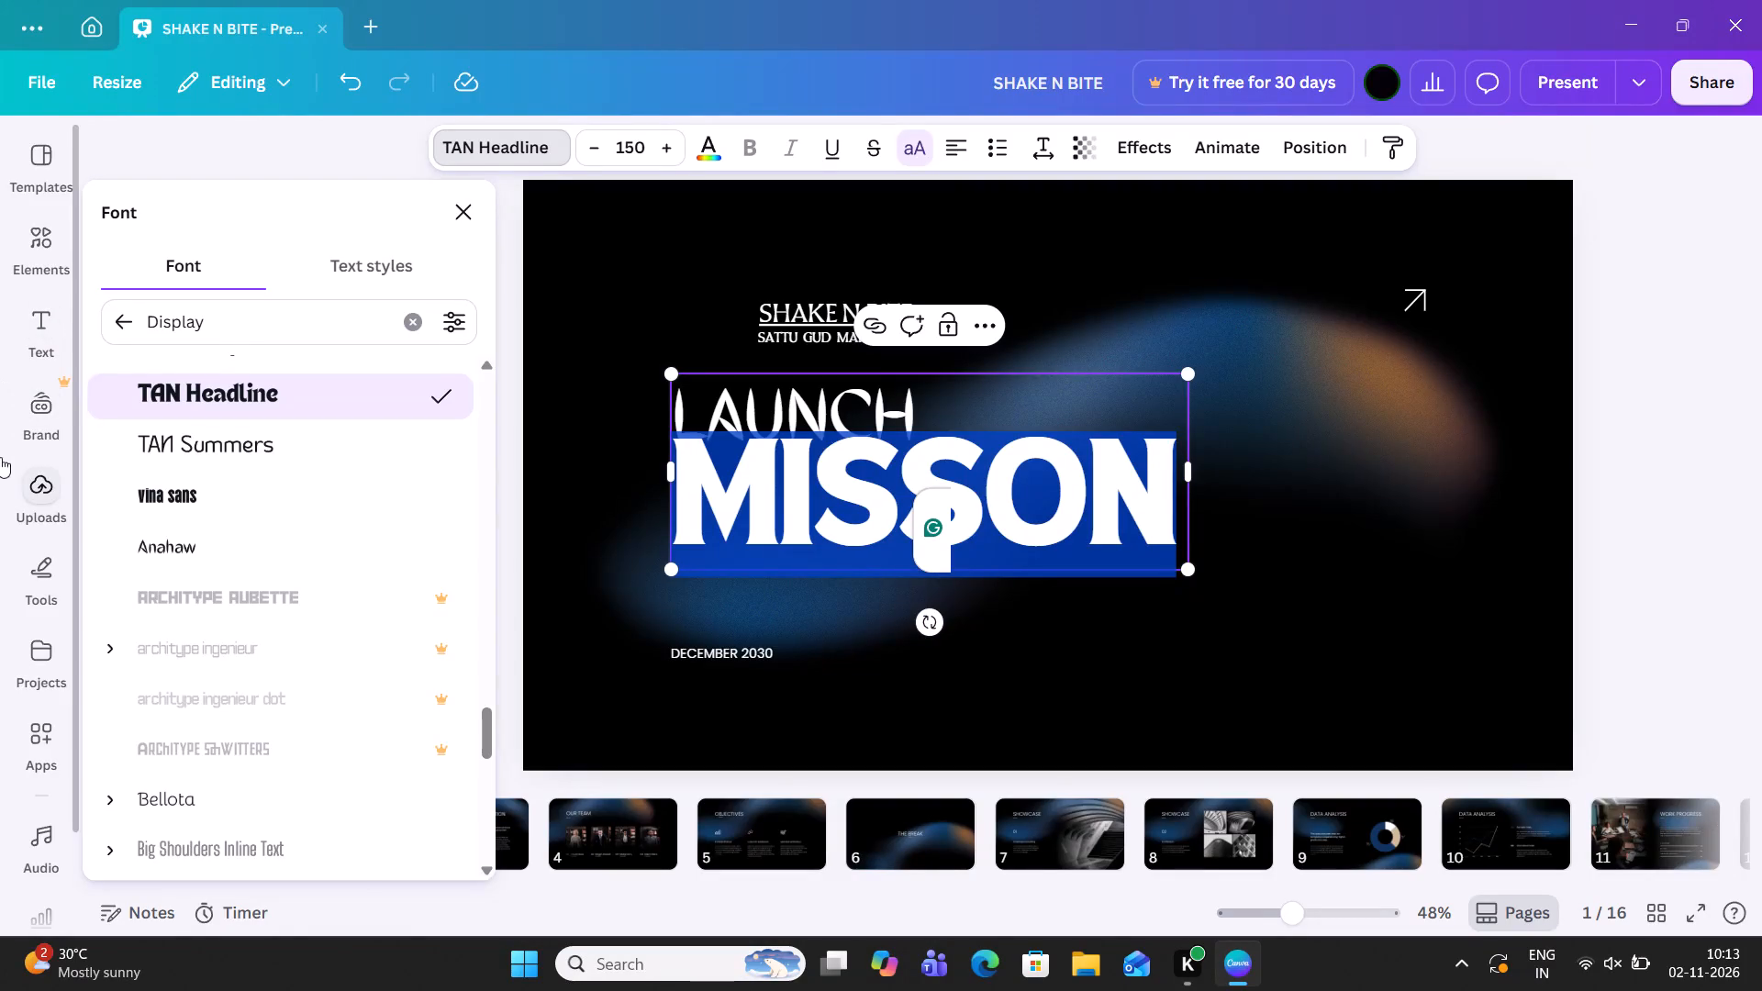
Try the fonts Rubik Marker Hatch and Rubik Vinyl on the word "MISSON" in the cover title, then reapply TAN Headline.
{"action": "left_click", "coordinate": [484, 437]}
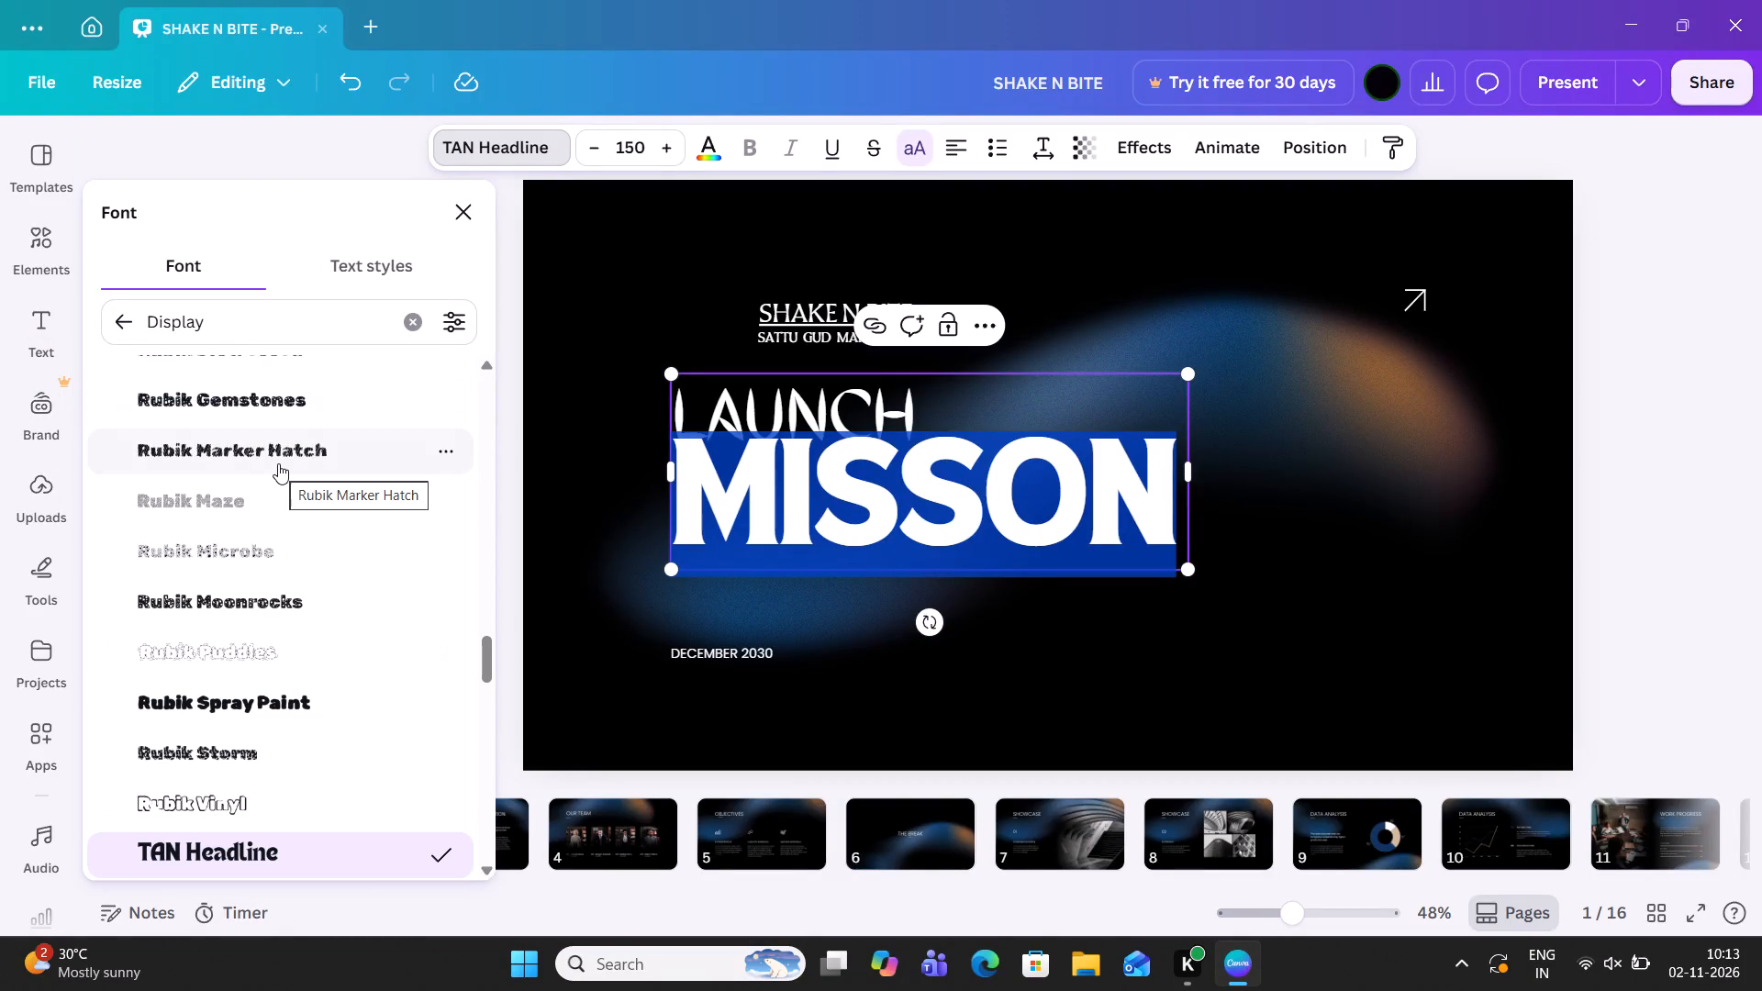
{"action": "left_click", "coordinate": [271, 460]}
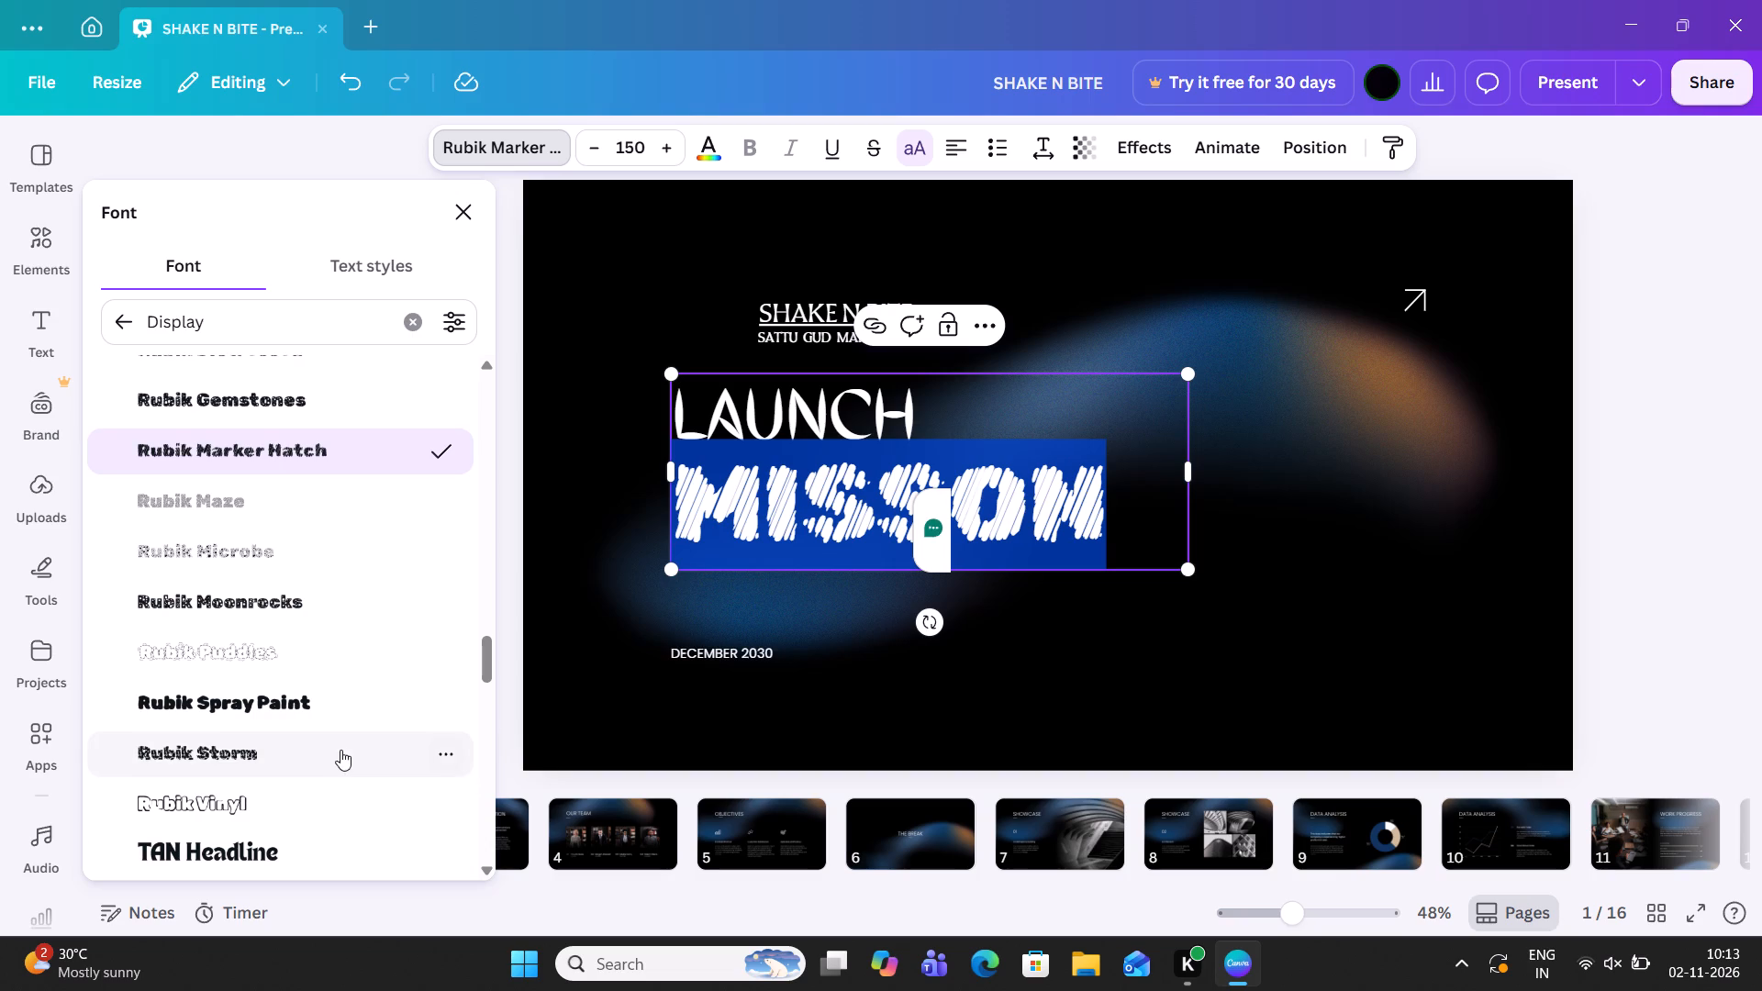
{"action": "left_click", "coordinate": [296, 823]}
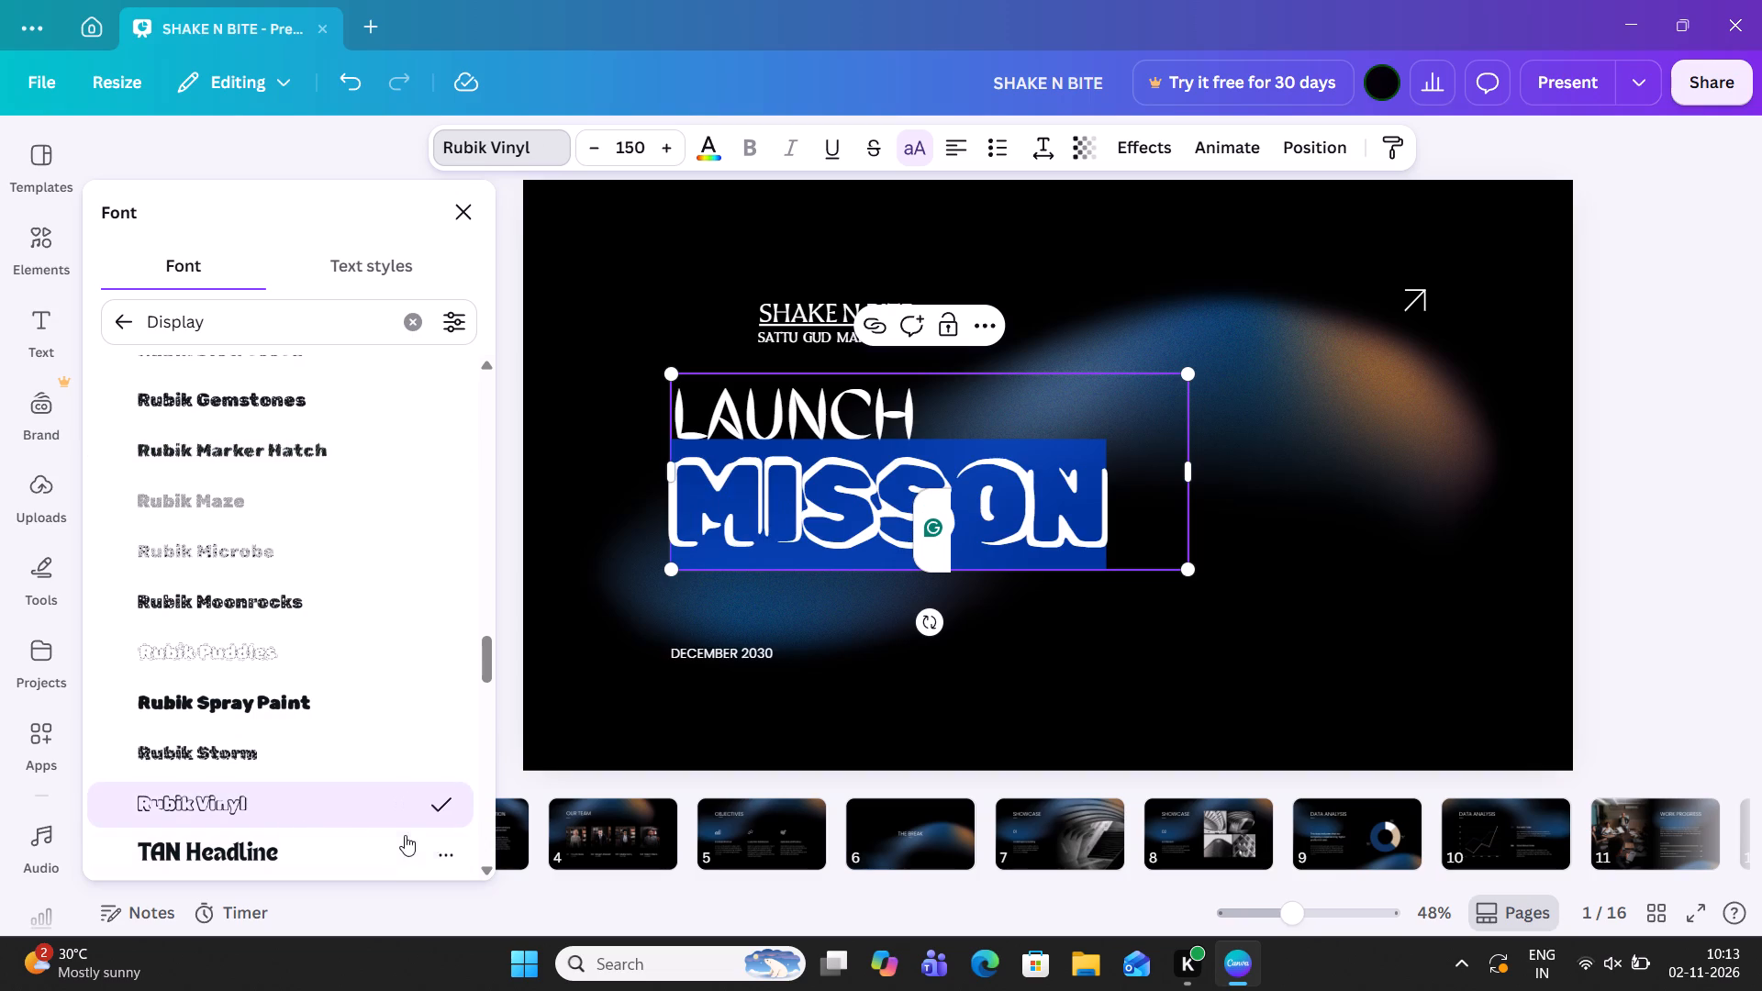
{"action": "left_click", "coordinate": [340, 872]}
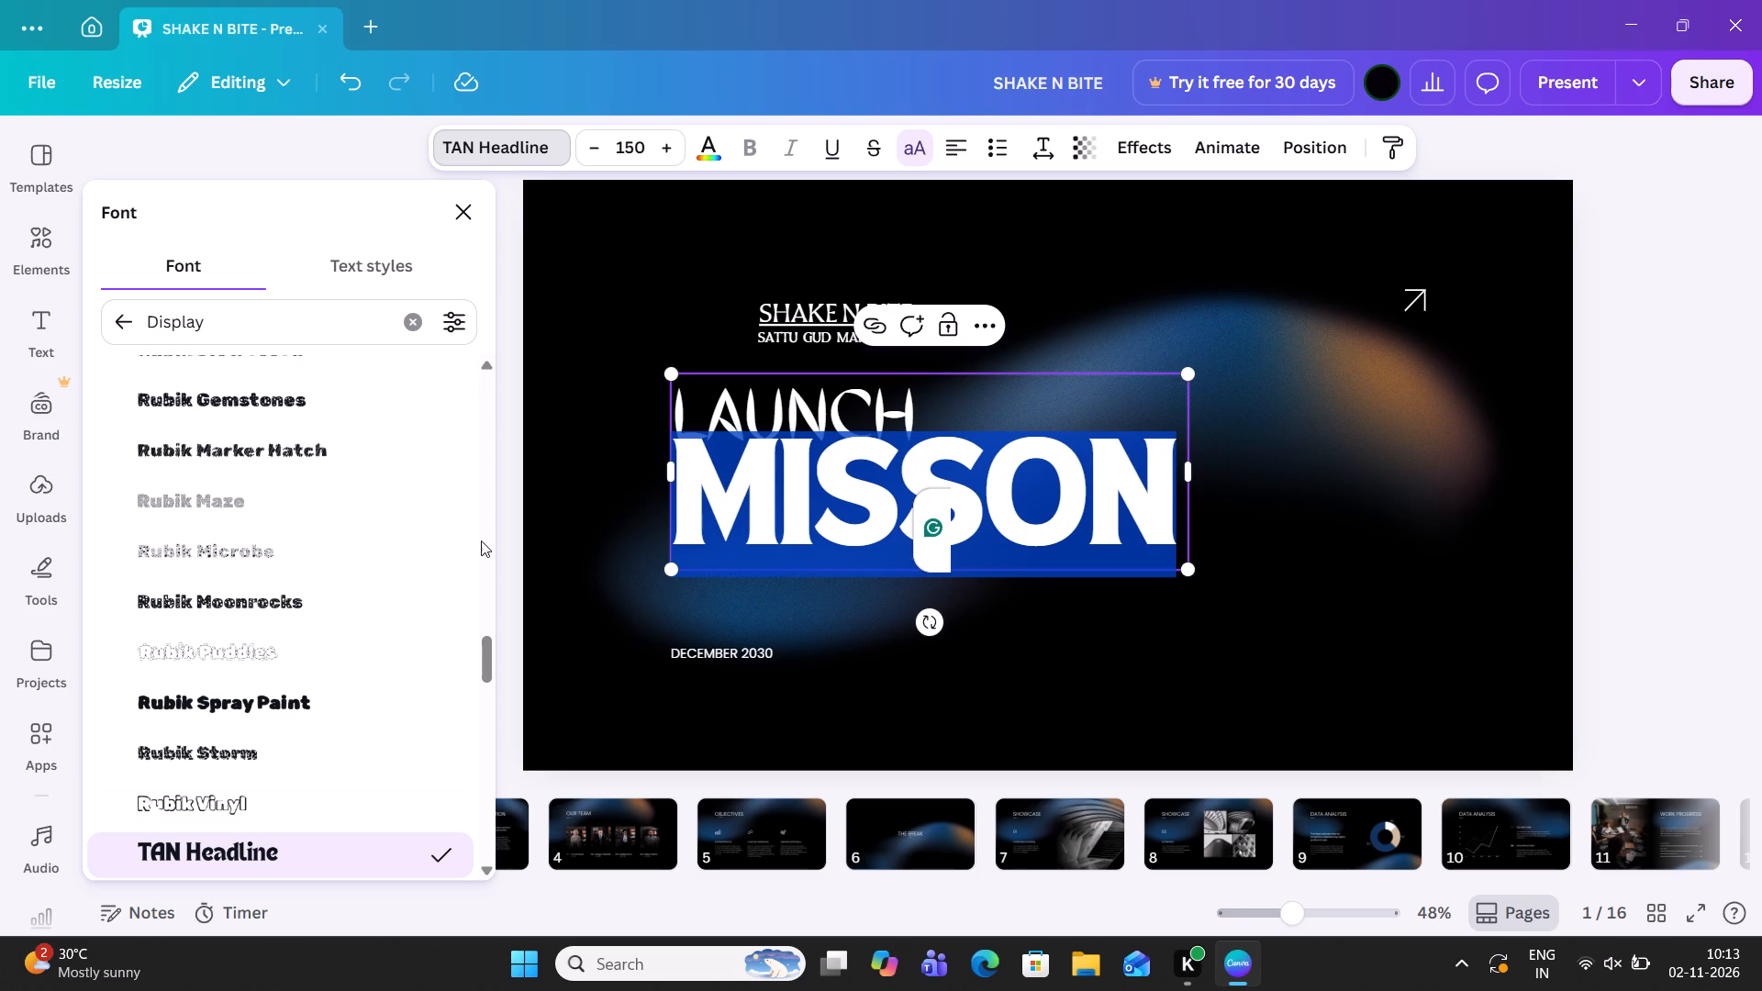
Correct "MISSON" to "MISSION" in the cover title and widen the text box so the word fits on one line.
{"action": "left_click", "coordinate": [992, 546]}
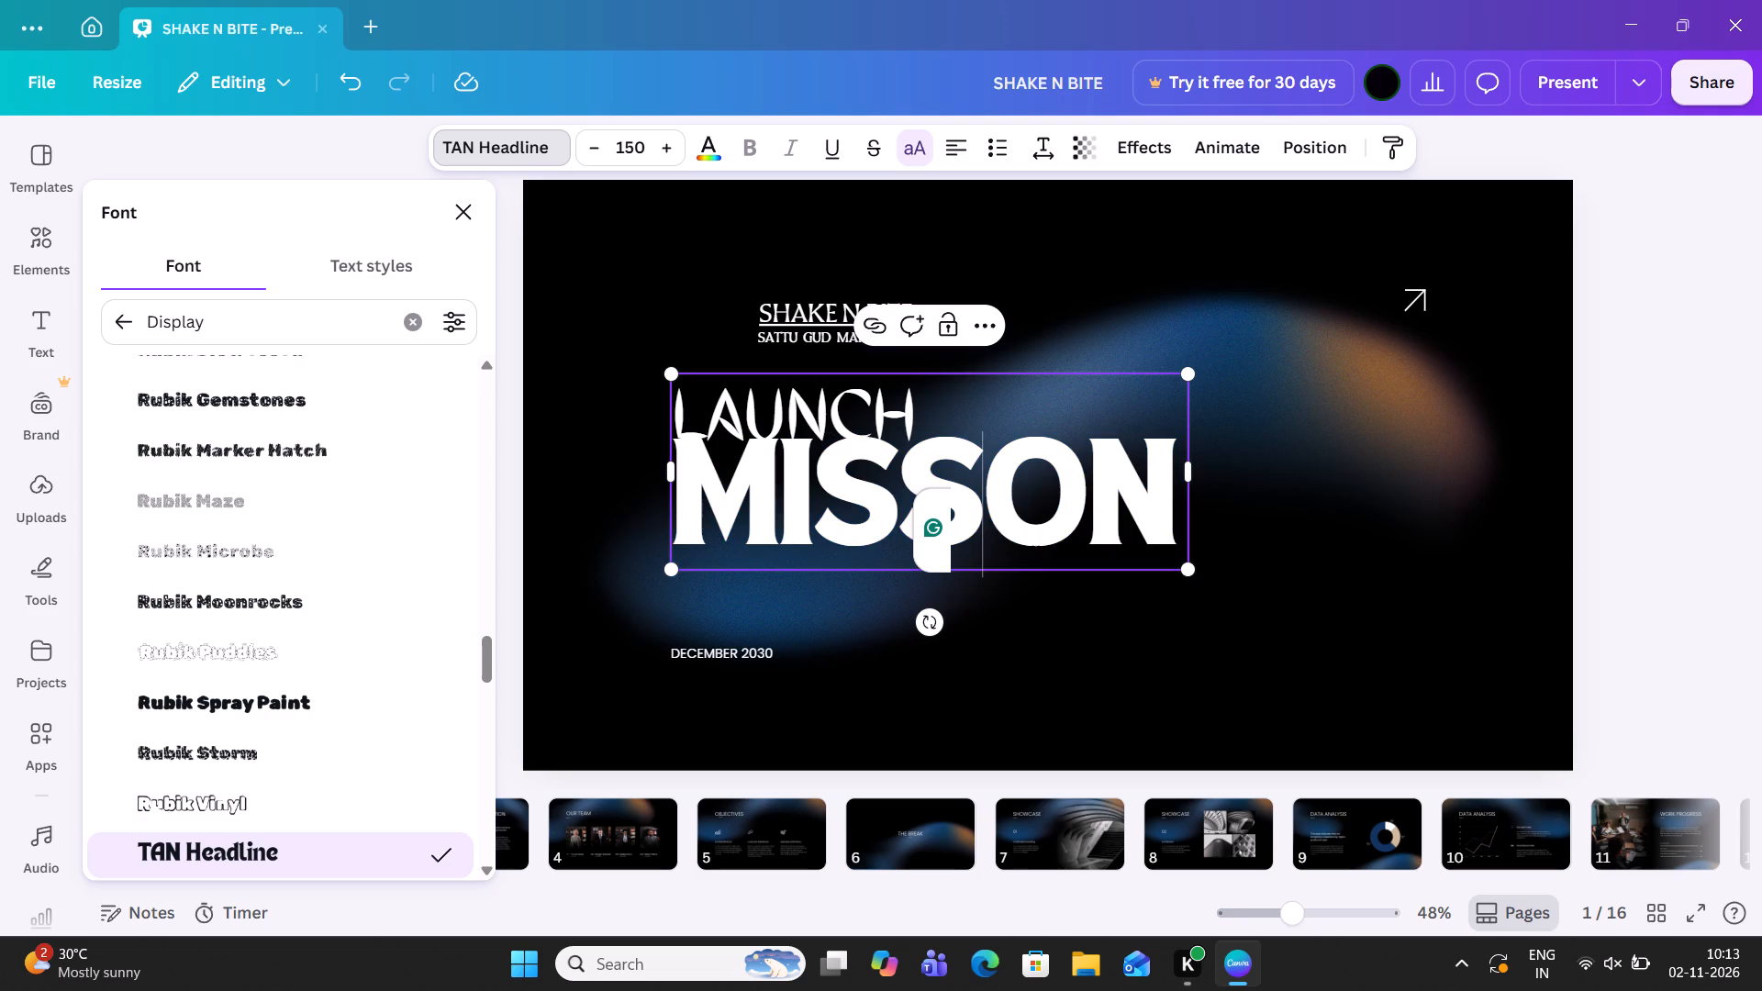
{"action": "key", "text": "i"}
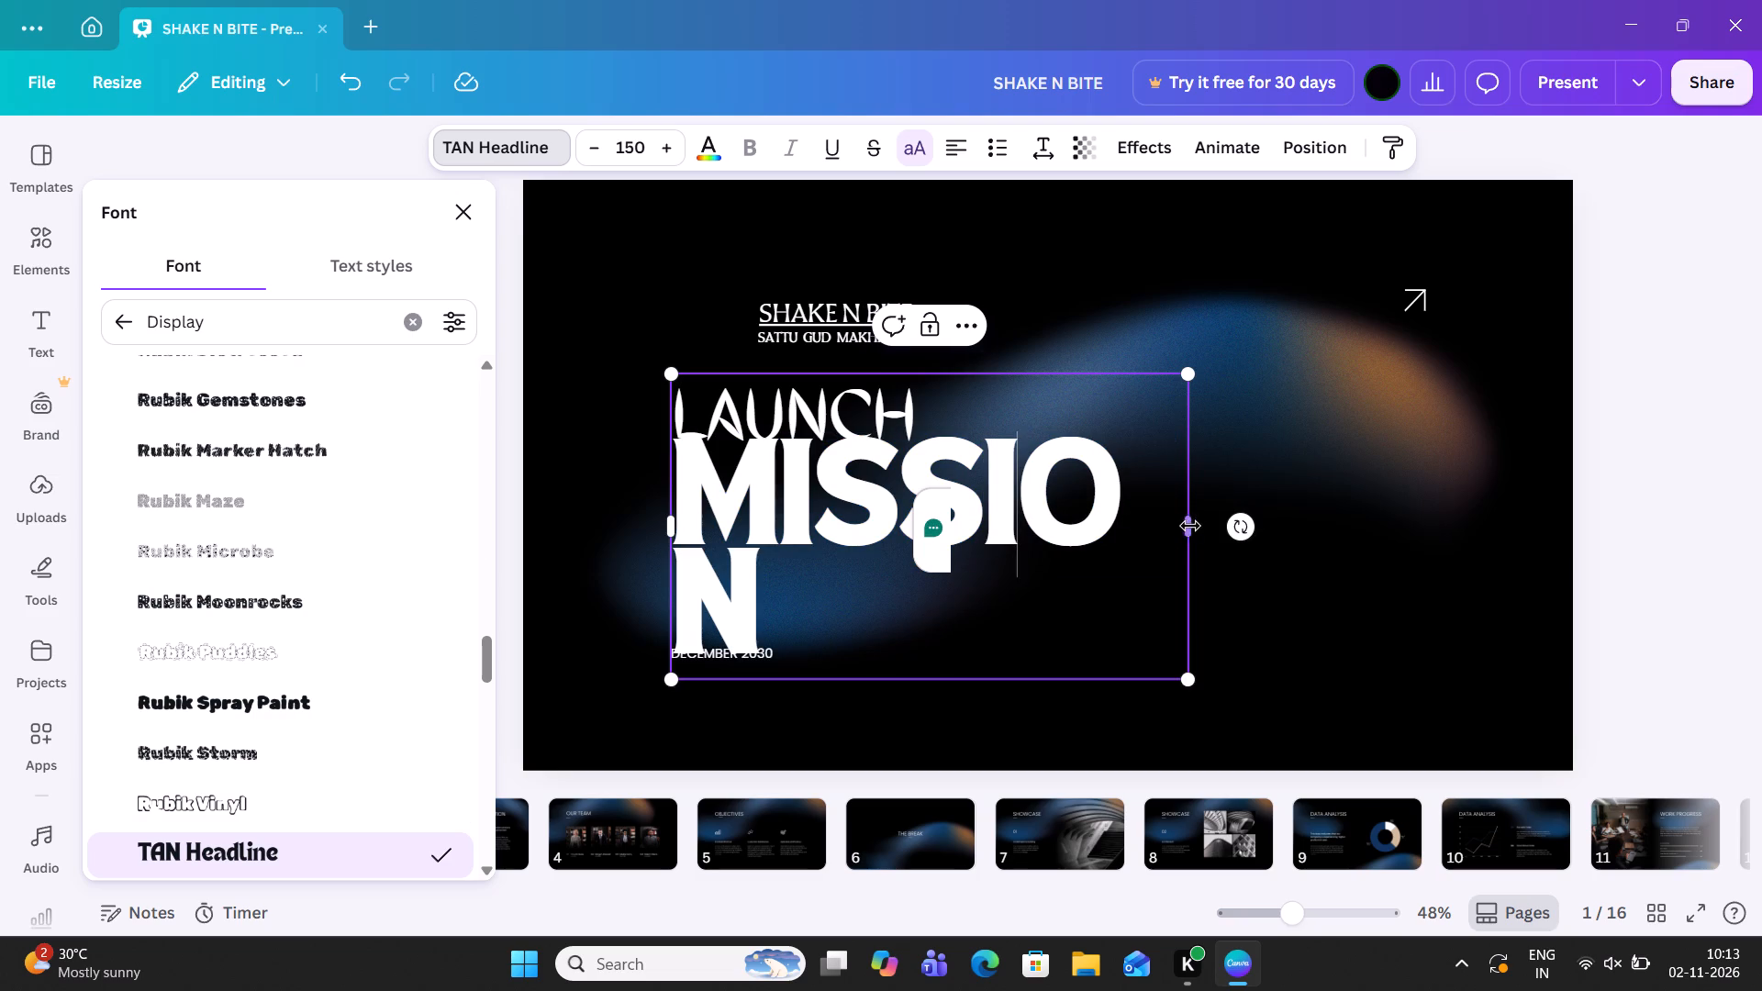
{"action": "left_click_drag", "start_coordinate": [1194, 530], "coordinate": [1243, 526]}
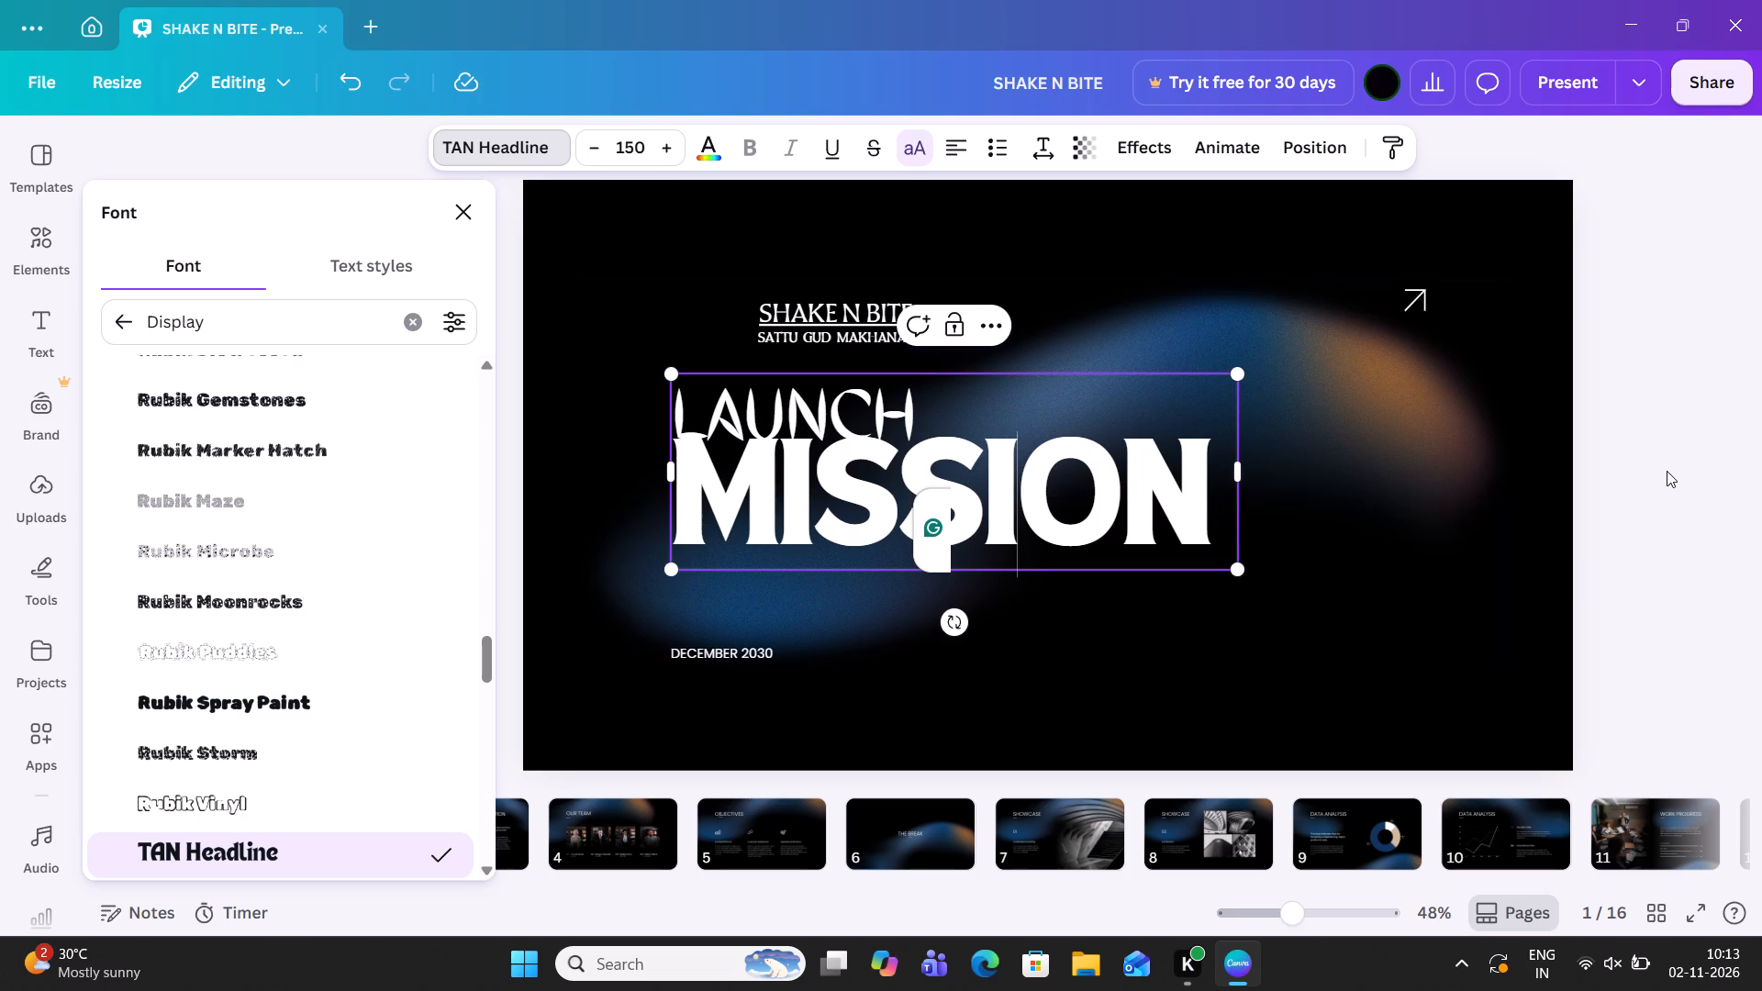
Delete the word "LAUNCH" from the cover title, keeping "MISSION" on the second line of the text box.
{"action": "left_click", "coordinate": [944, 416]}
{"action": "key", "text": "Return"}
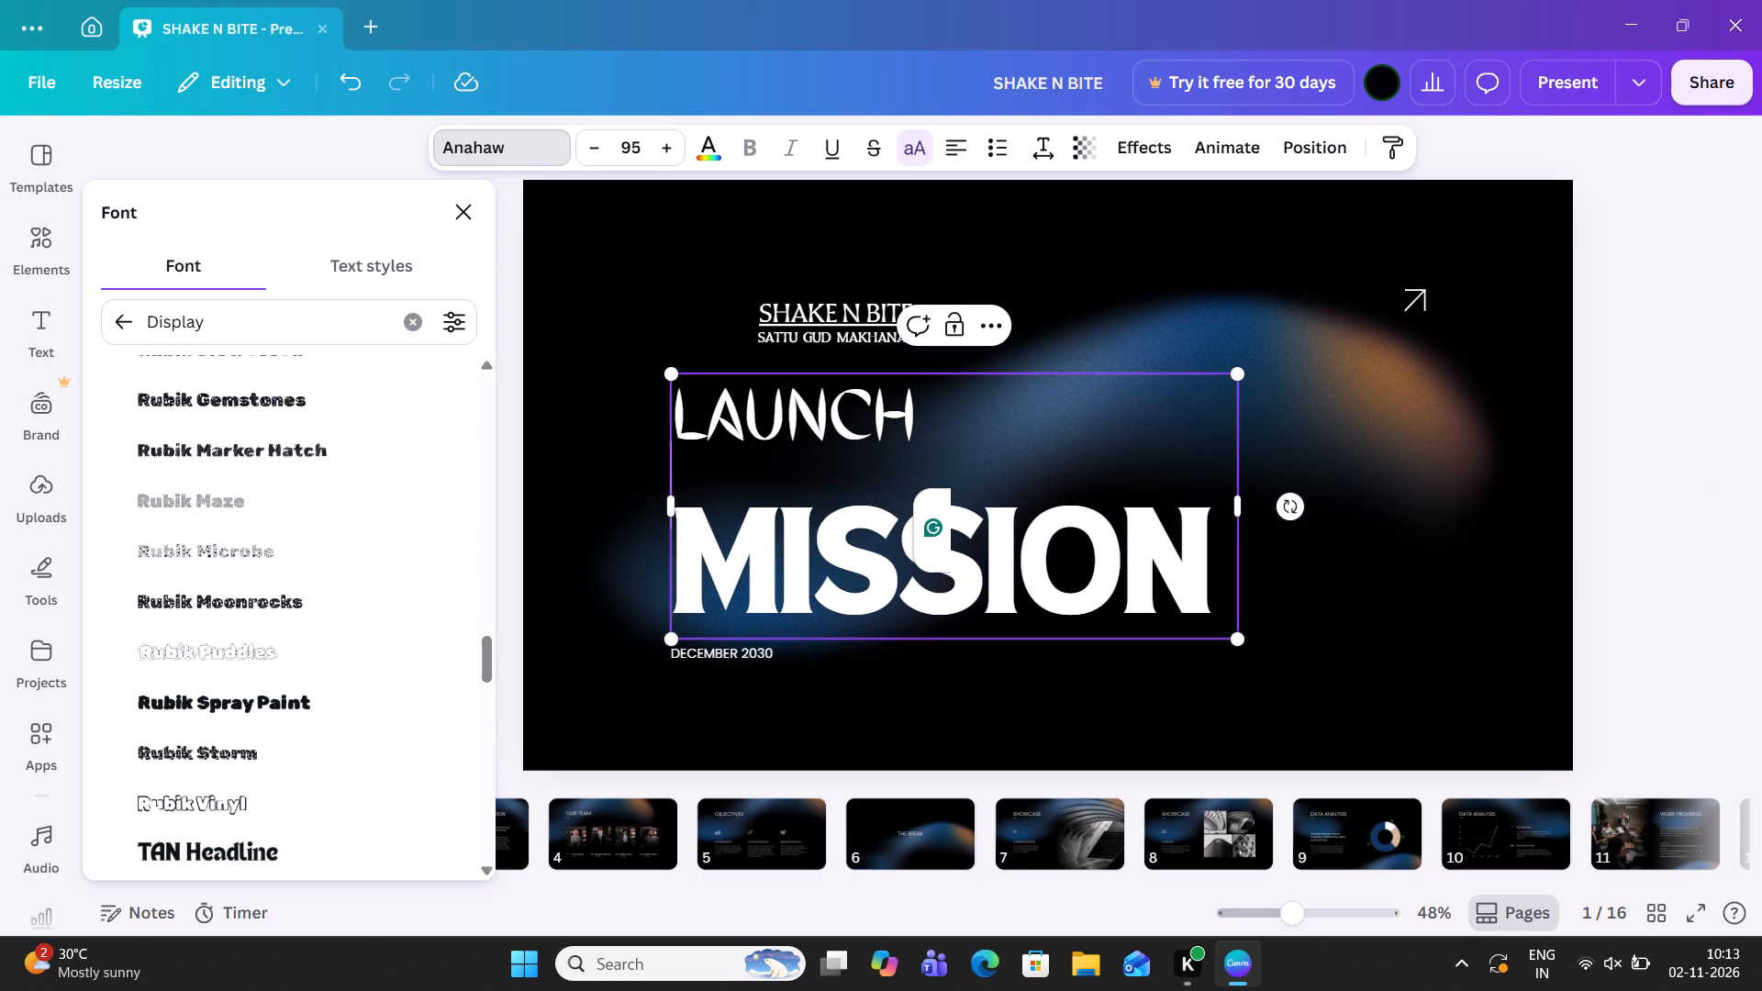
{"action": "key", "text": "BackSpace"}
{"action": "key", "text": "BackSpace"}
{"action": "key", "text": "BackSpace"}
{"action": "key", "text": "BackSpace"}
{"action": "key", "text": "BackSpace"}
{"action": "key", "text": "BackSpace"}
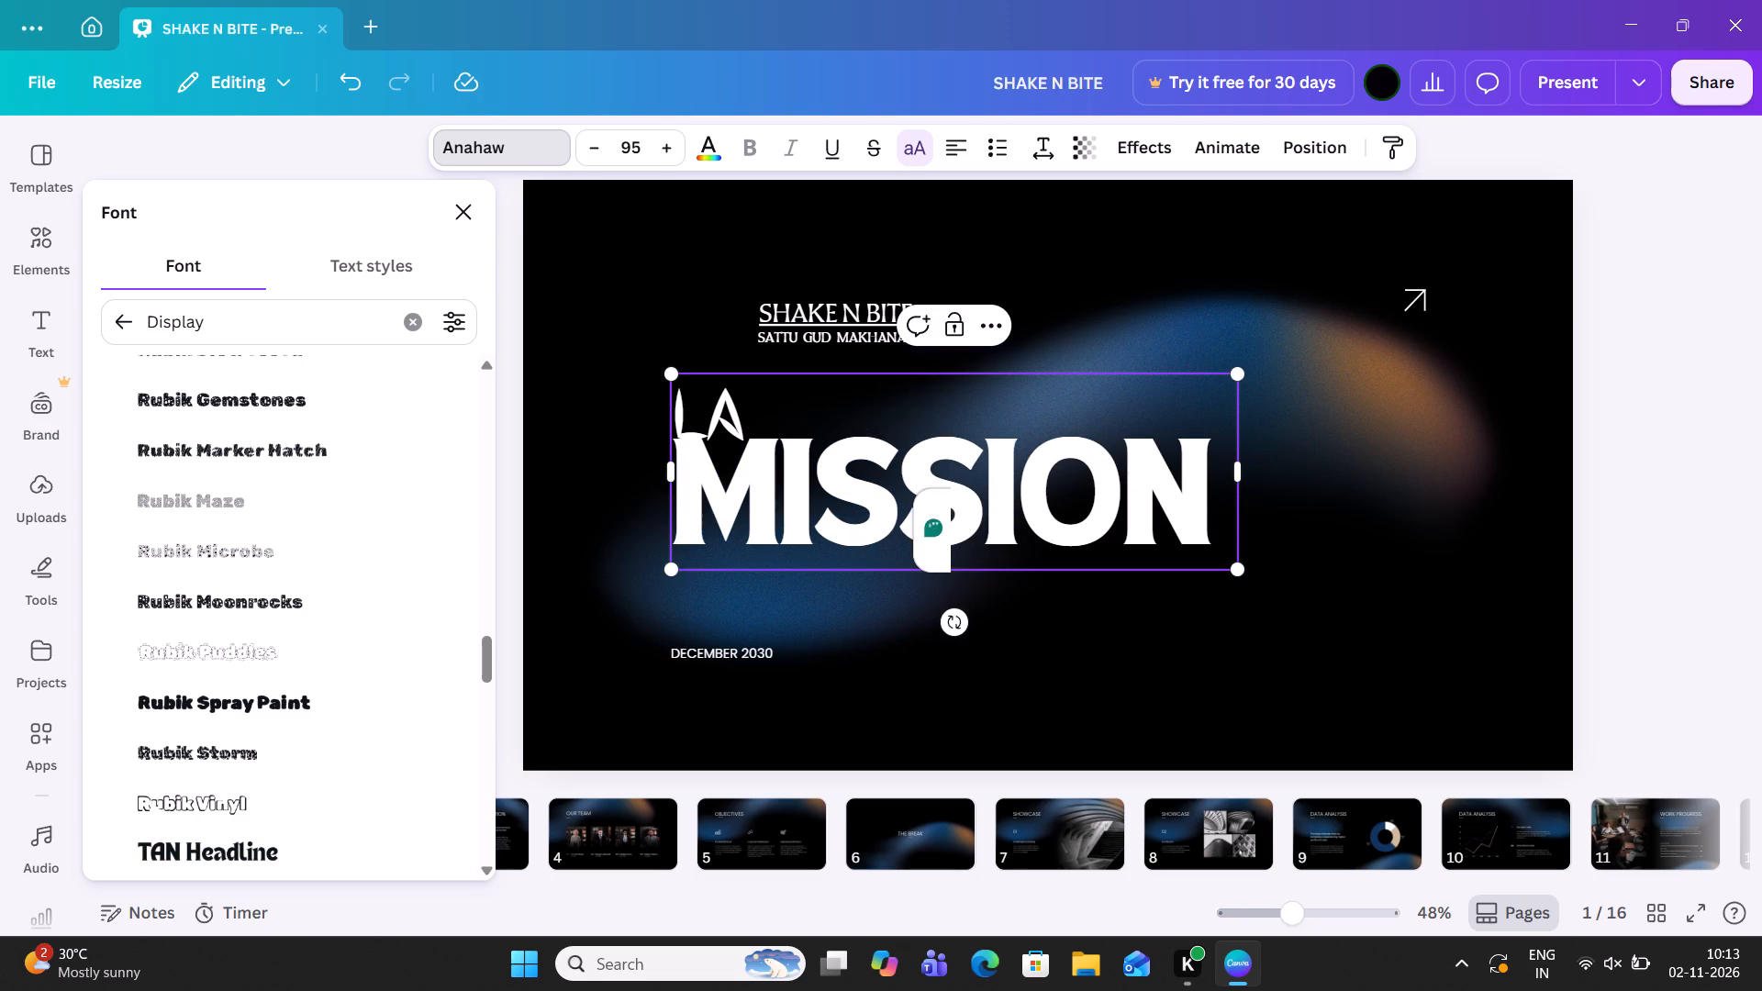
{"action": "key", "text": "BackSpace"}
{"action": "key", "text": "BackSpace"}
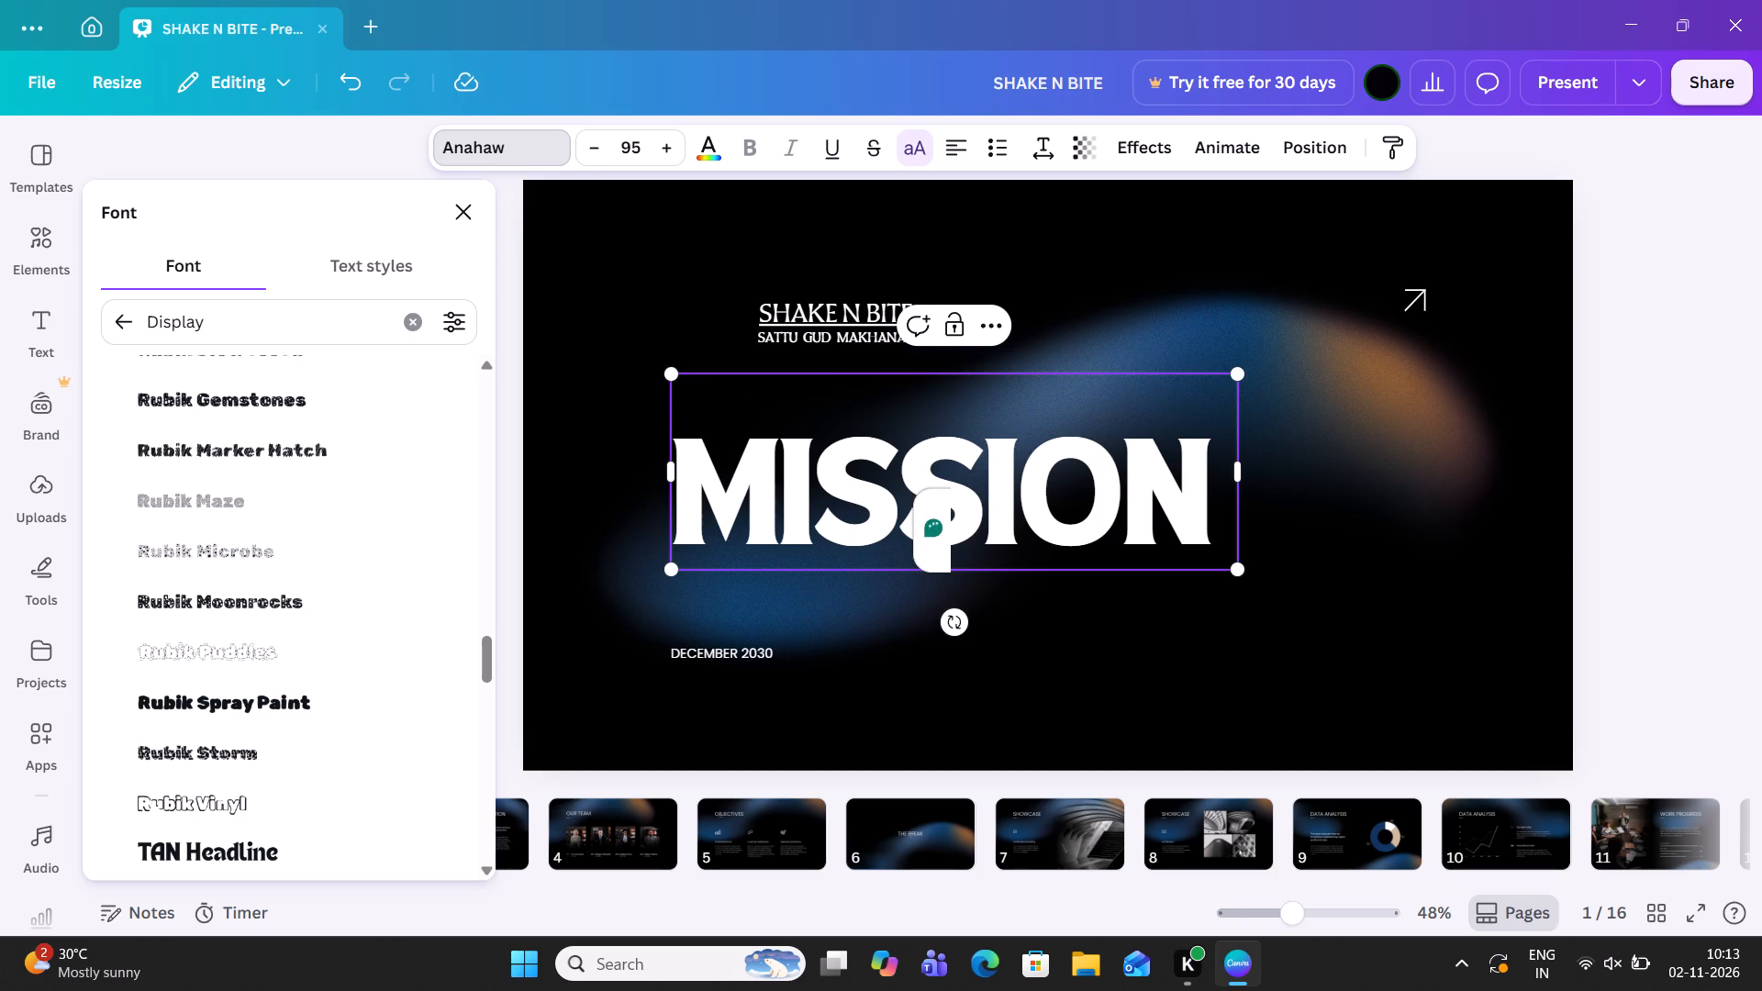
{"action": "left_click", "coordinate": [1706, 414]}
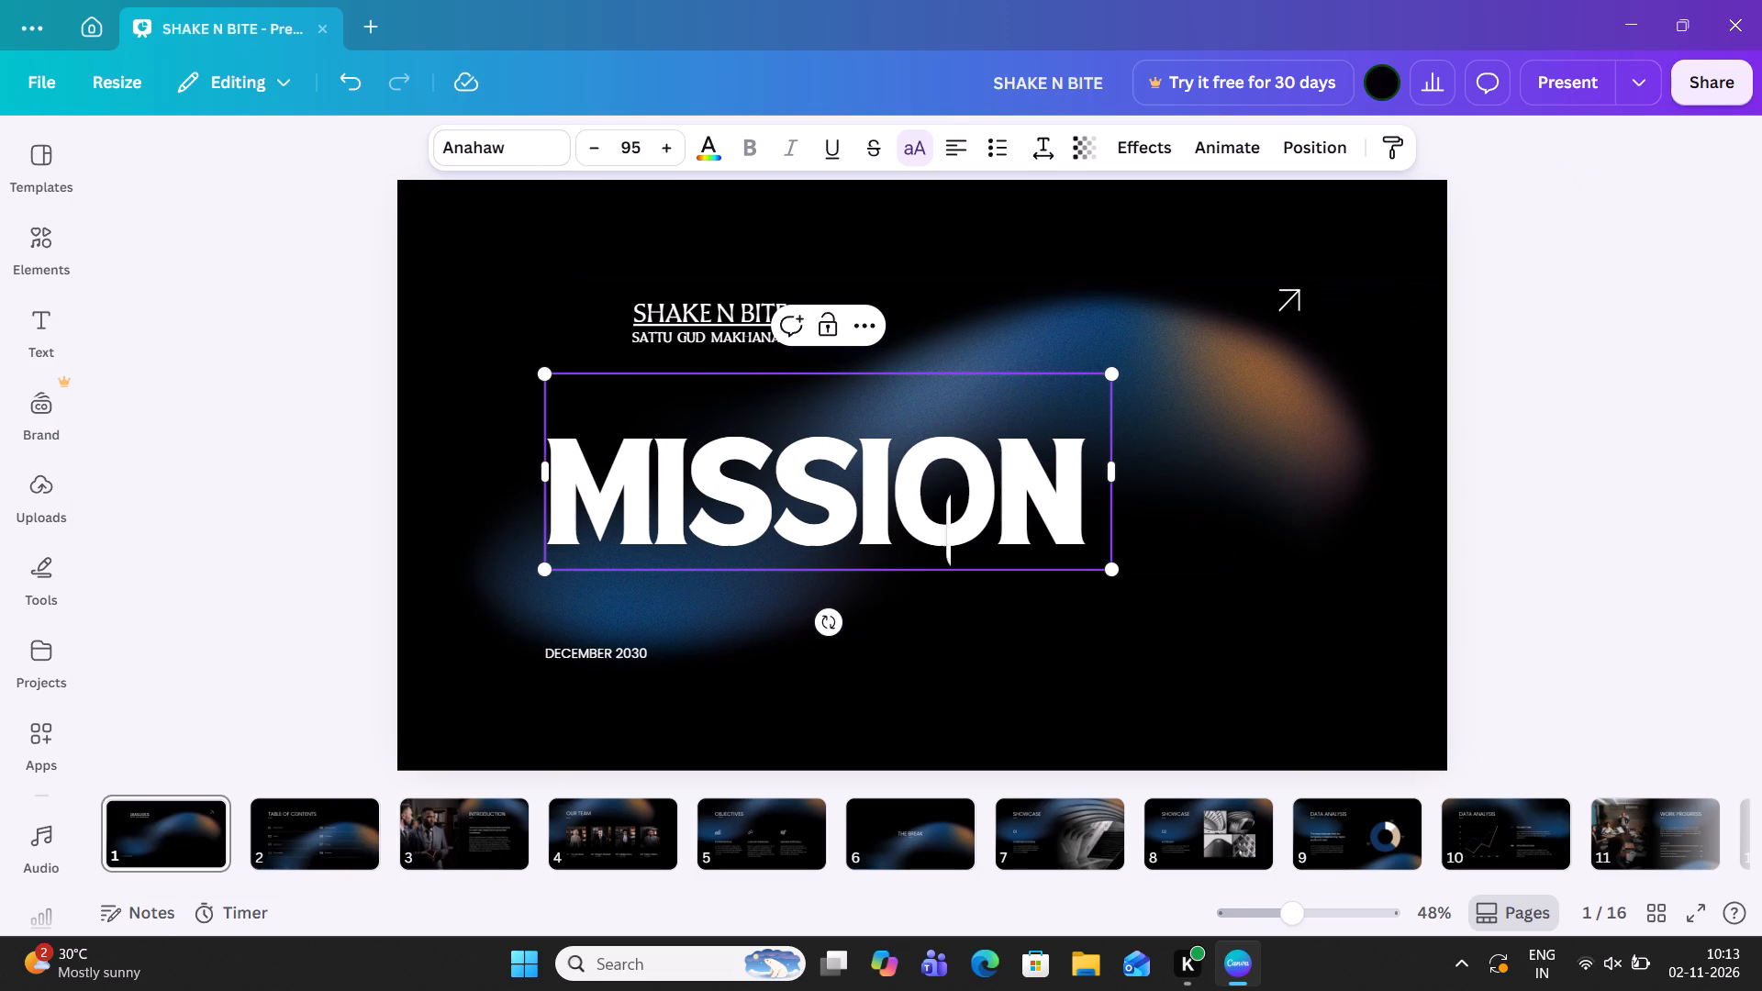
{"action": "left_click", "coordinate": [687, 527]}
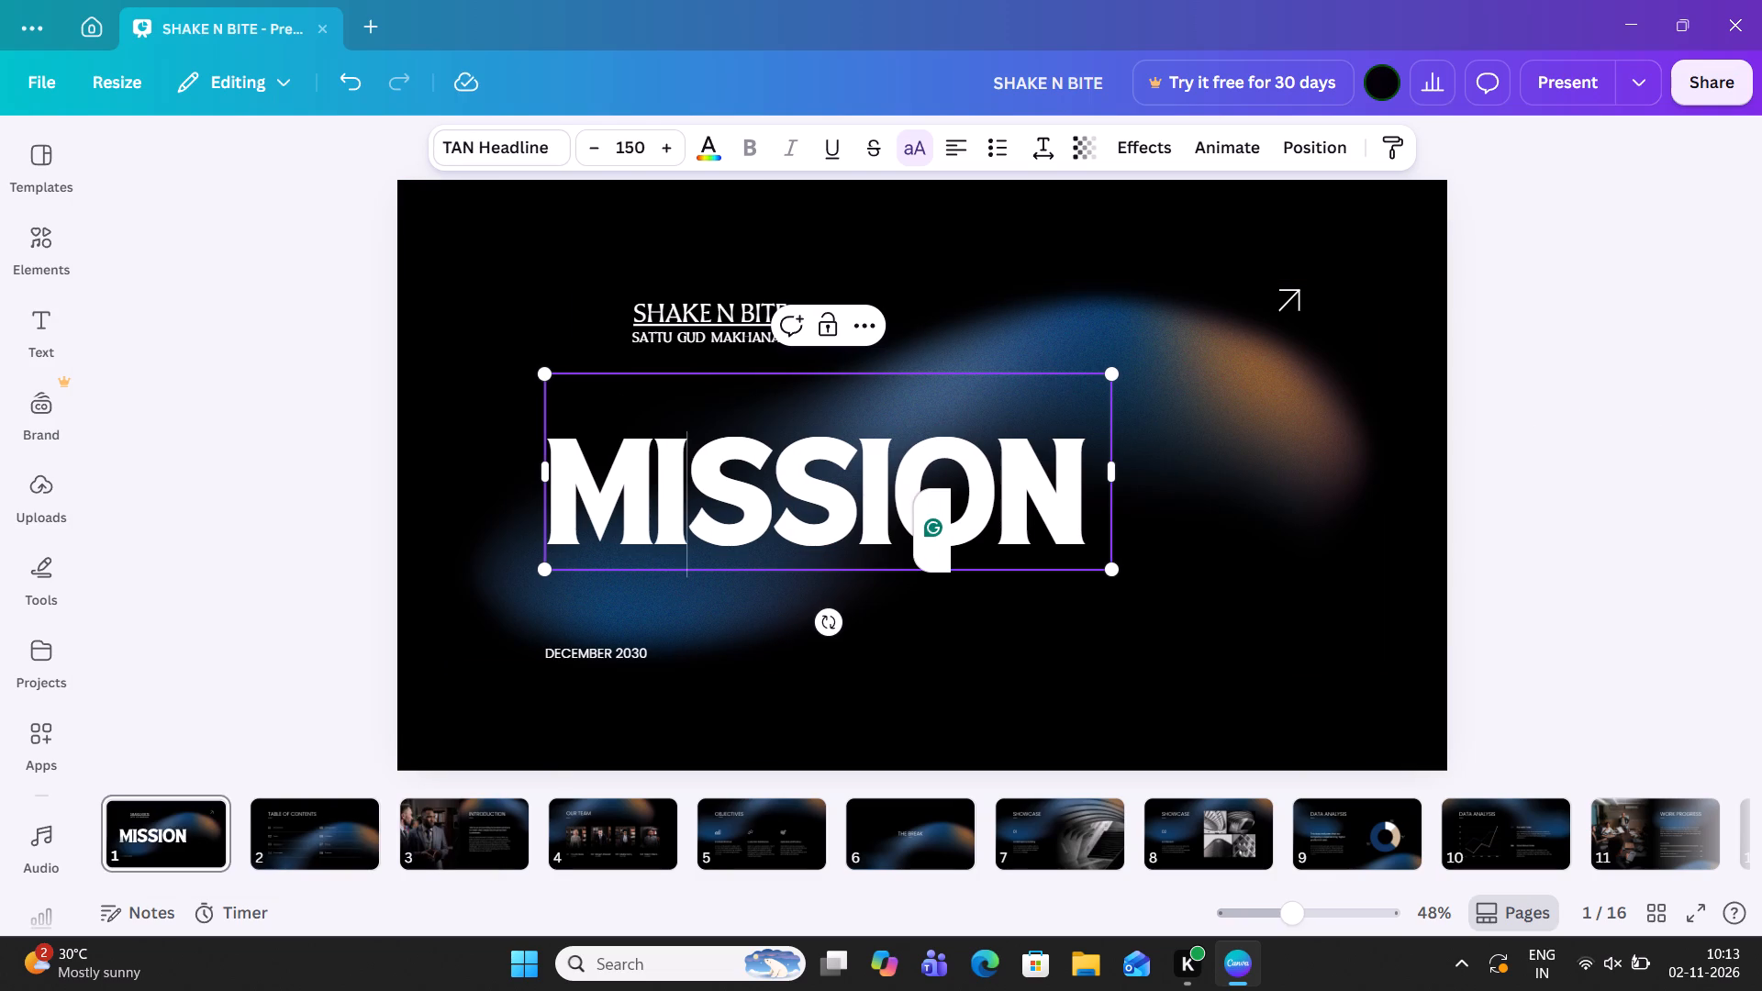
{"action": "left_click", "coordinate": [1607, 419]}
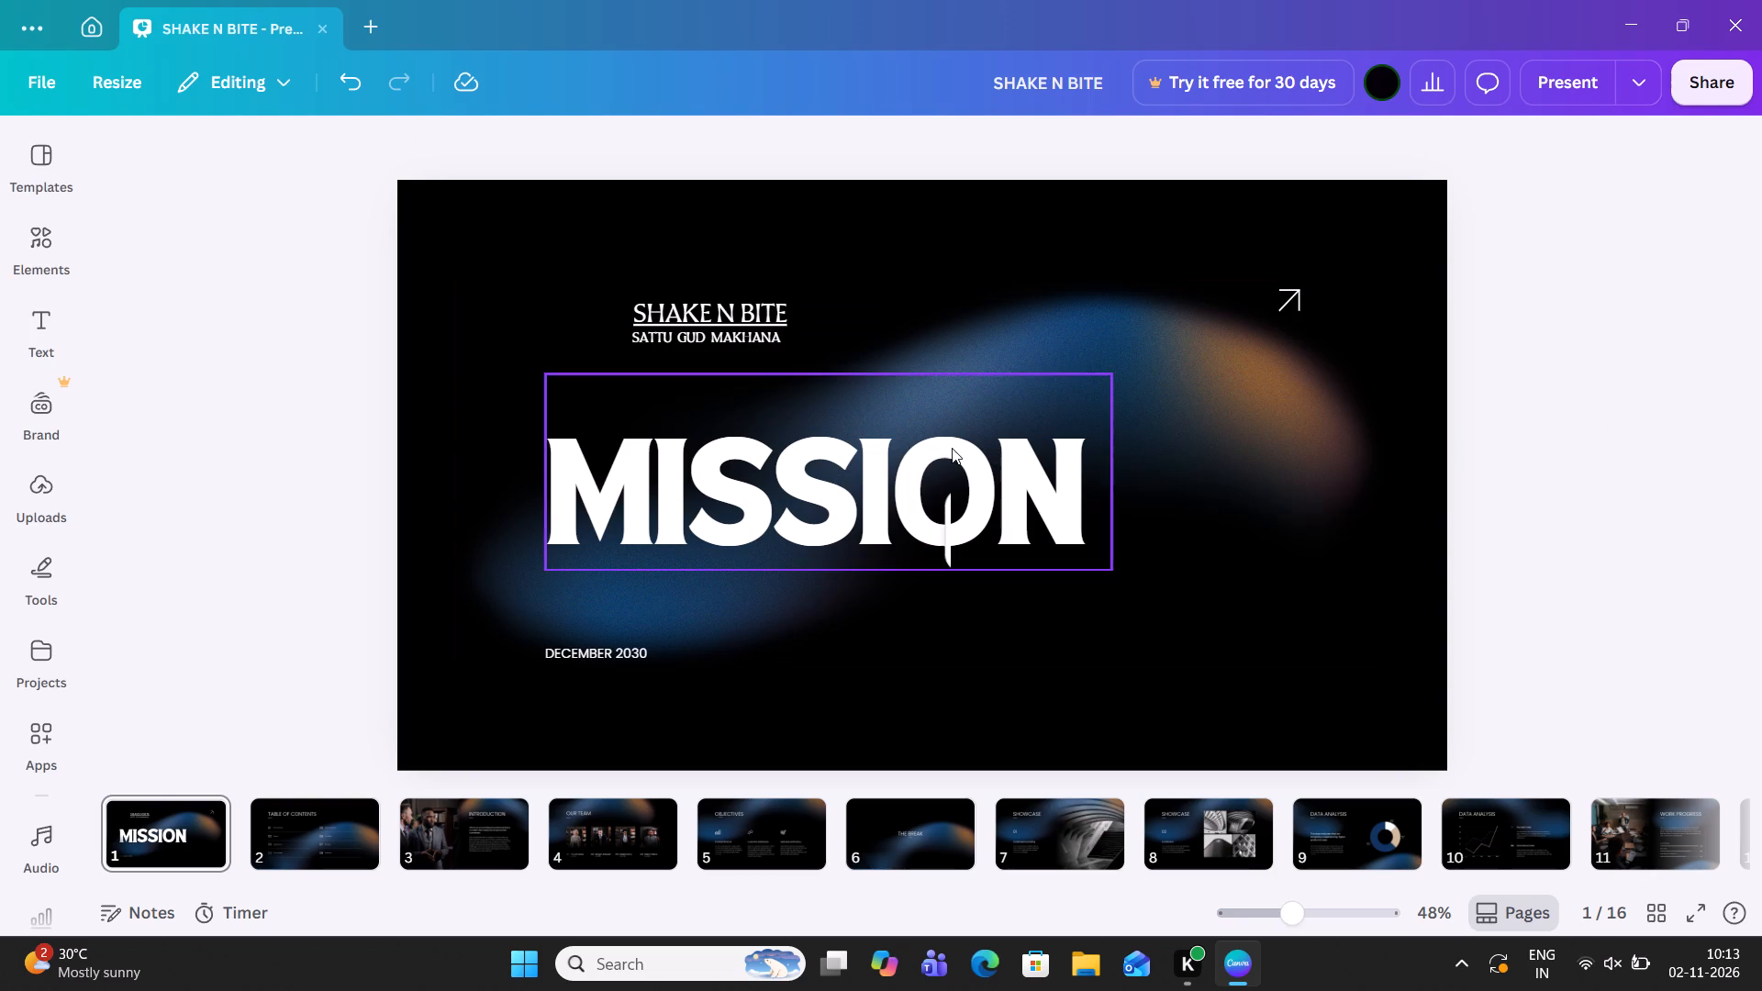
Duplicate the MISSION text box, scale the copy down to about 671 wide by 232 high, and place it directly above the original.
{"action": "left_click", "coordinate": [952, 448]}
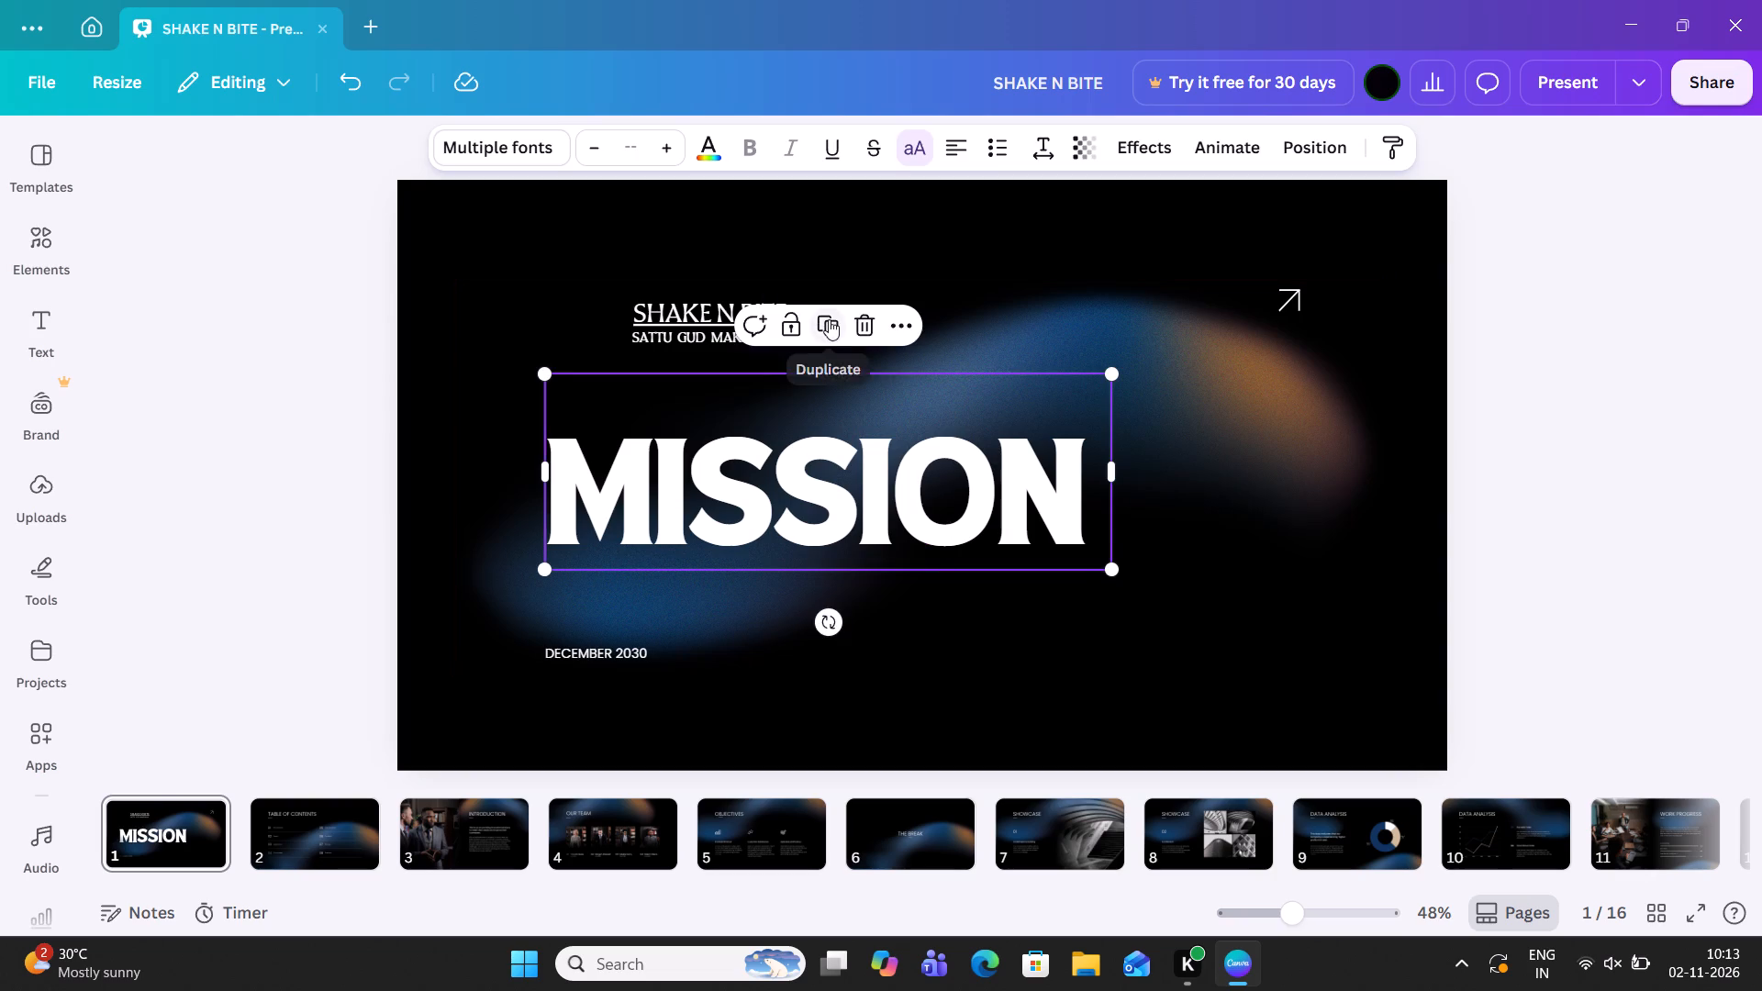
{"action": "left_click", "coordinate": [829, 319]}
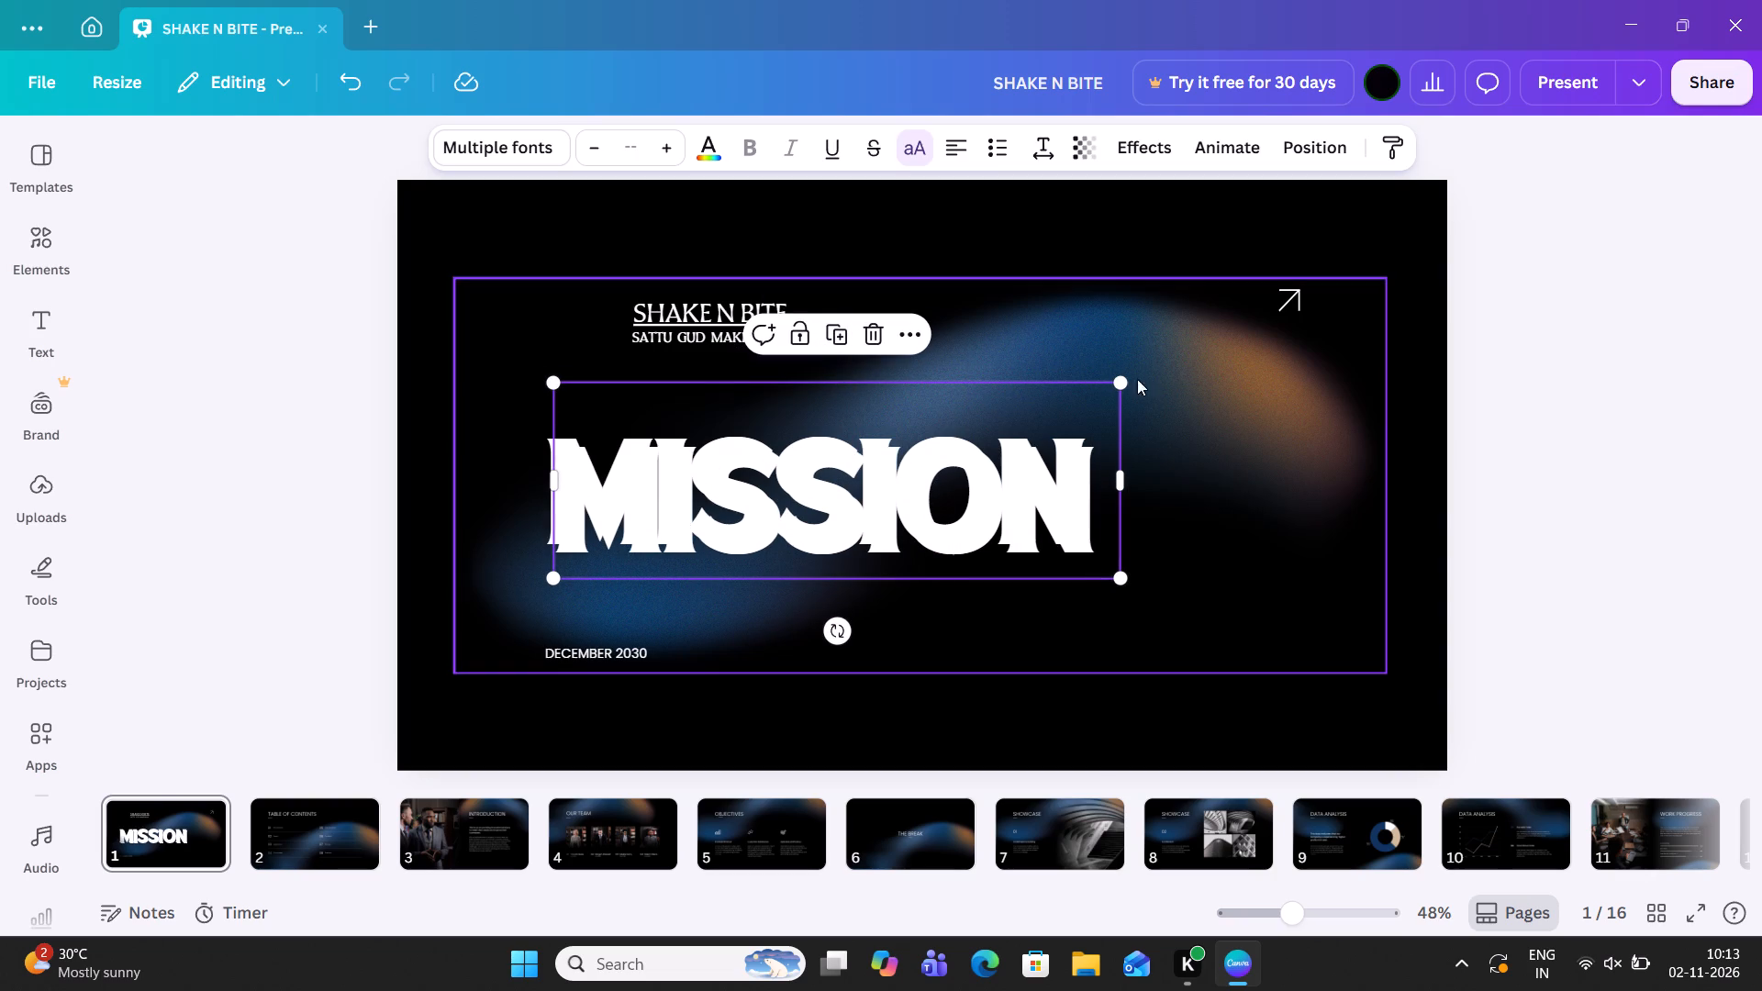
{"action": "left_click_drag", "start_coordinate": [1122, 383], "coordinate": [903, 398]}
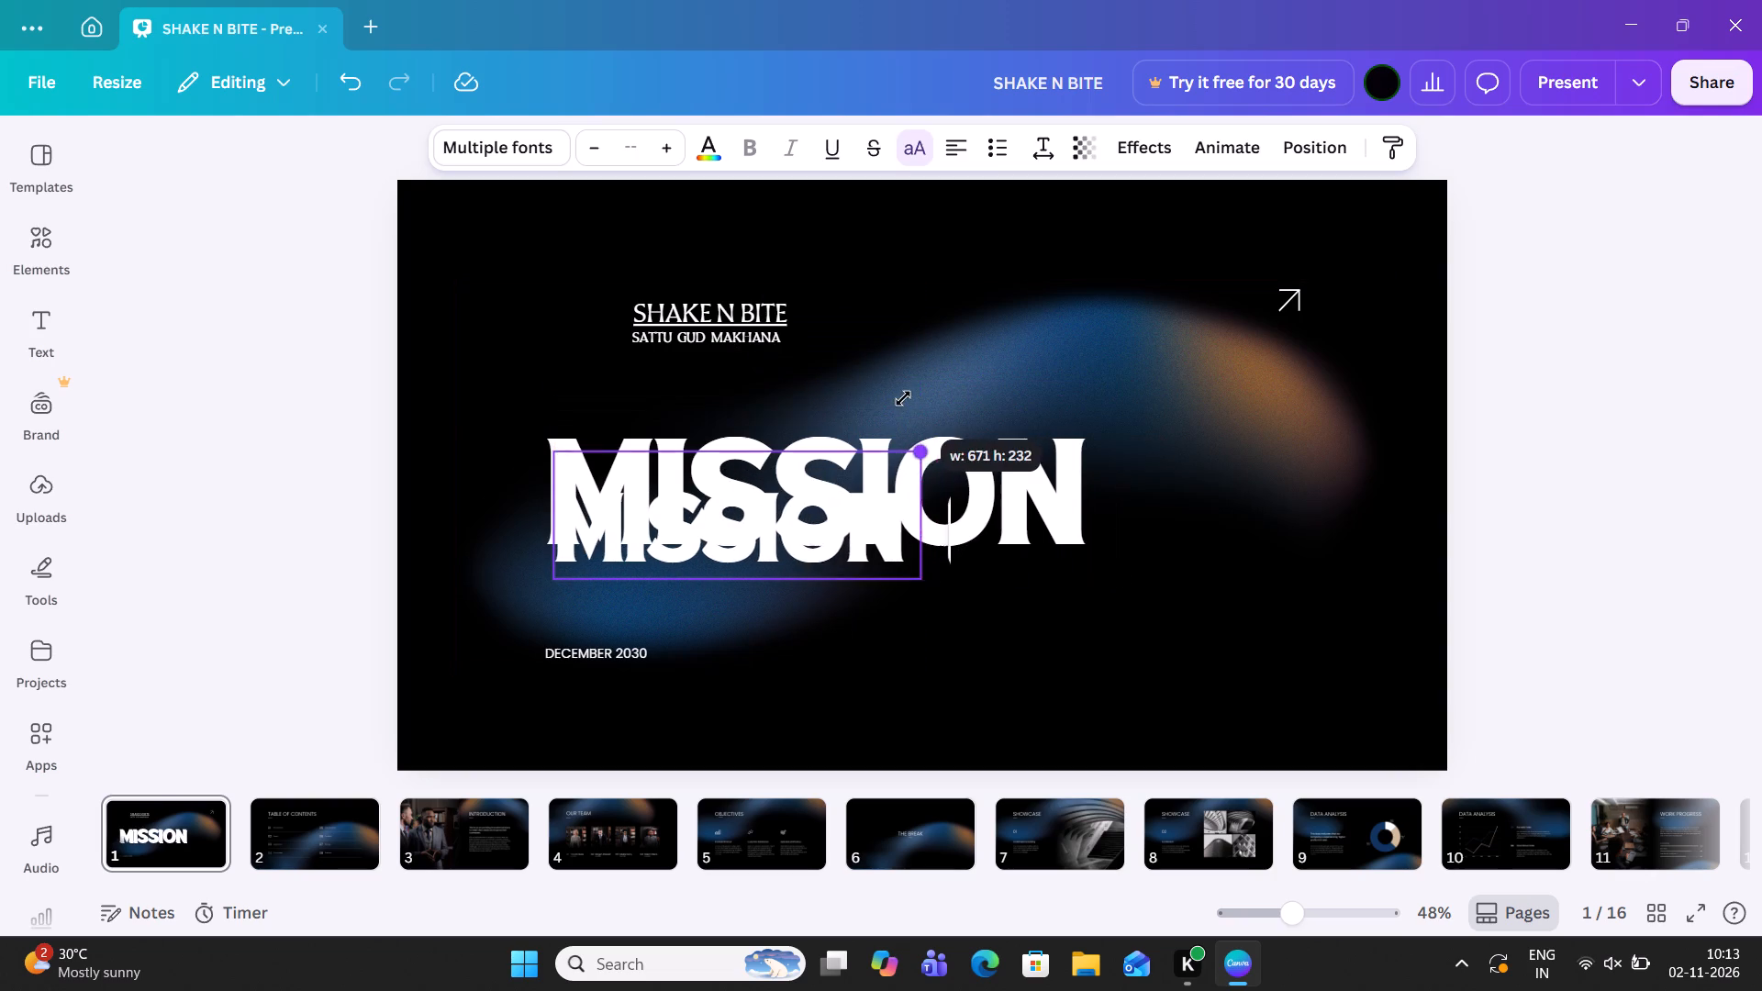
{"action": "left_click_drag", "start_coordinate": [903, 398], "coordinate": [901, 398]}
{"action": "left_click_drag", "start_coordinate": [769, 506], "coordinate": [741, 395]}
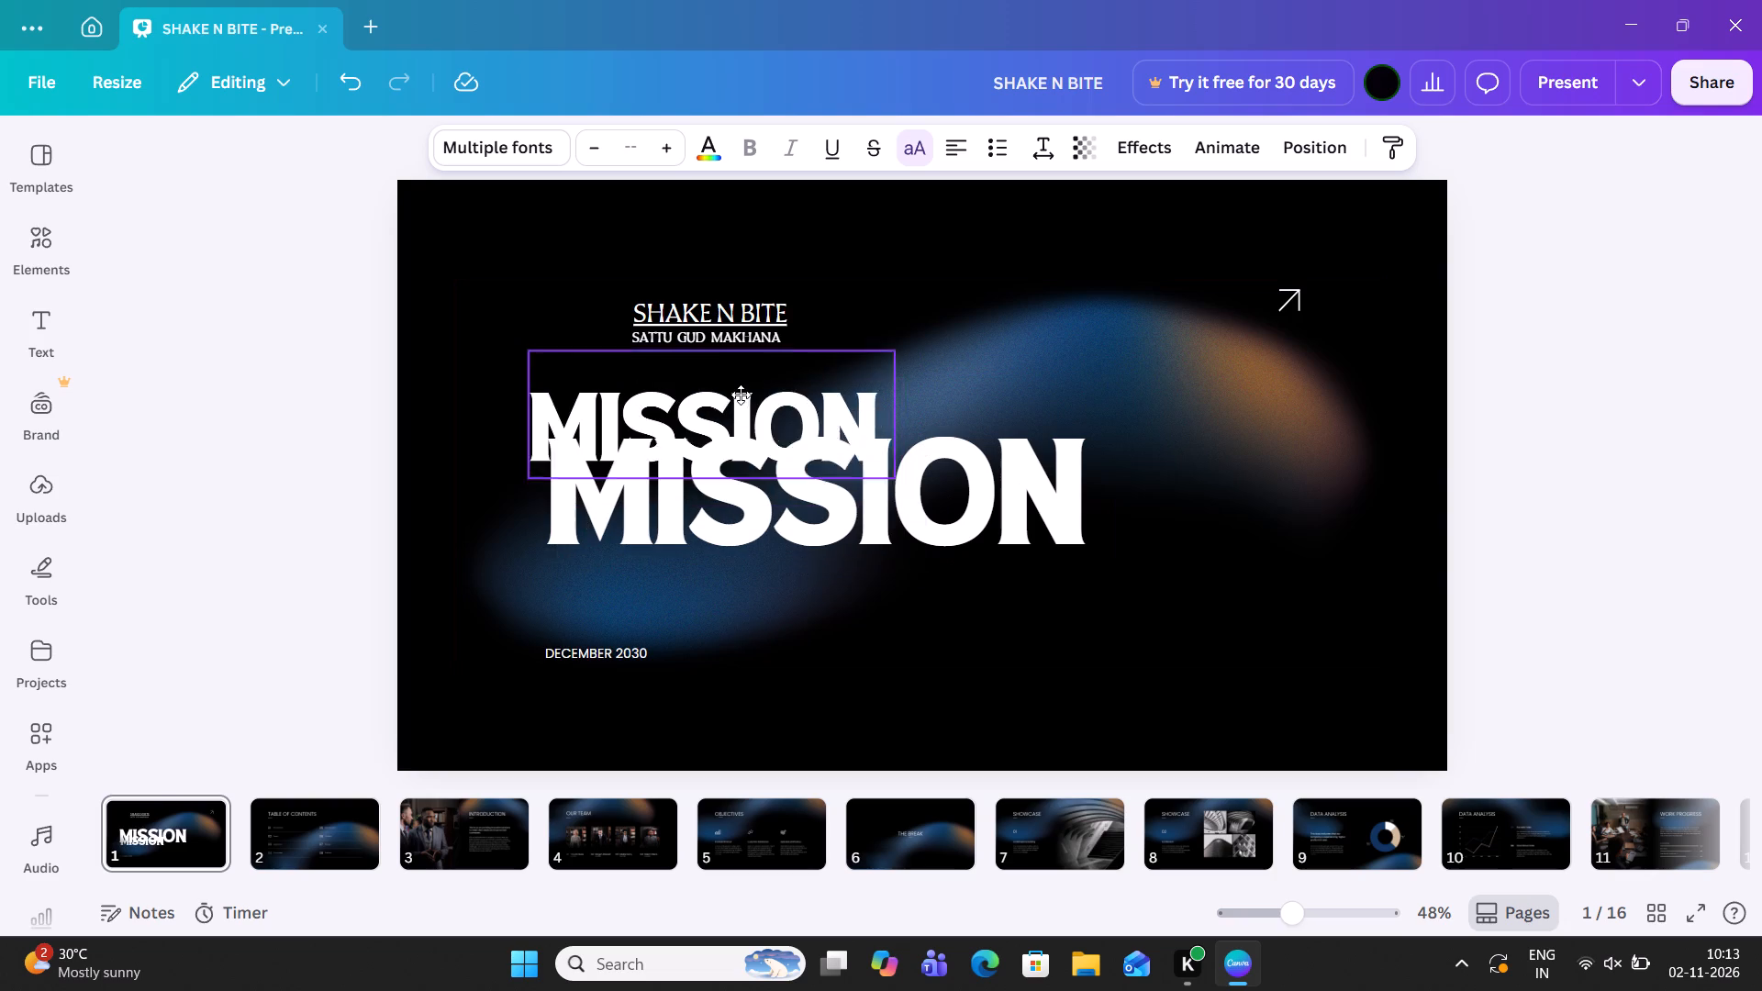
{"action": "left_click_drag", "start_coordinate": [741, 395], "coordinate": [761, 362]}
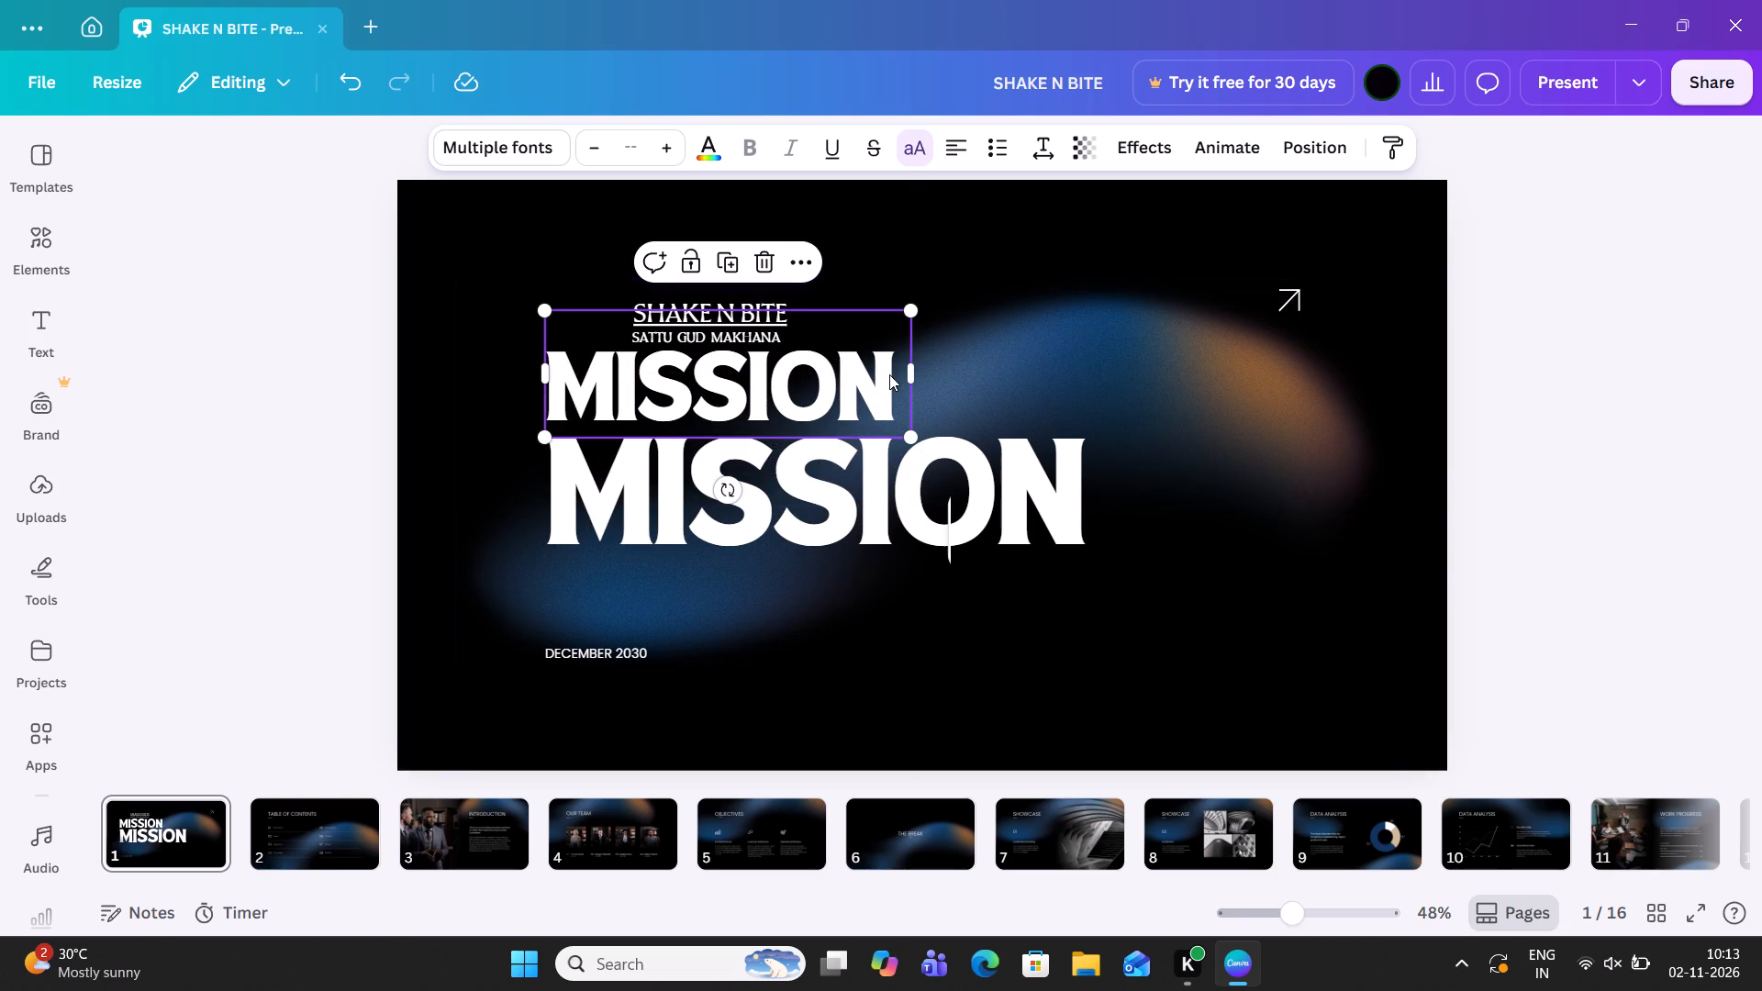
Replace the smaller copy's text with "LAUNCH" and place it between the SATTU GUD MAKHANA line and MISSION.
{"action": "left_click", "coordinate": [889, 374]}
{"action": "type", "text": "LAUNCH"}
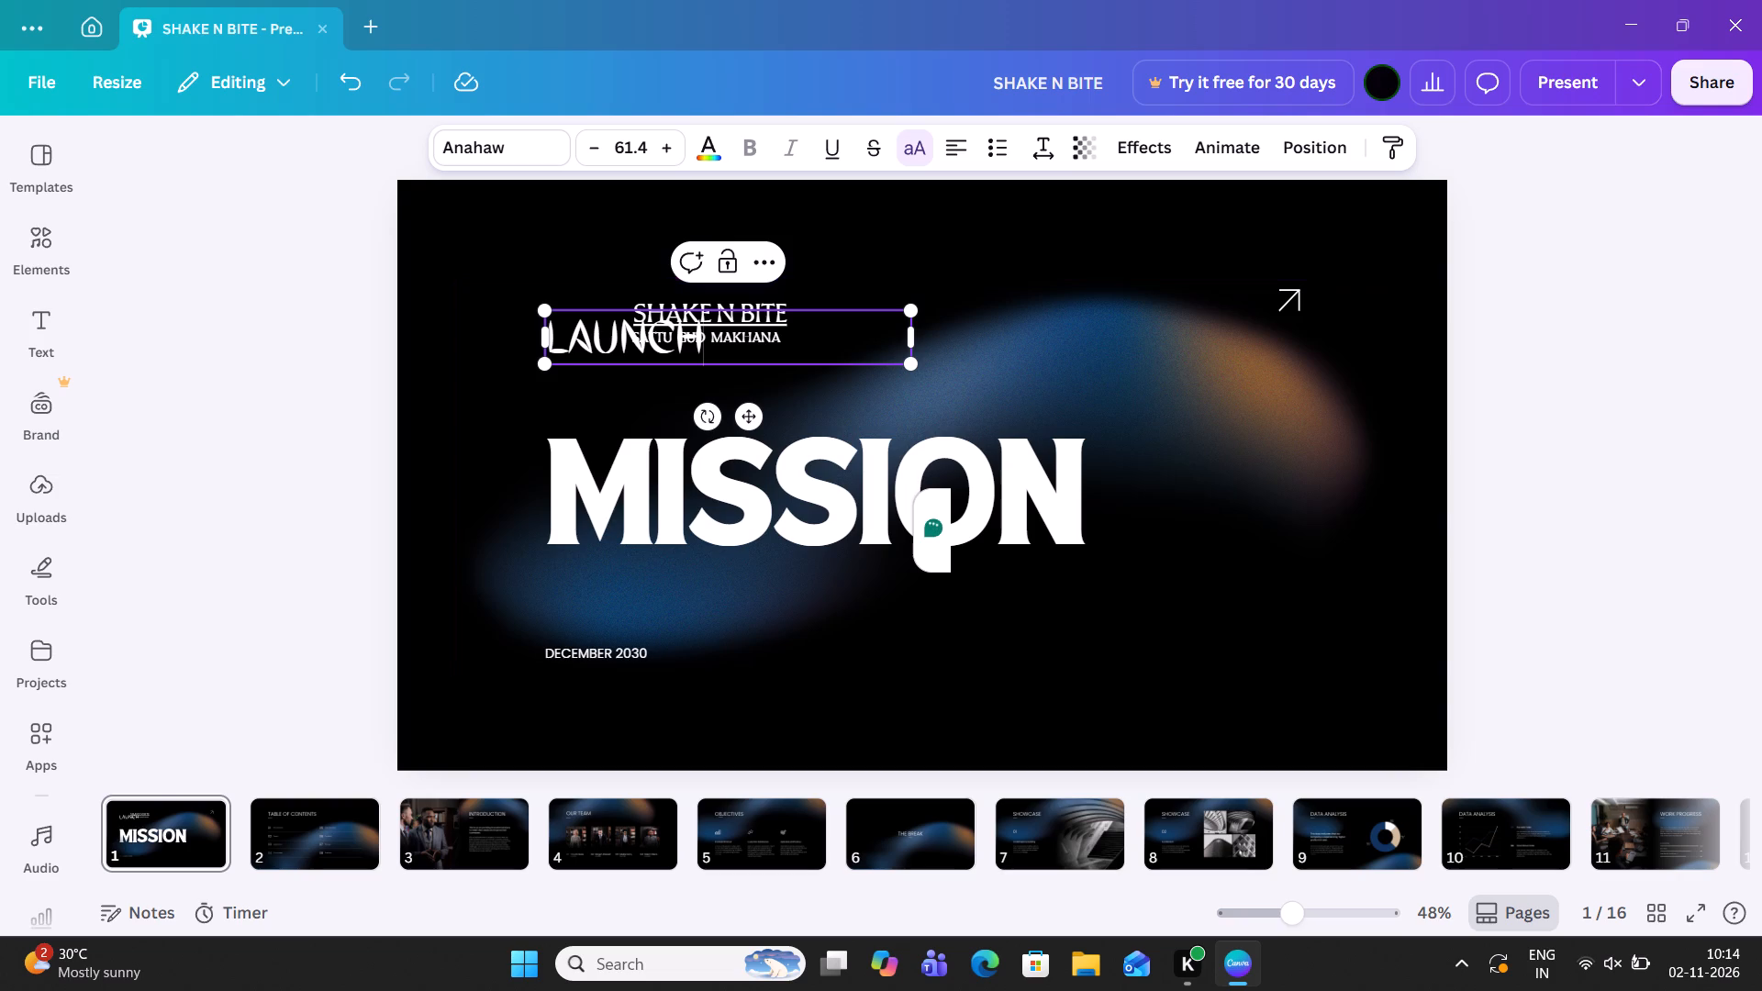
{"action": "left_click_drag", "start_coordinate": [836, 309], "coordinate": [833, 324]}
{"action": "left_click_drag", "start_coordinate": [833, 324], "coordinate": [828, 344]}
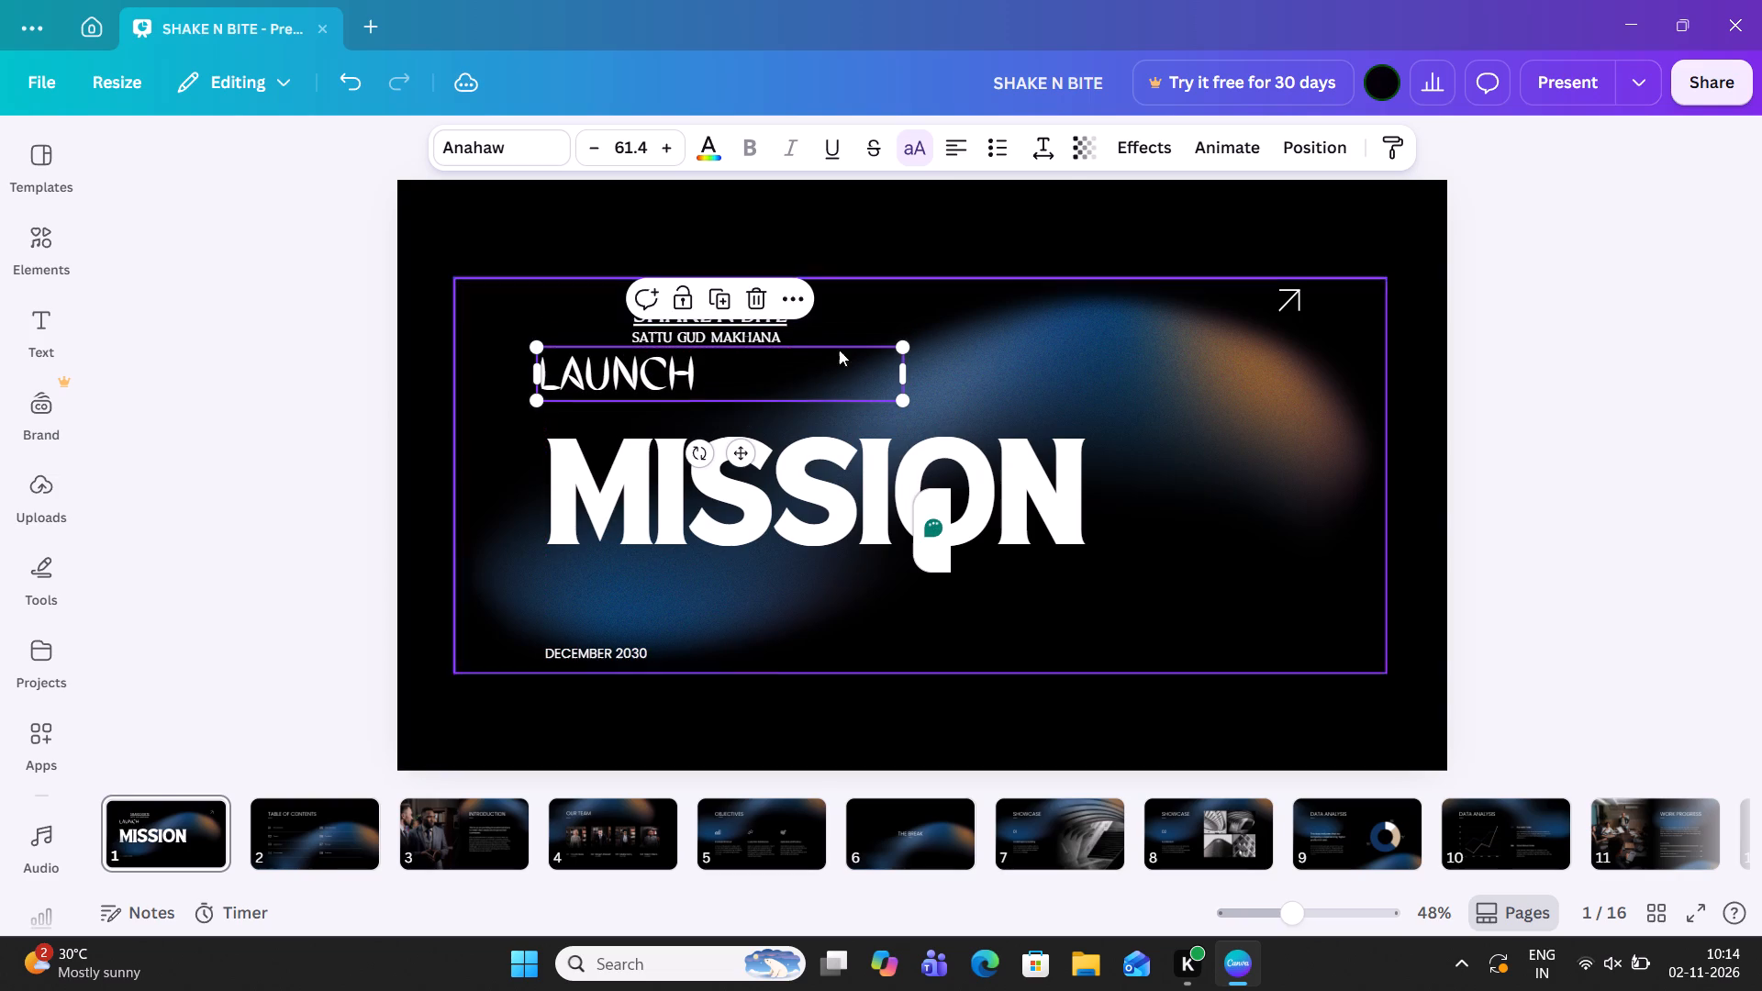
Narrow the LAUNCH text box to fit the word and scale it up to a font size of about 118.
{"action": "left_click_drag", "start_coordinate": [903, 379], "coordinate": [794, 363]}
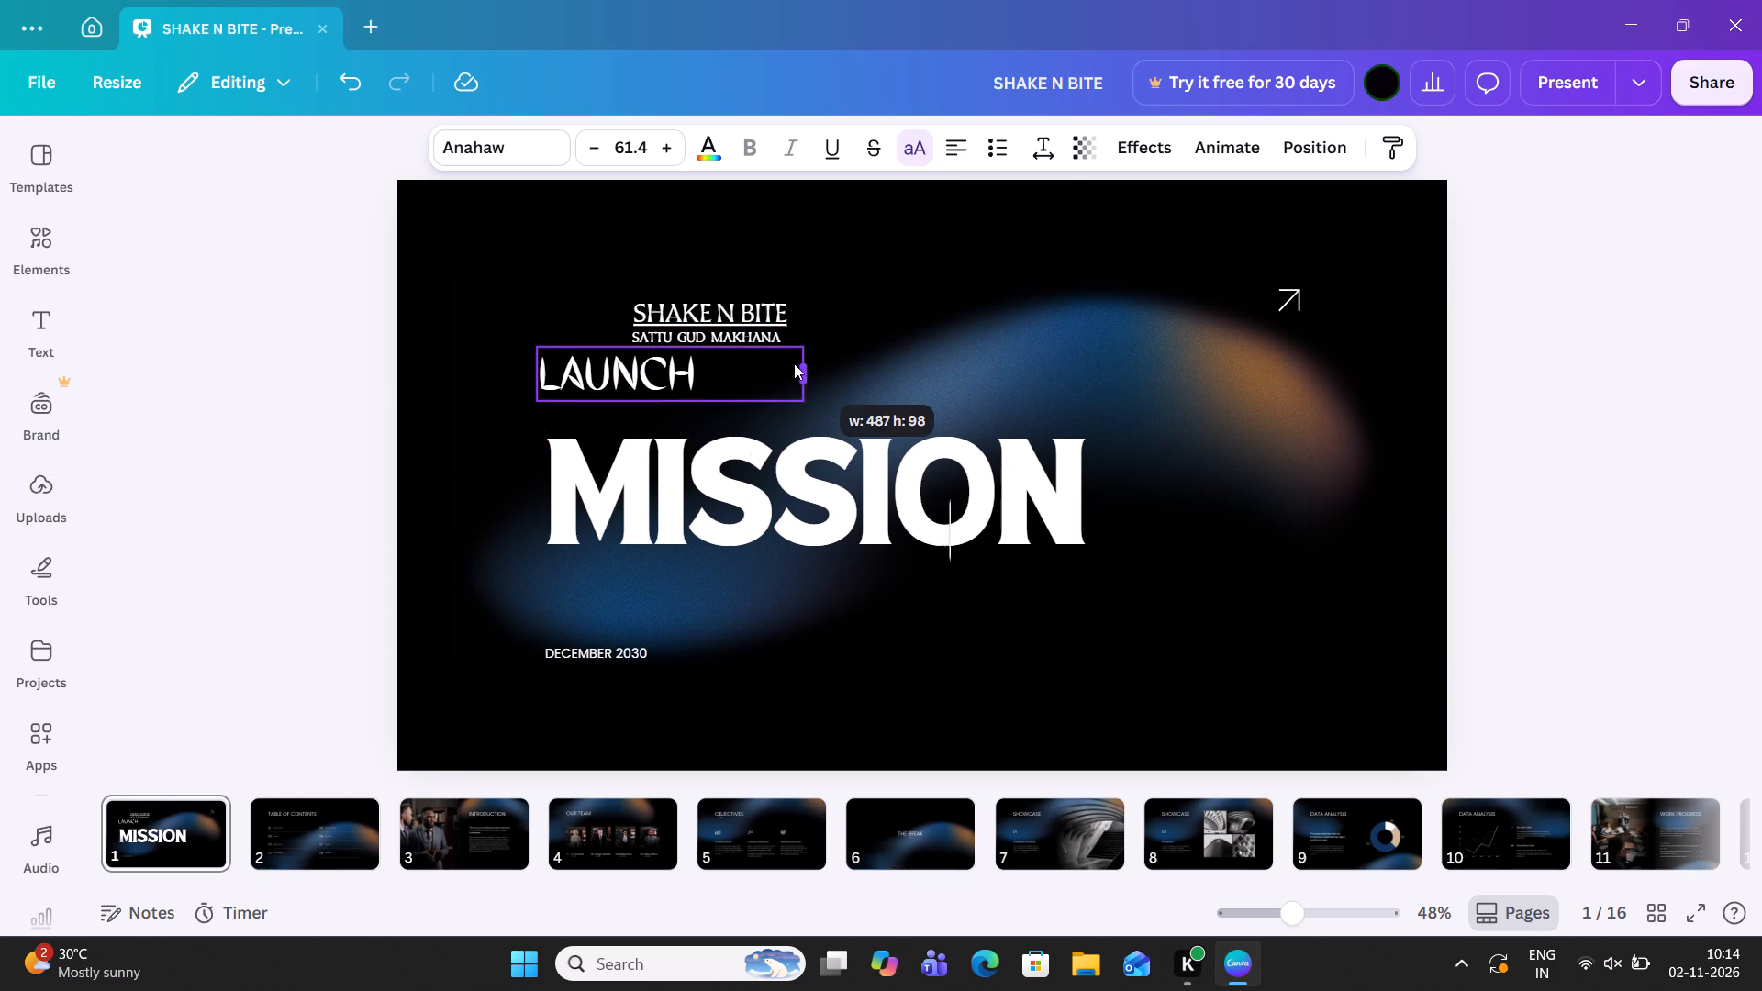
{"action": "left_click_drag", "start_coordinate": [794, 363], "coordinate": [697, 372]}
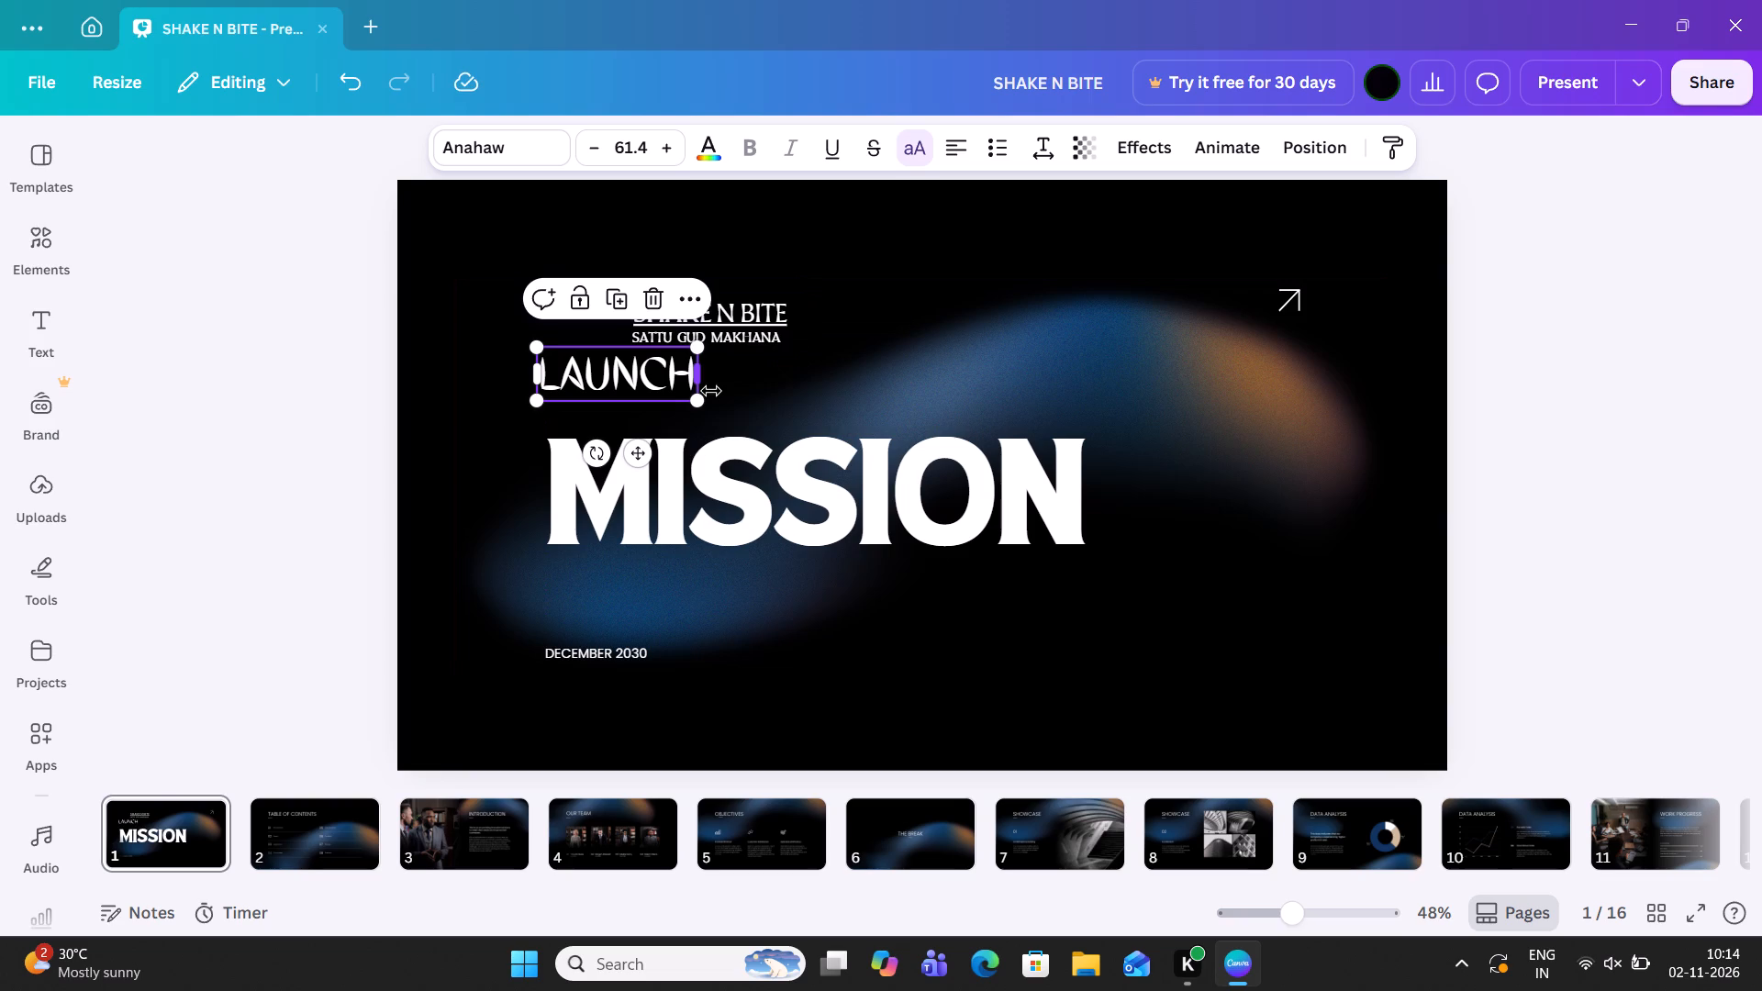
{"action": "left_click_drag", "start_coordinate": [701, 400], "coordinate": [800, 402]}
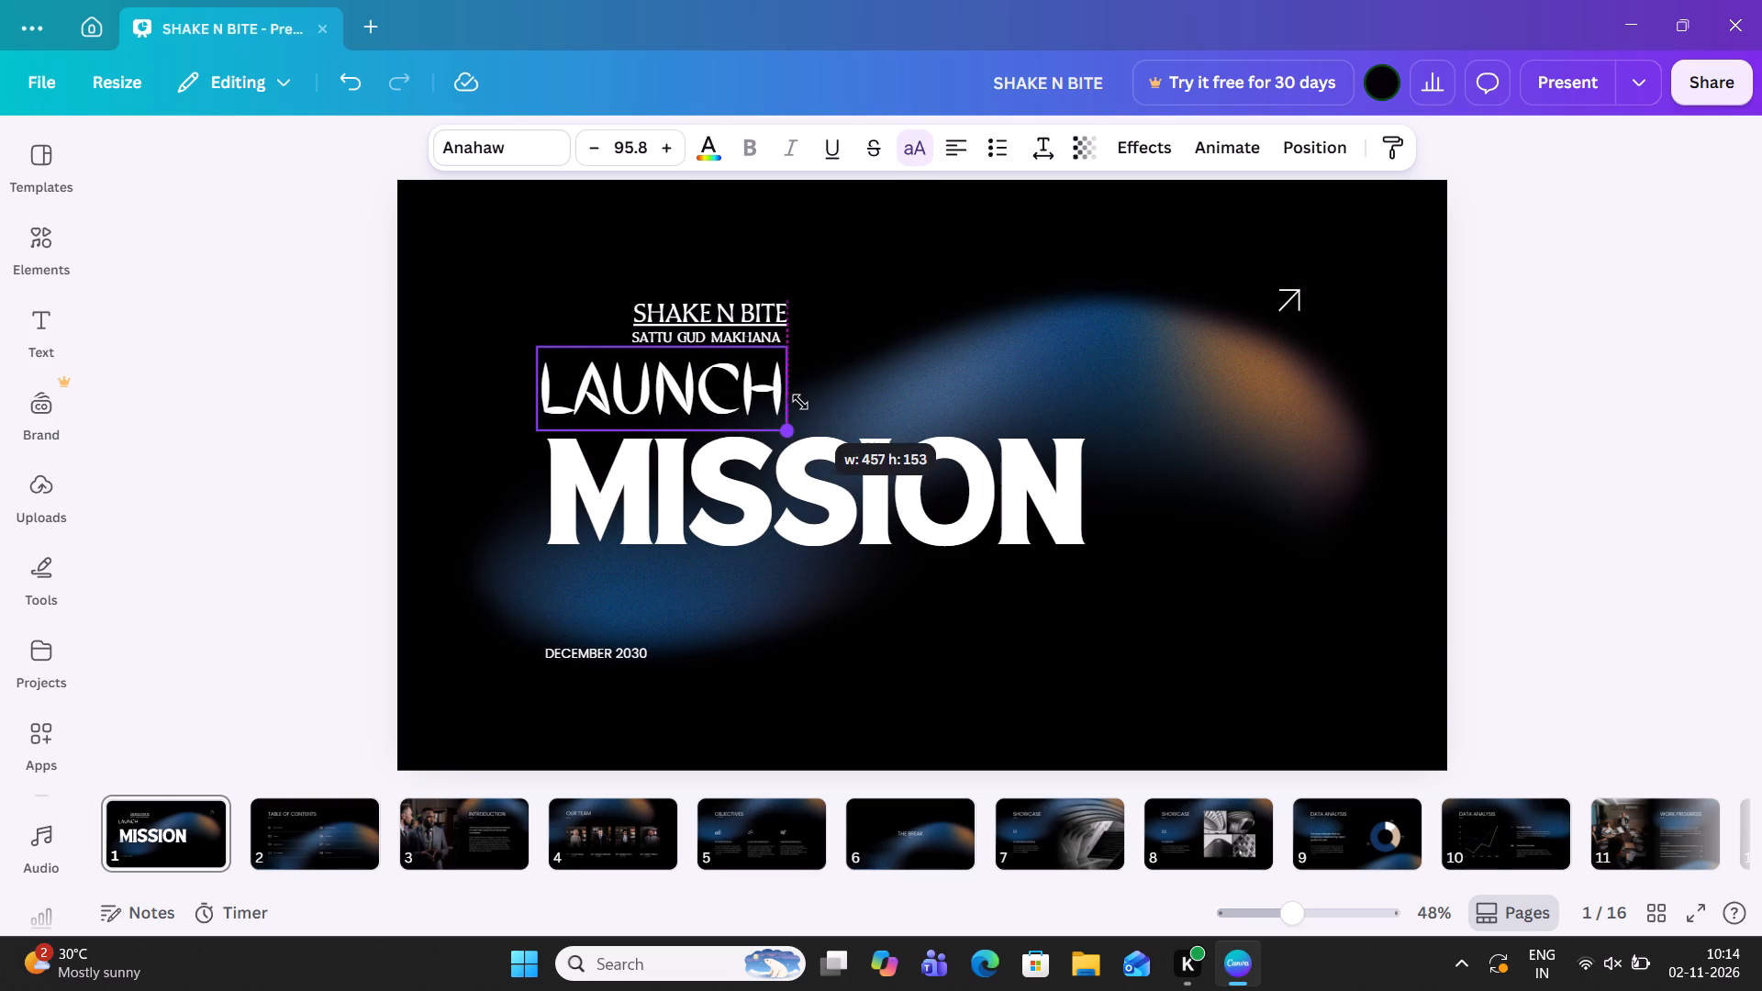
{"action": "left_click_drag", "start_coordinate": [800, 402], "coordinate": [853, 401]}
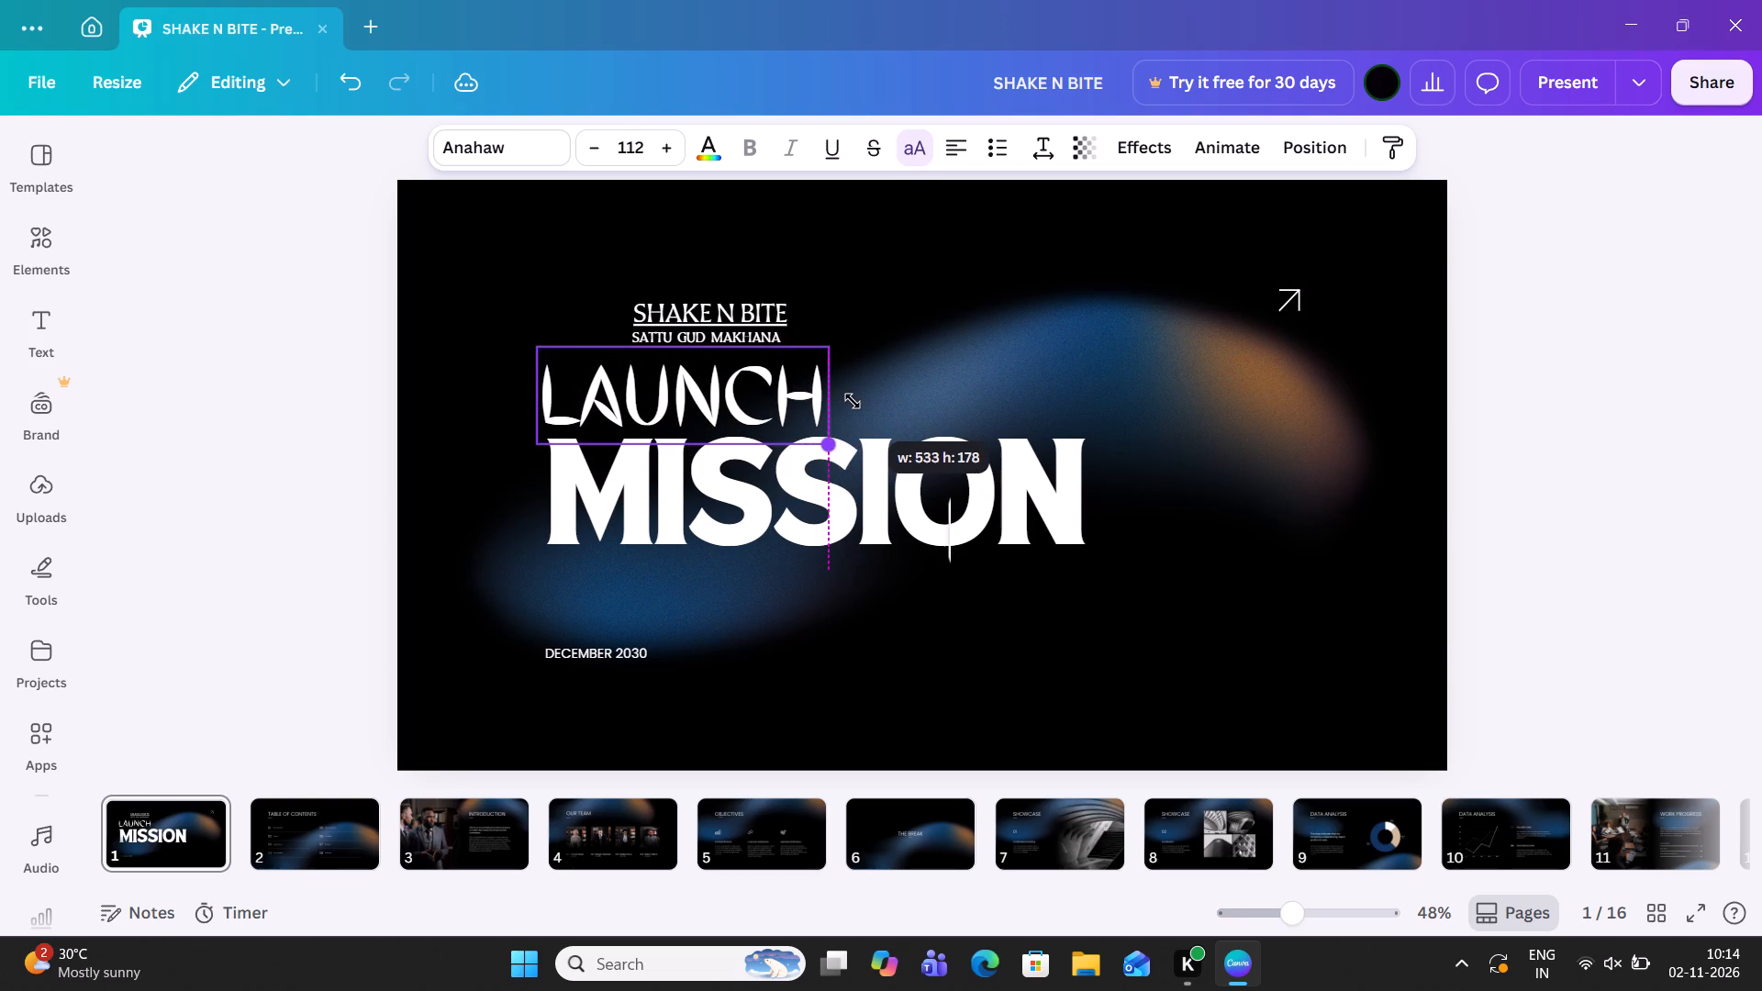
{"action": "left_click_drag", "start_coordinate": [853, 401], "coordinate": [863, 403]}
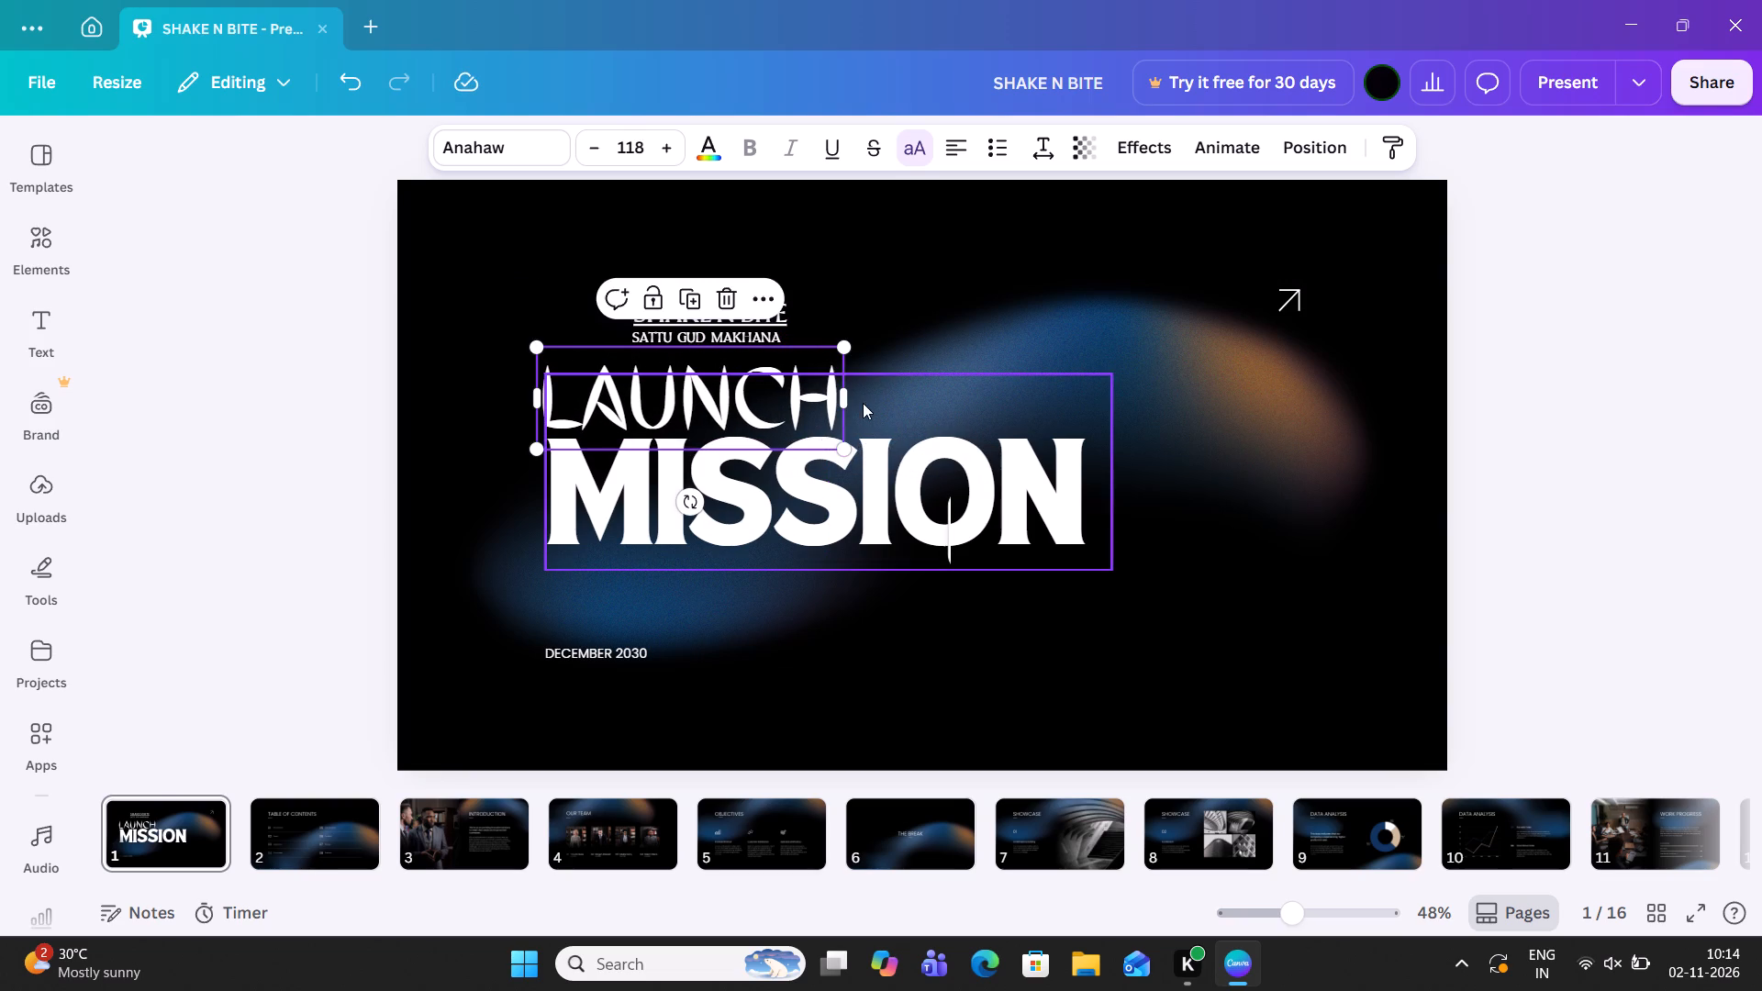
{"action": "left_click", "coordinate": [297, 444]}
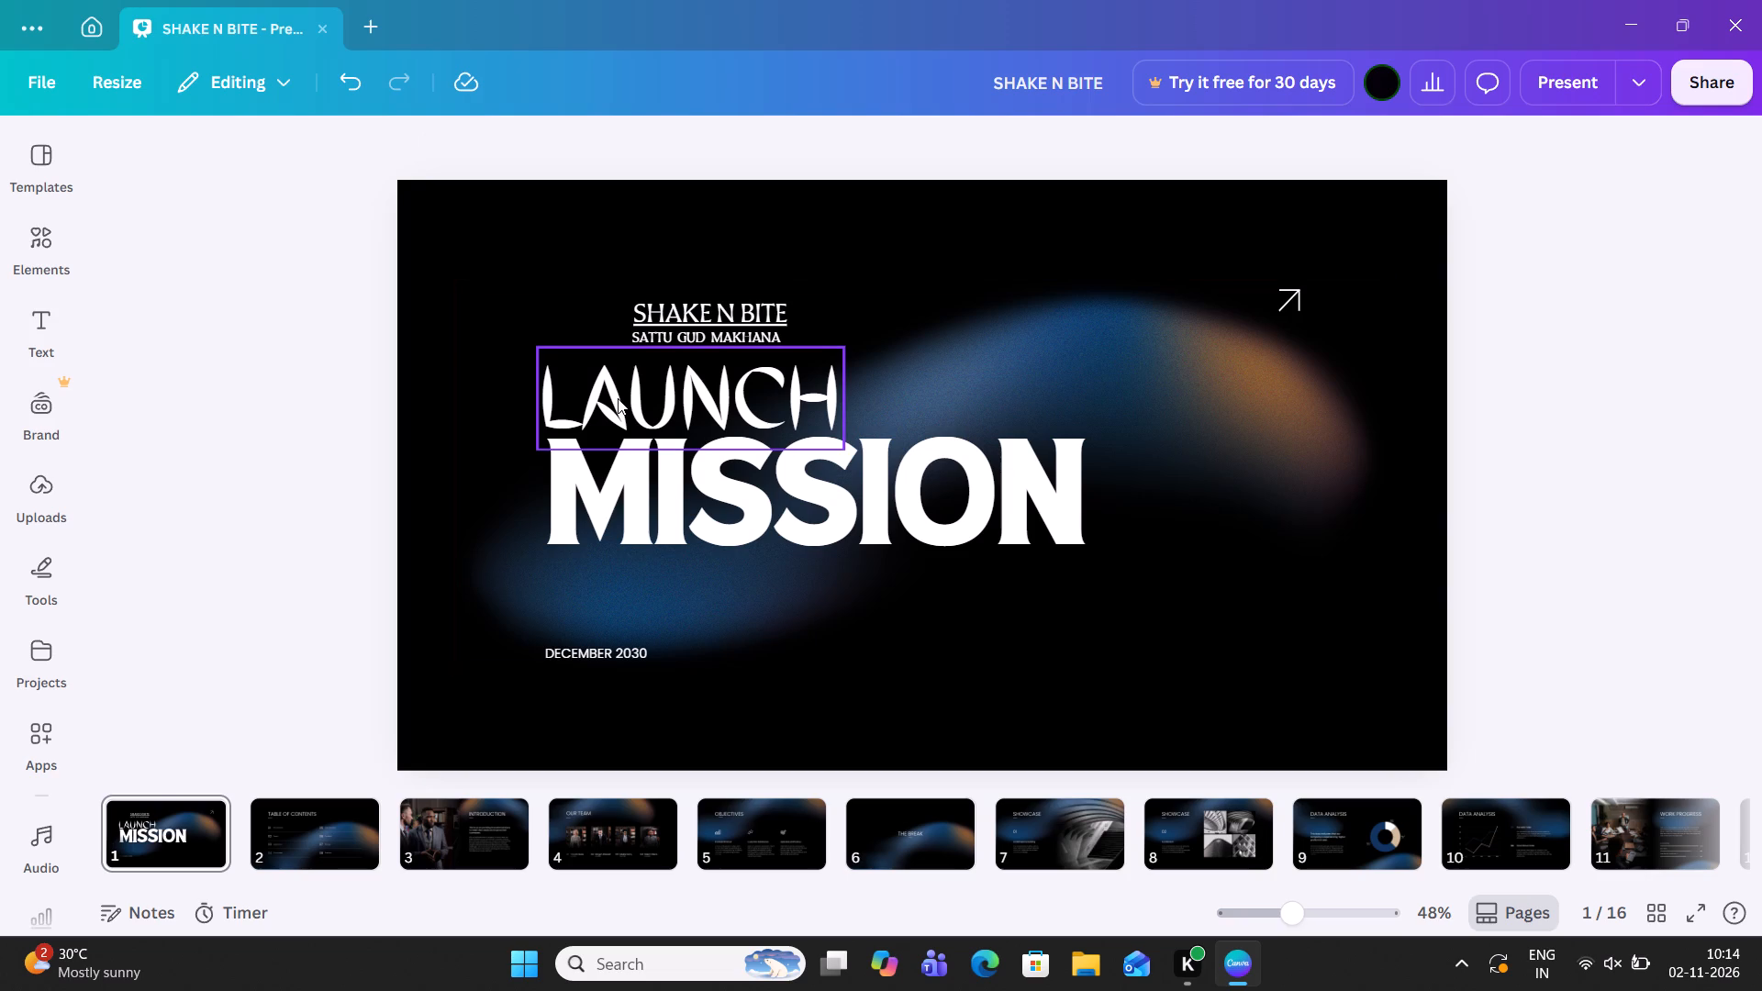
Raise MISSION to just below the SATTU GUD MAKHANA line and place LAUNCH beneath it, with both words ending at the same edge.
{"action": "left_click_drag", "start_coordinate": [618, 398], "coordinate": [620, 570]}
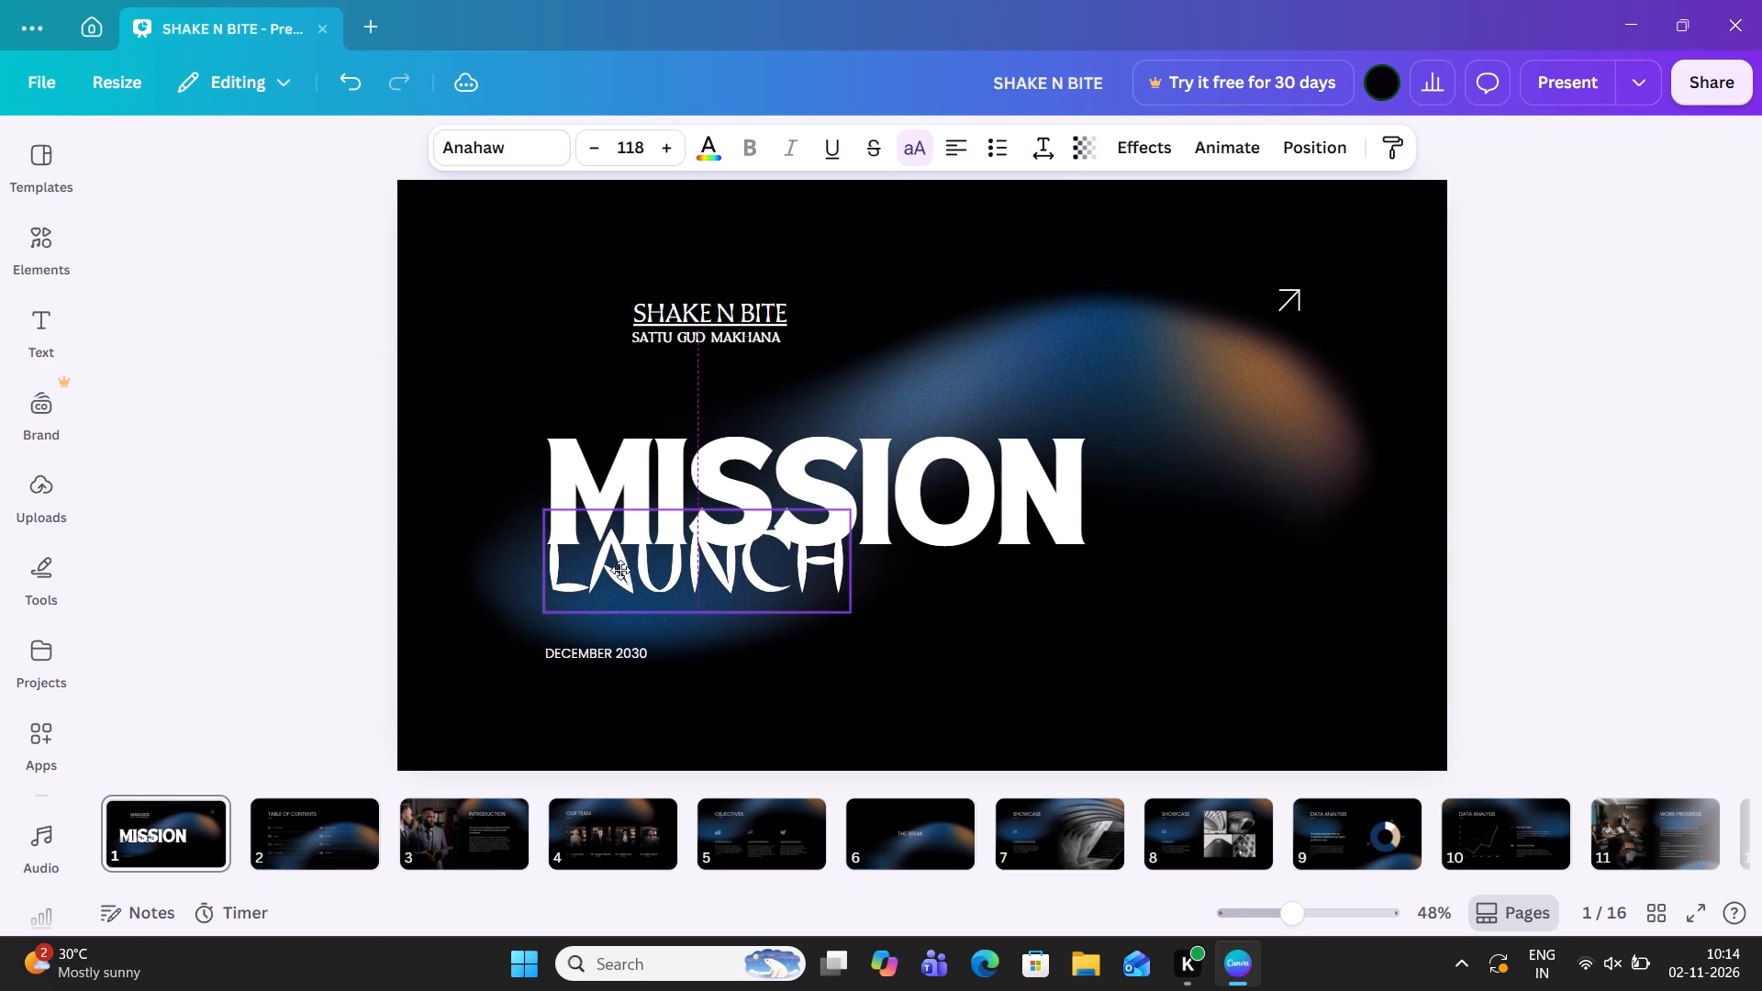
{"action": "left_click_drag", "start_coordinate": [620, 570], "coordinate": [619, 585]}
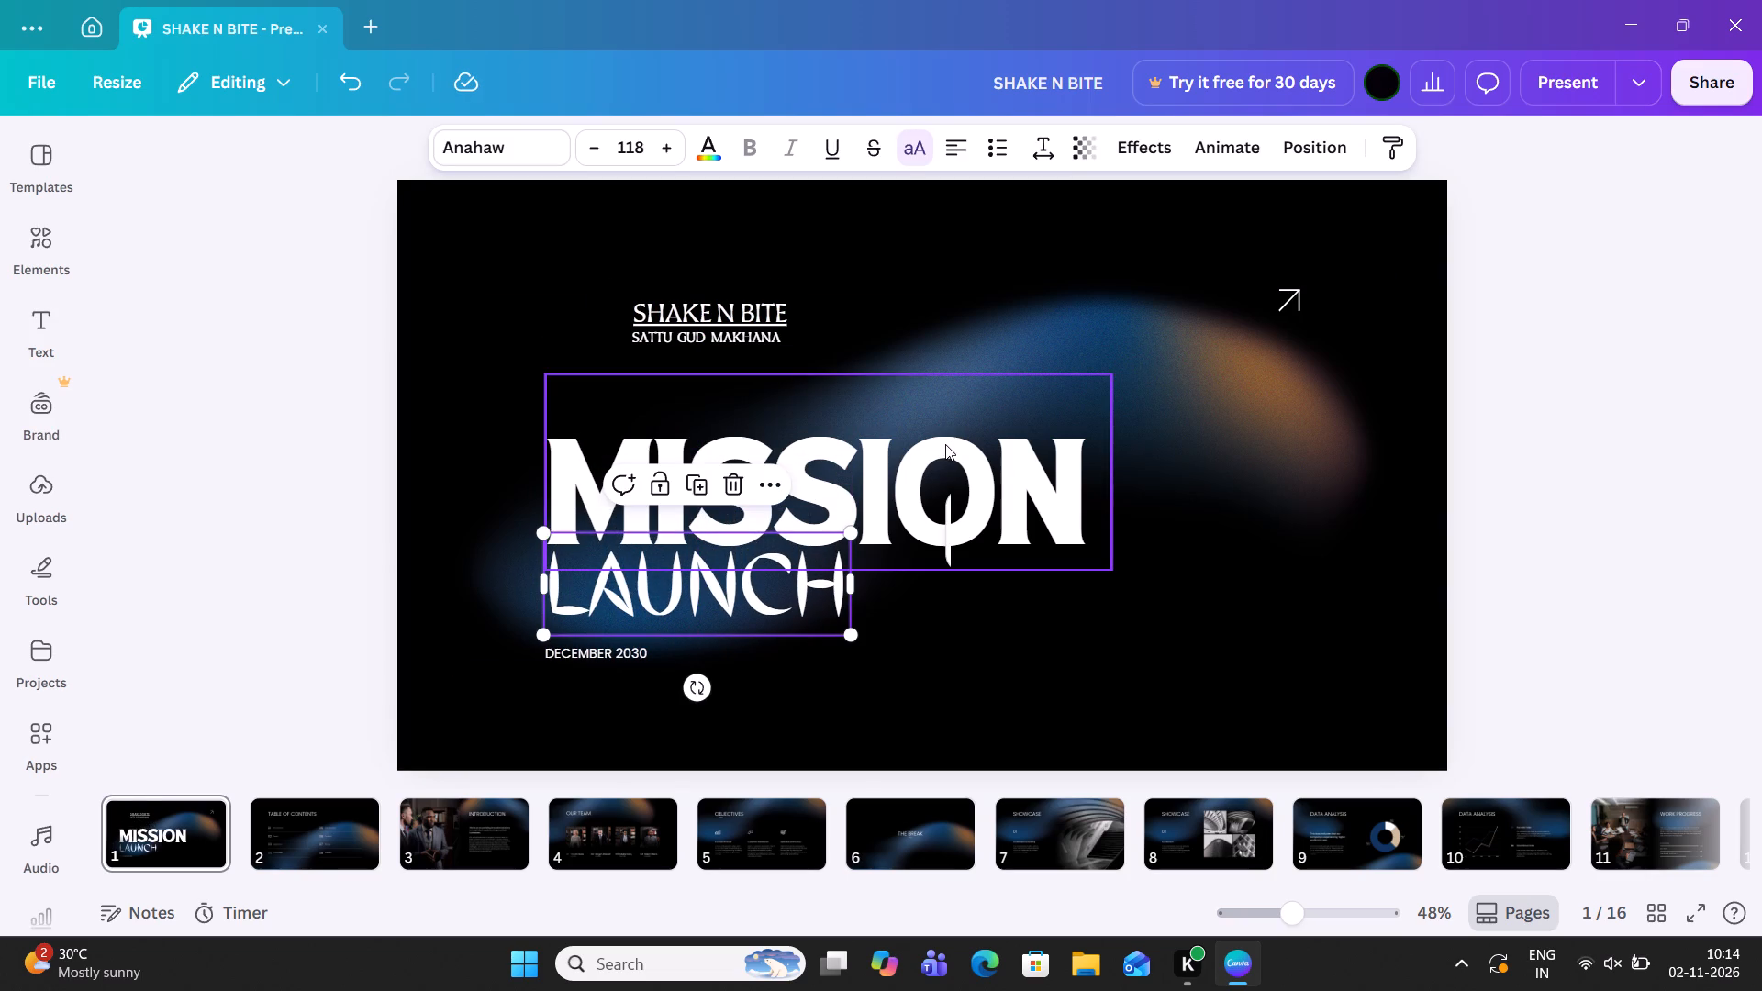
{"action": "left_click_drag", "start_coordinate": [945, 444], "coordinate": [953, 387]}
{"action": "left_click", "coordinate": [953, 387]}
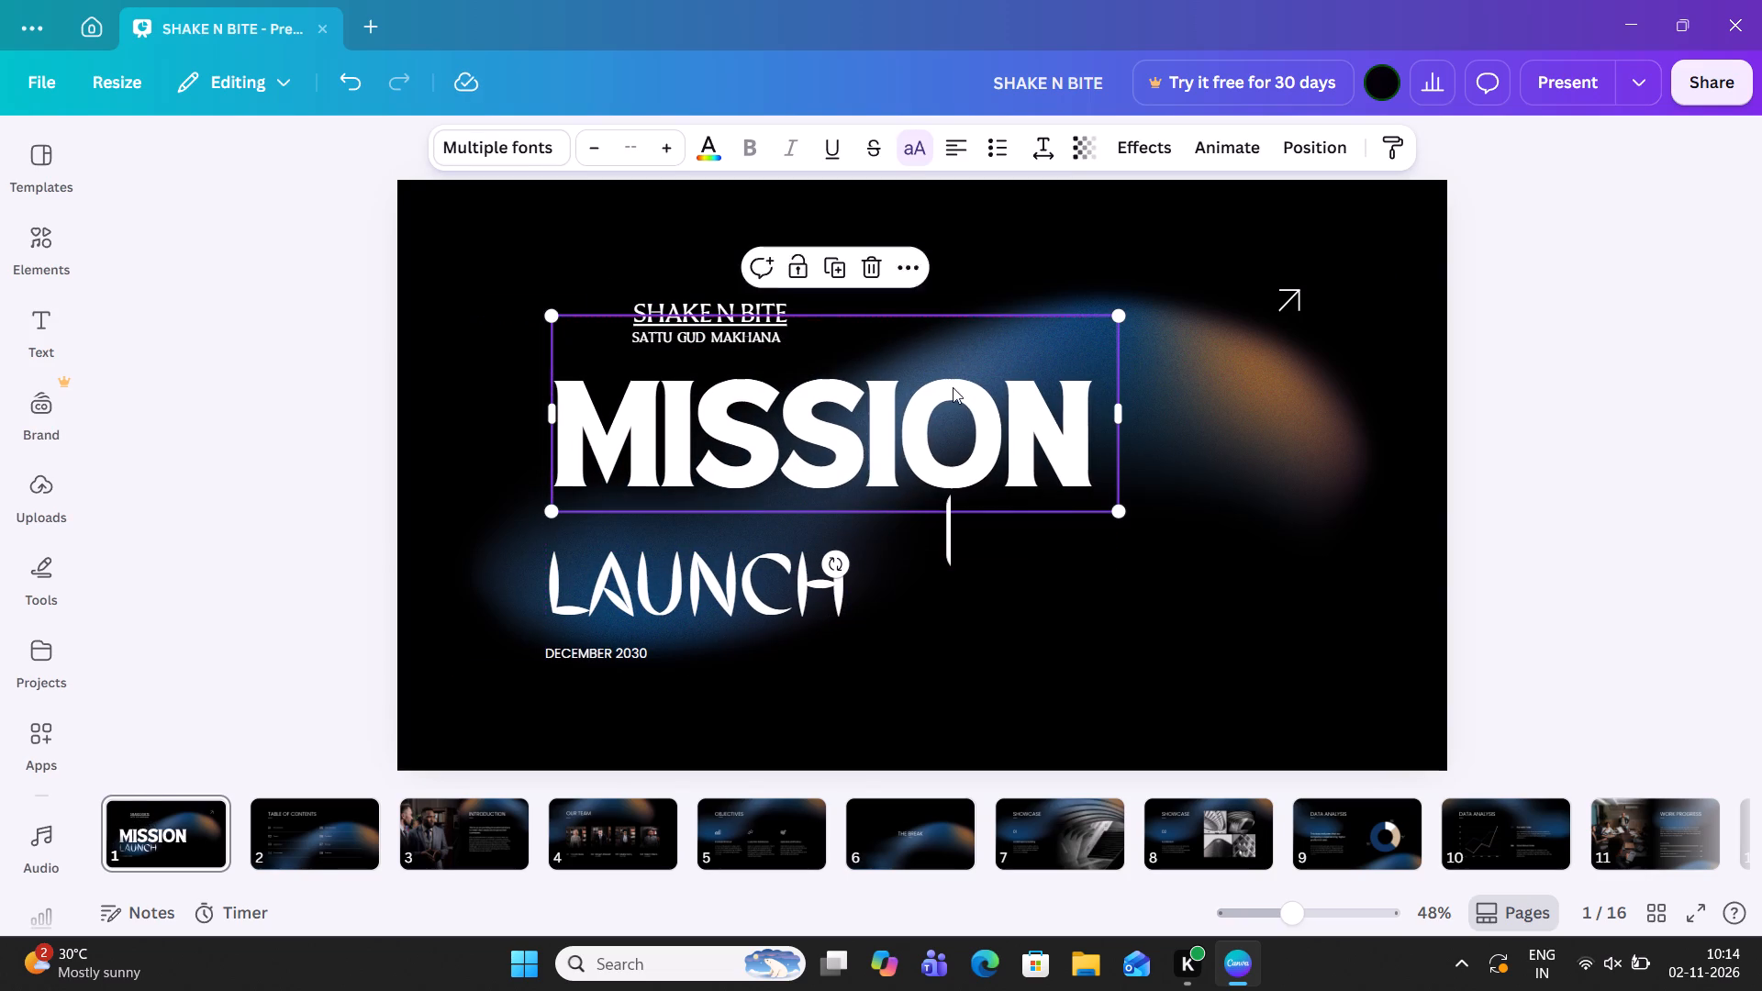
{"action": "left_click_drag", "start_coordinate": [747, 566], "coordinate": [900, 540]}
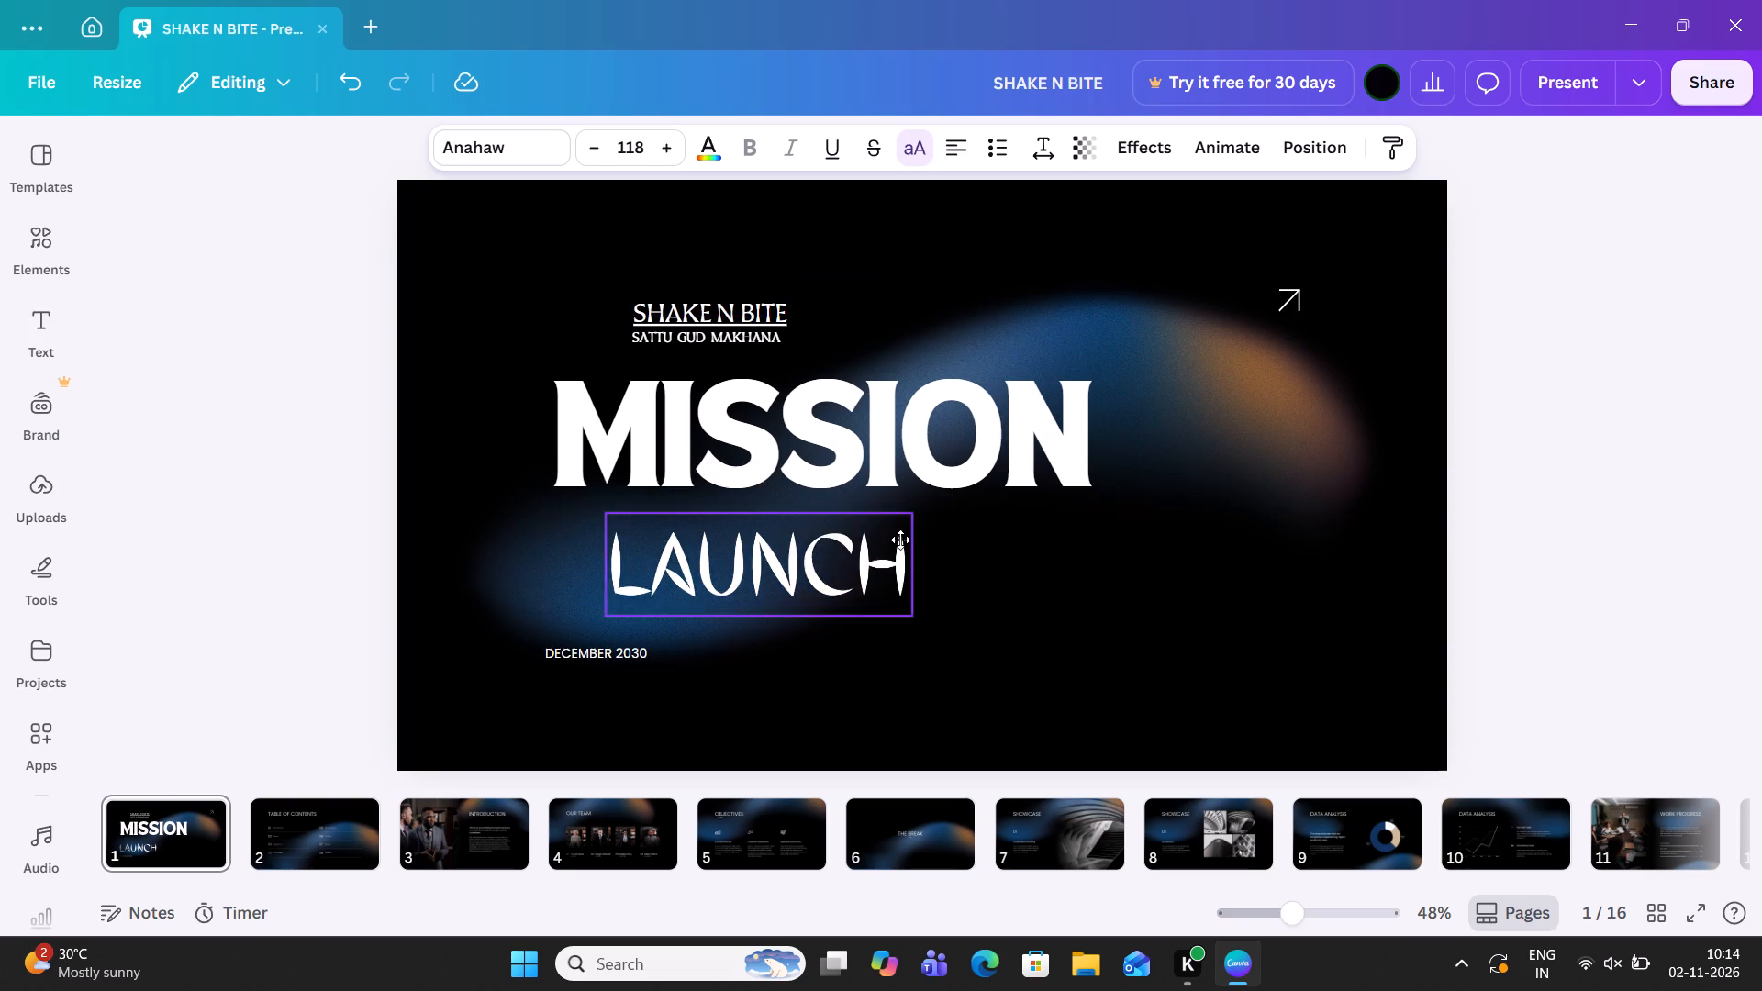
{"action": "left_click_drag", "start_coordinate": [900, 540], "coordinate": [992, 521]}
{"action": "left_click", "coordinate": [1592, 446]}
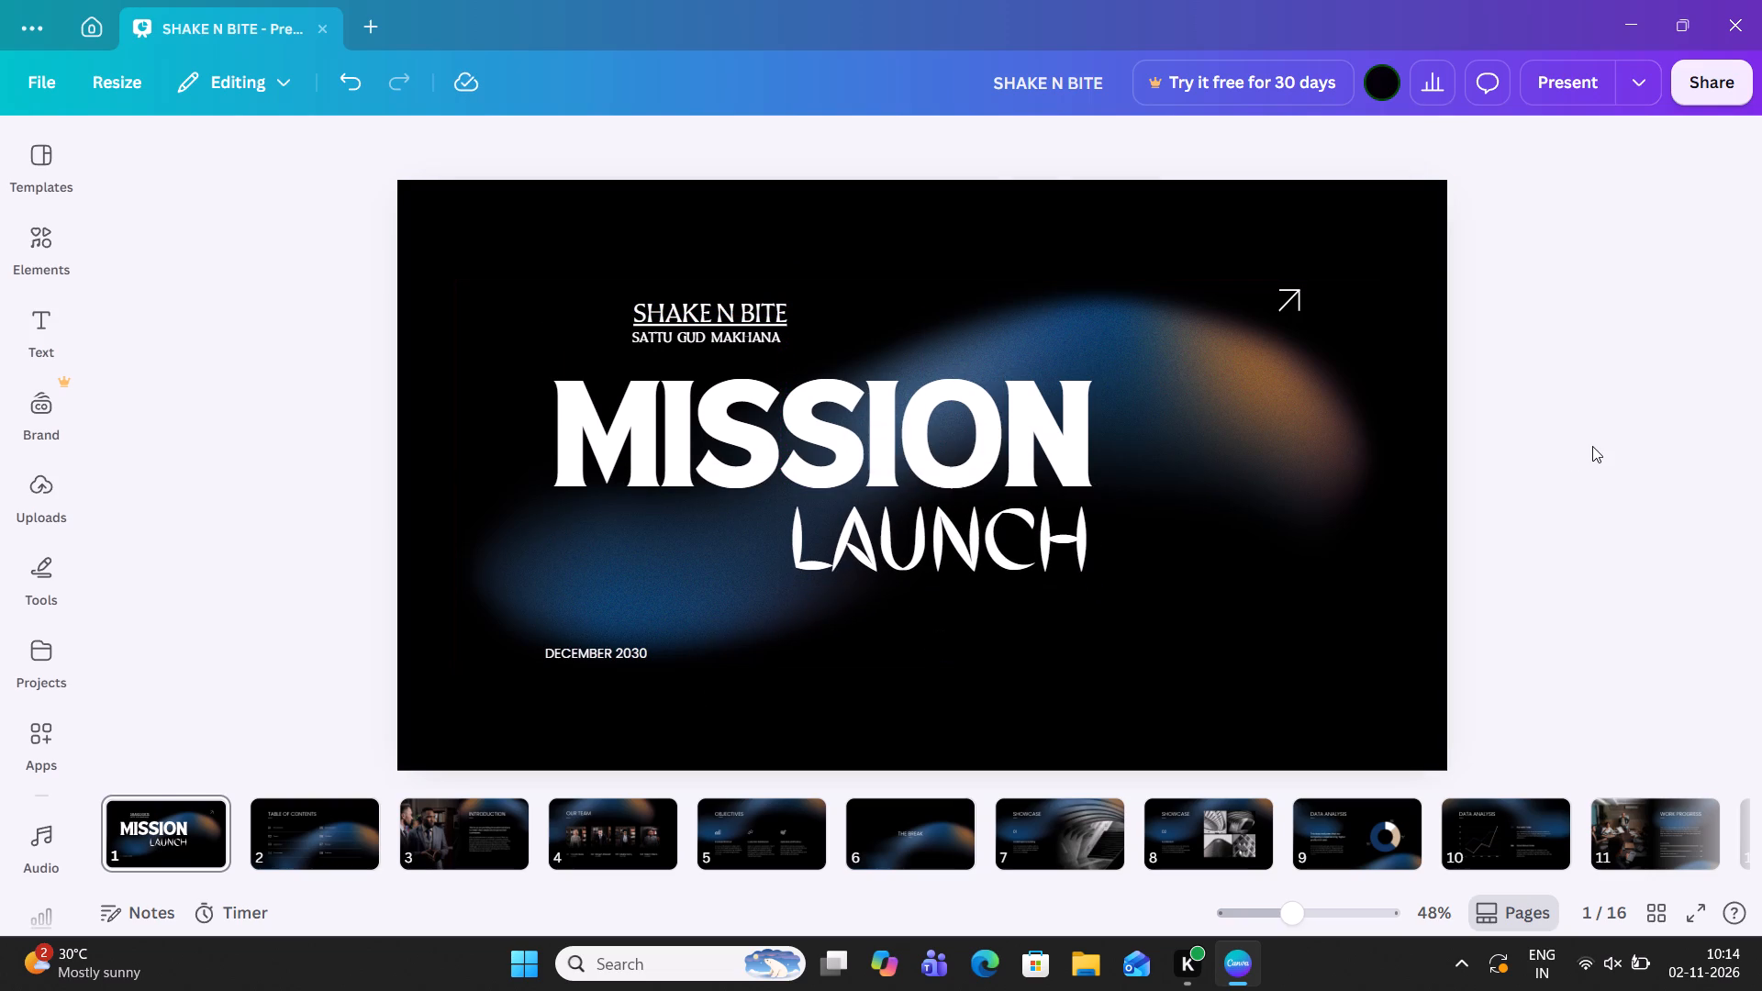
Move the SHAKE N BITE heading up toward the cover's upper corner and scale it up to a font size of about 60.9.
{"action": "left_click_drag", "start_coordinate": [727, 304], "coordinate": [719, 302]}
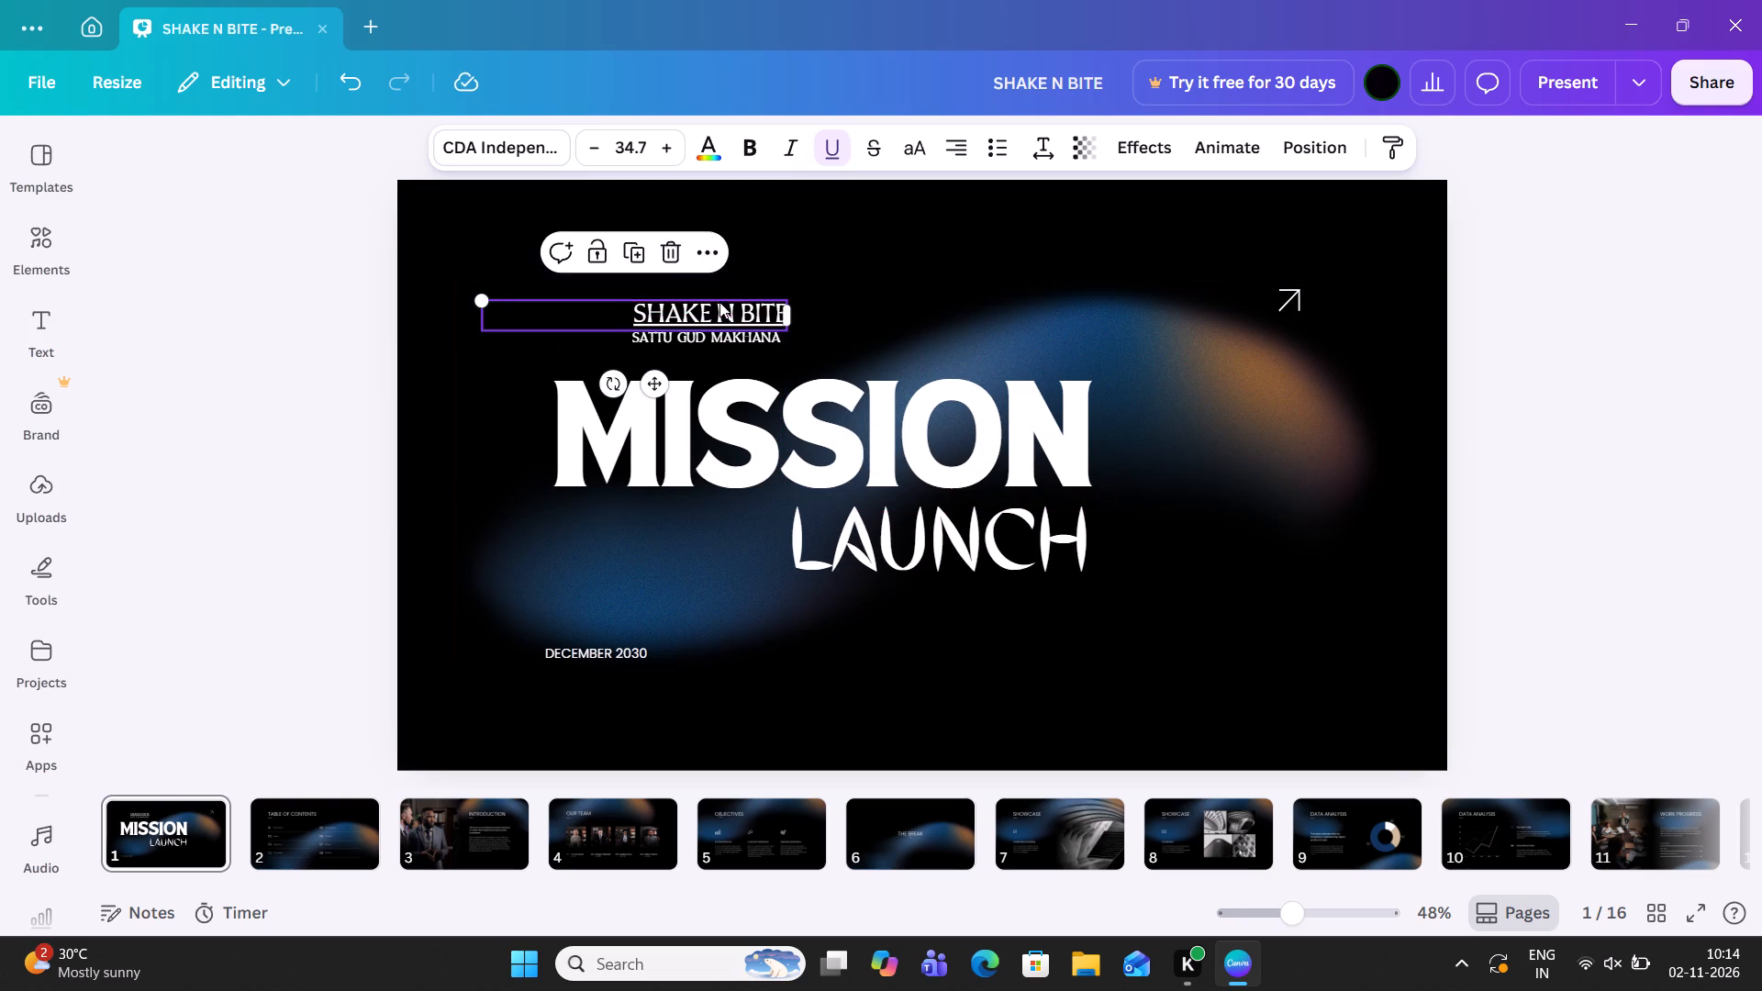
{"action": "left_click_drag", "start_coordinate": [719, 302], "coordinate": [686, 261]}
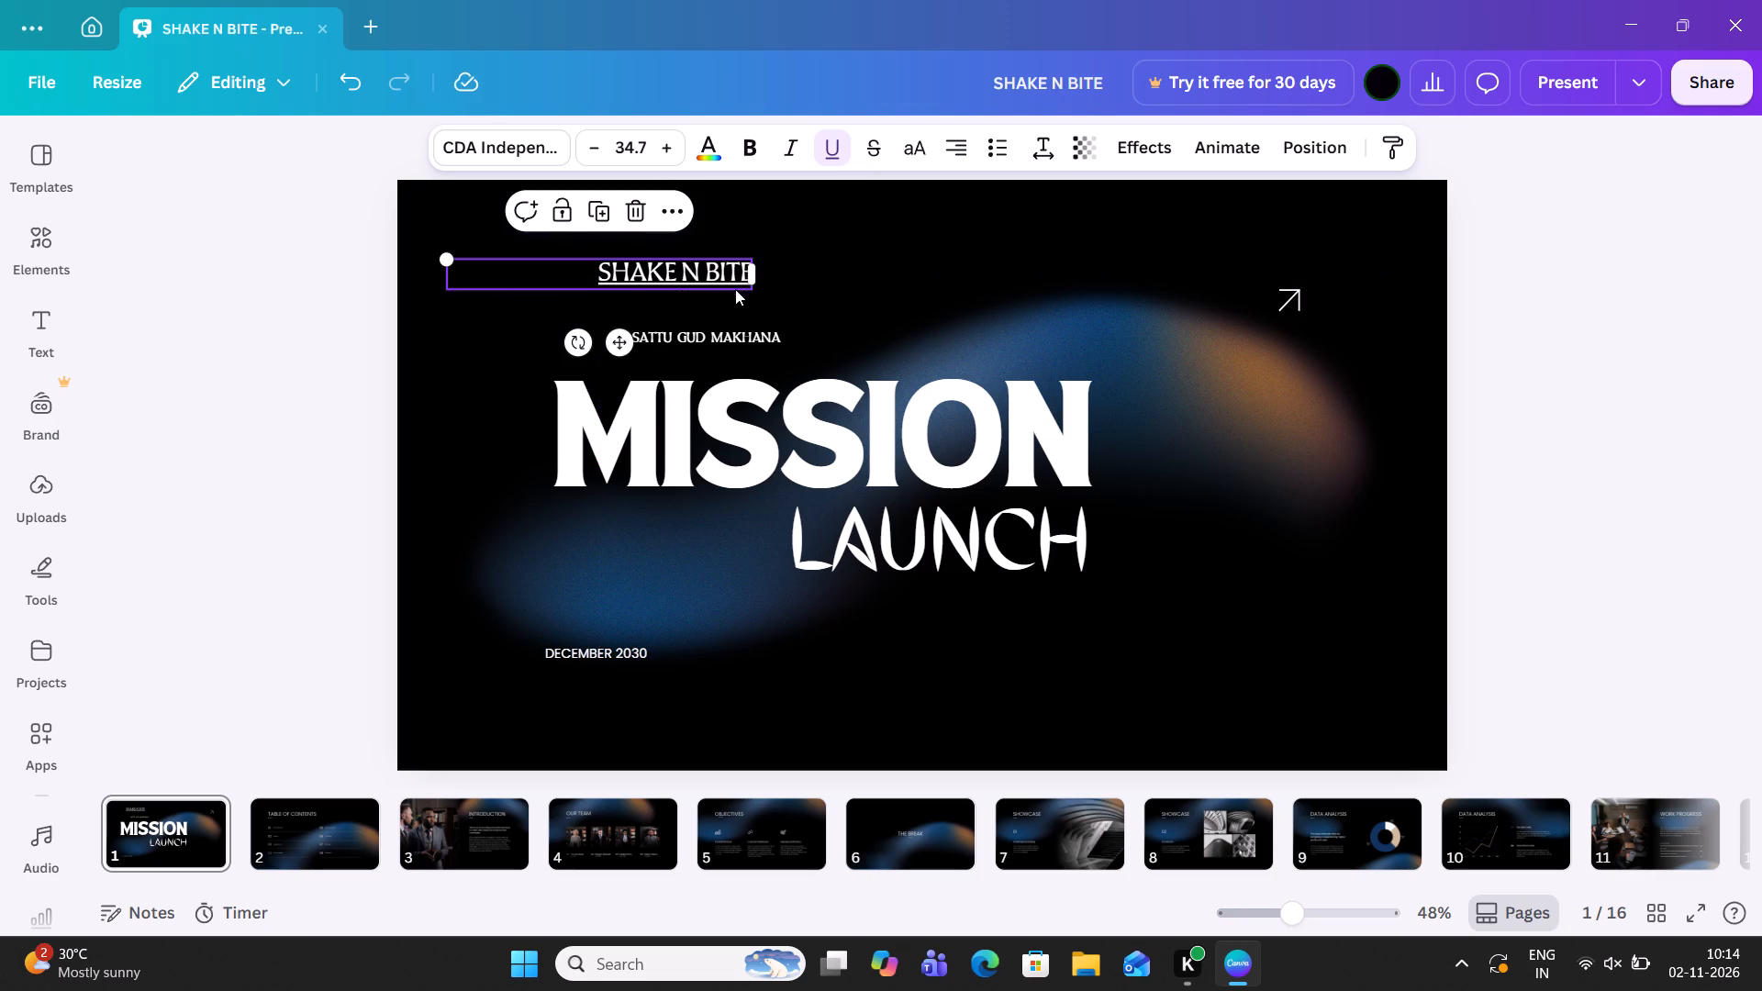
{"action": "left_click_drag", "start_coordinate": [447, 261], "coordinate": [311, 228]}
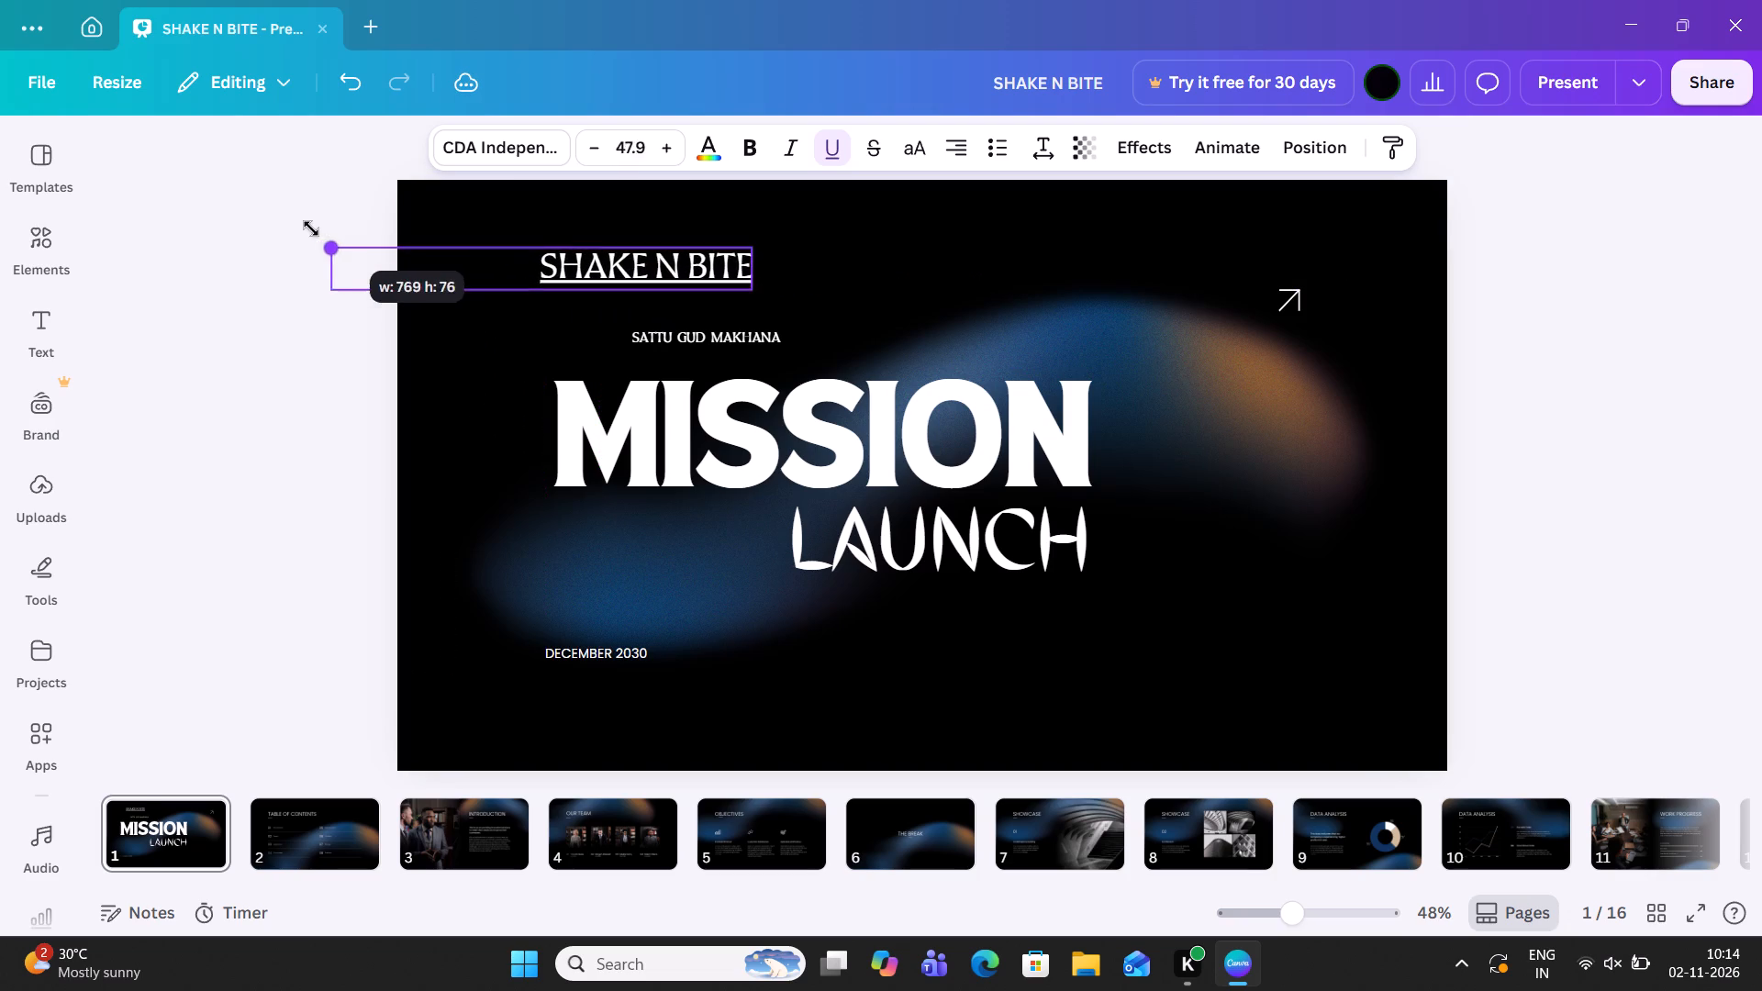
{"action": "left_click_drag", "start_coordinate": [311, 228], "coordinate": [217, 228]}
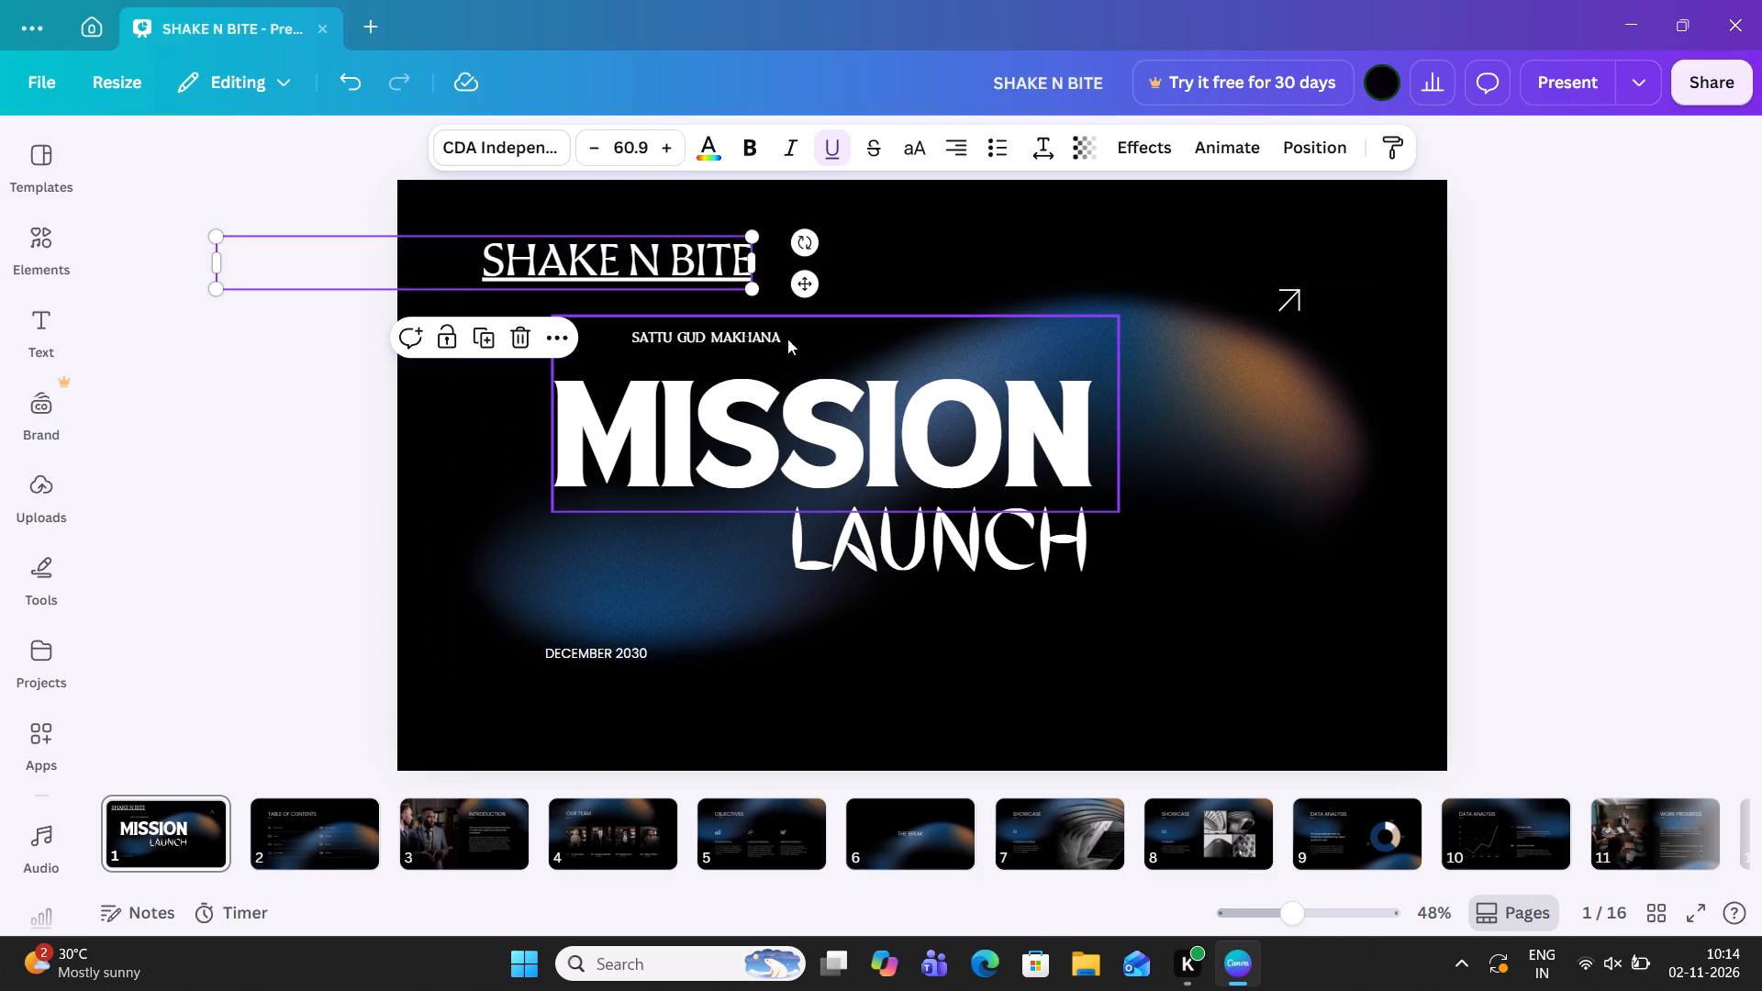
Scale the SATTU GUD MAKHANA line up to a font size of about 26.8 and place it just below SHAKE N BITE.
{"action": "left_click", "coordinate": [766, 333]}
{"action": "left_click_drag", "start_coordinate": [619, 328], "coordinate": [545, 309]}
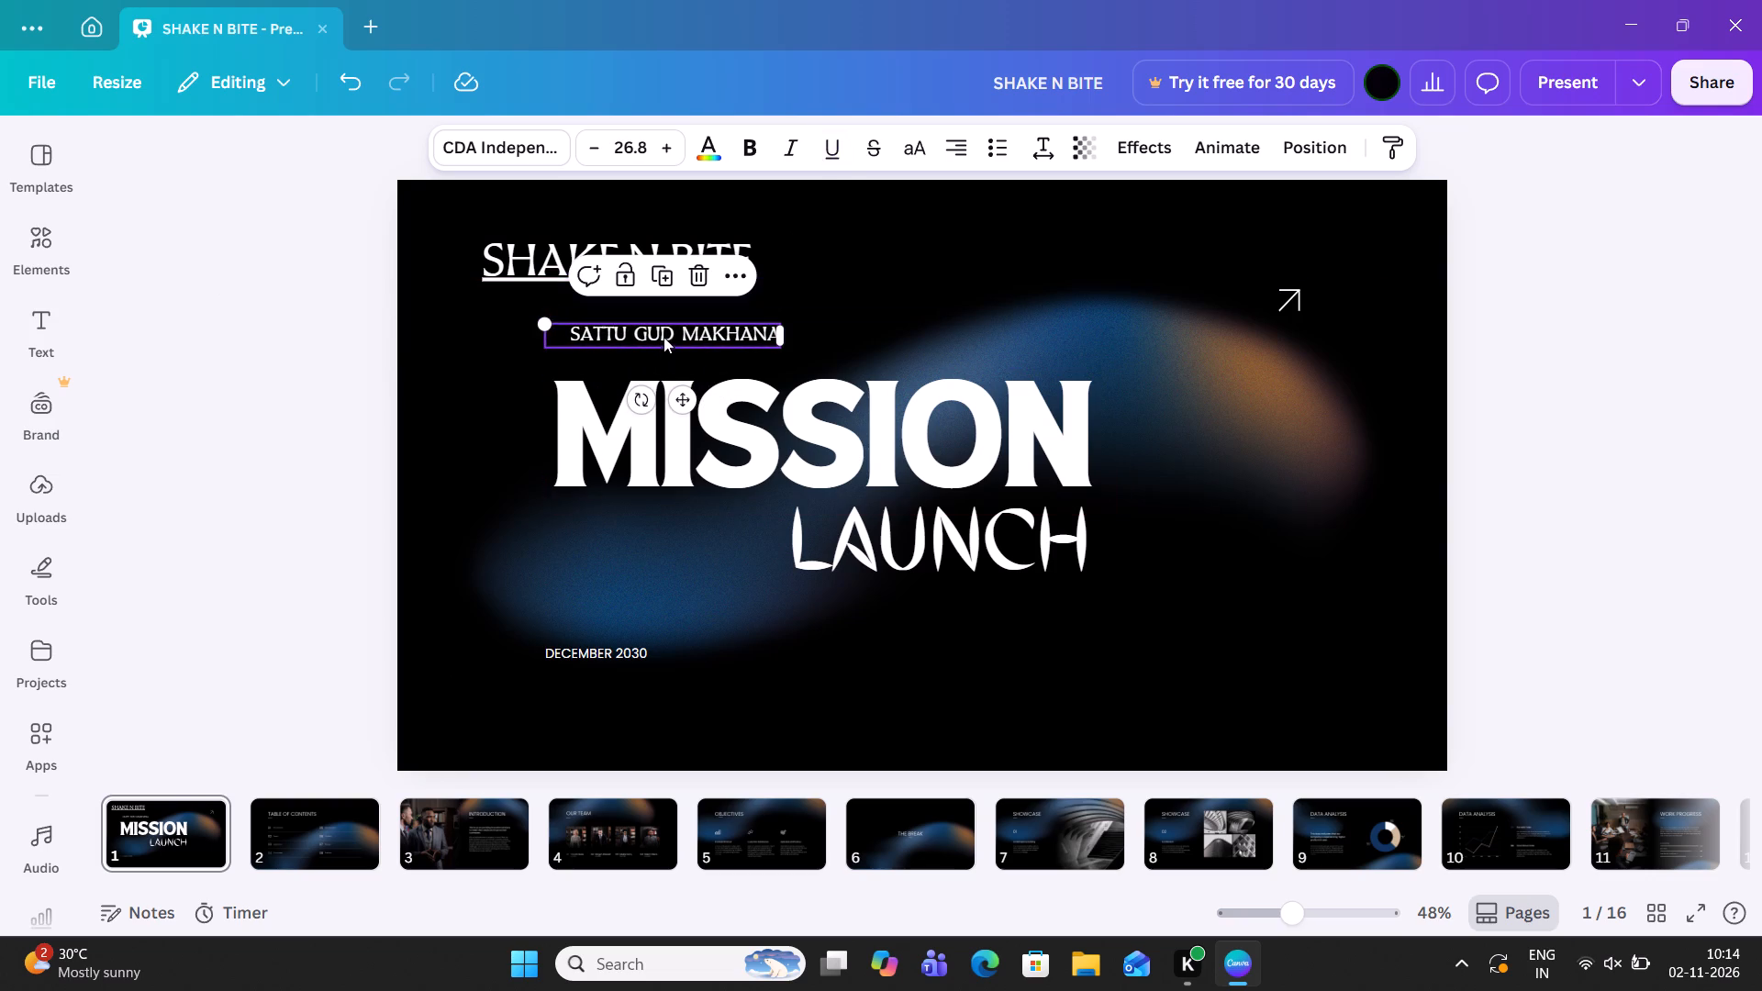
{"action": "left_click_drag", "start_coordinate": [664, 336], "coordinate": [611, 297]}
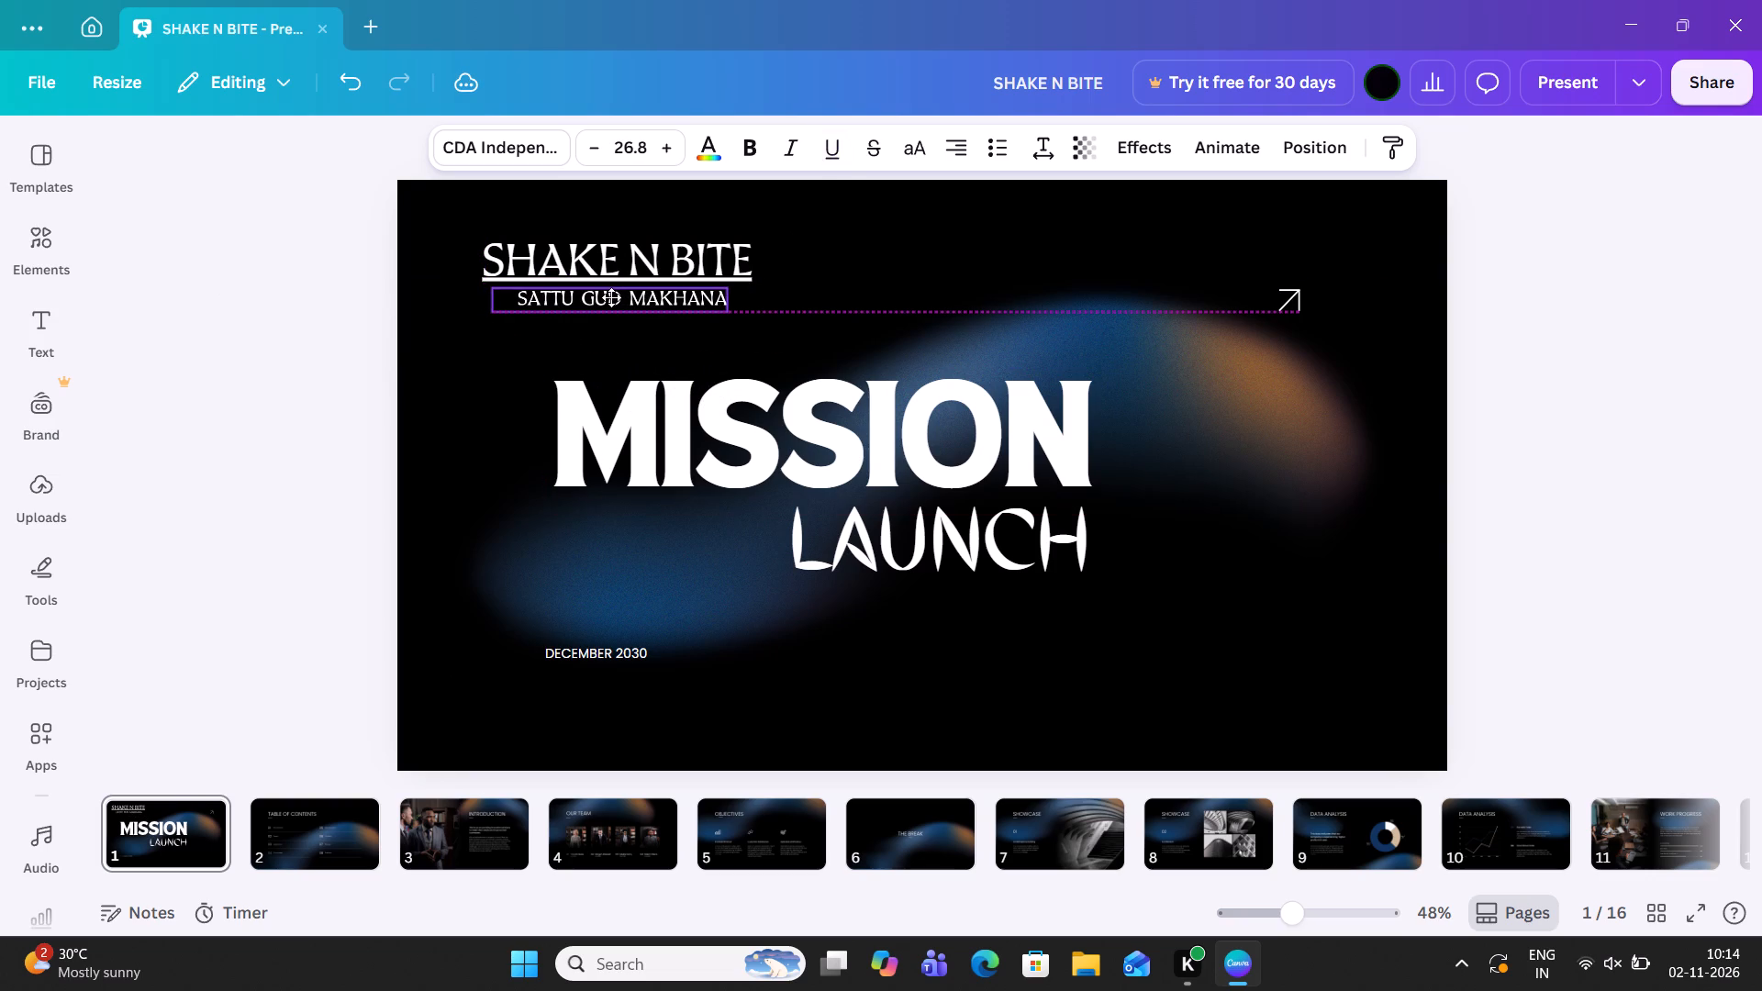
{"action": "left_click_drag", "start_coordinate": [611, 297], "coordinate": [611, 295]}
{"action": "left_click_drag", "start_coordinate": [611, 295], "coordinate": [611, 296]}
{"action": "left_click", "coordinate": [216, 429]}
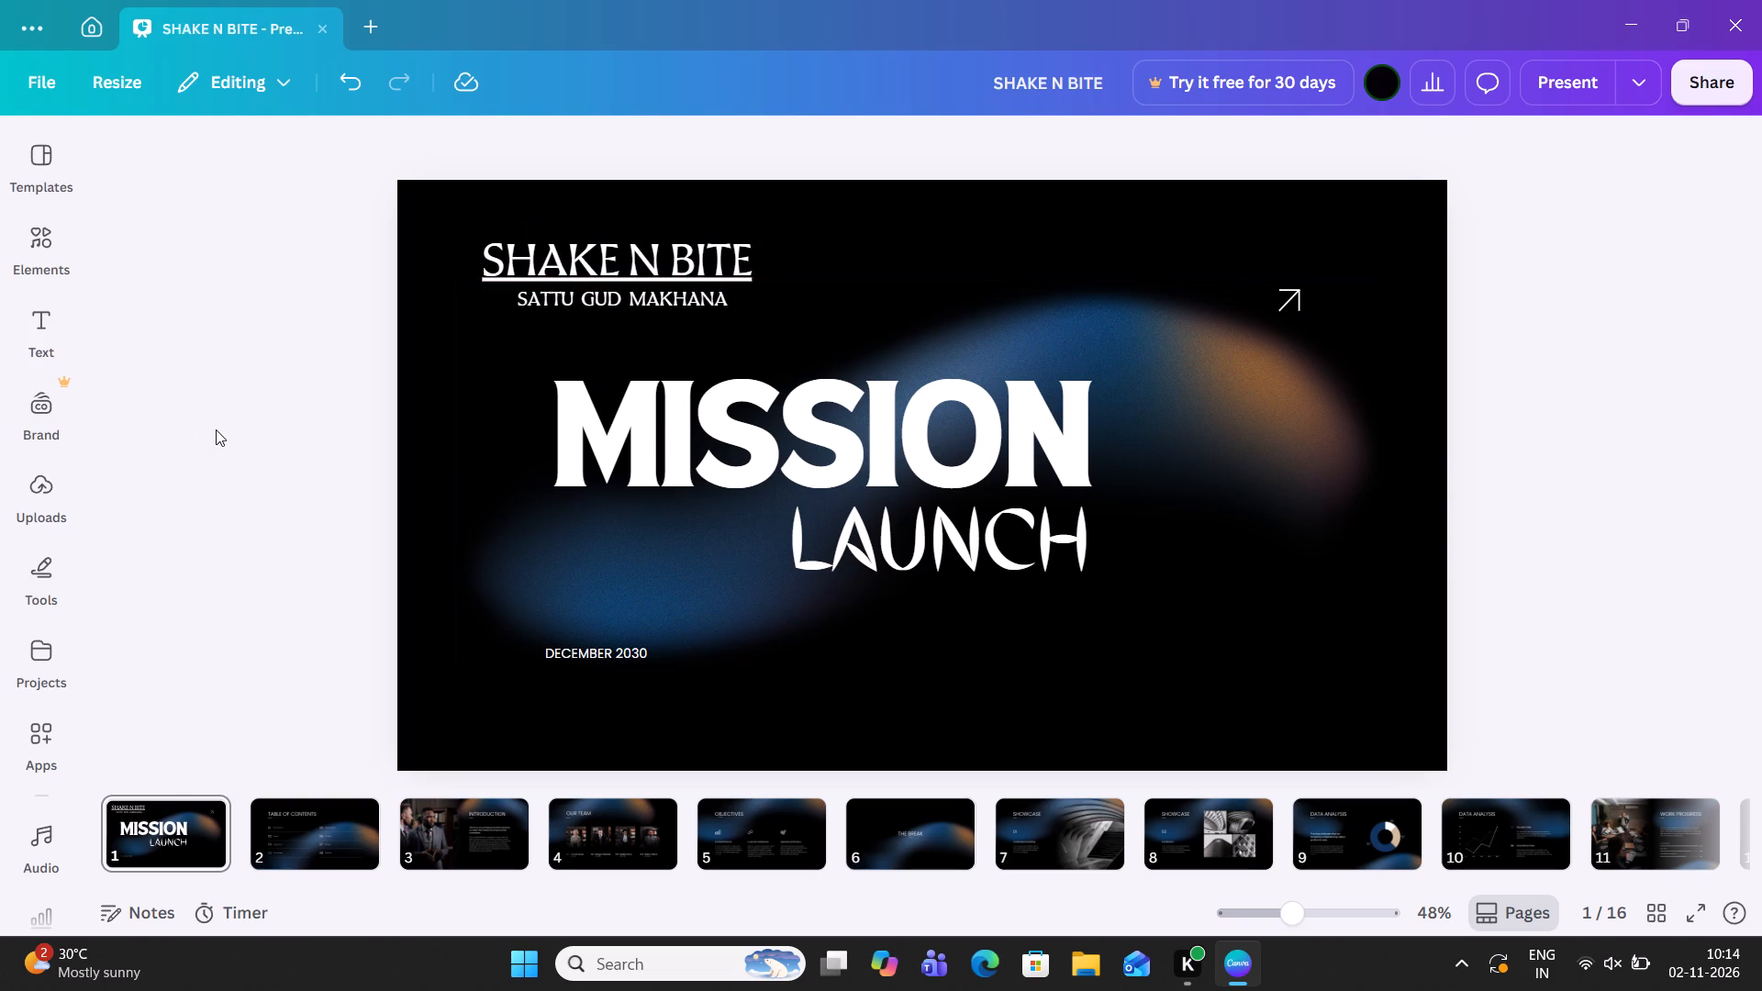
Try beige, white and gray cover backgrounds, settling on the design's 90° linear gradient from transparent to black.
{"action": "left_click", "coordinate": [877, 236]}
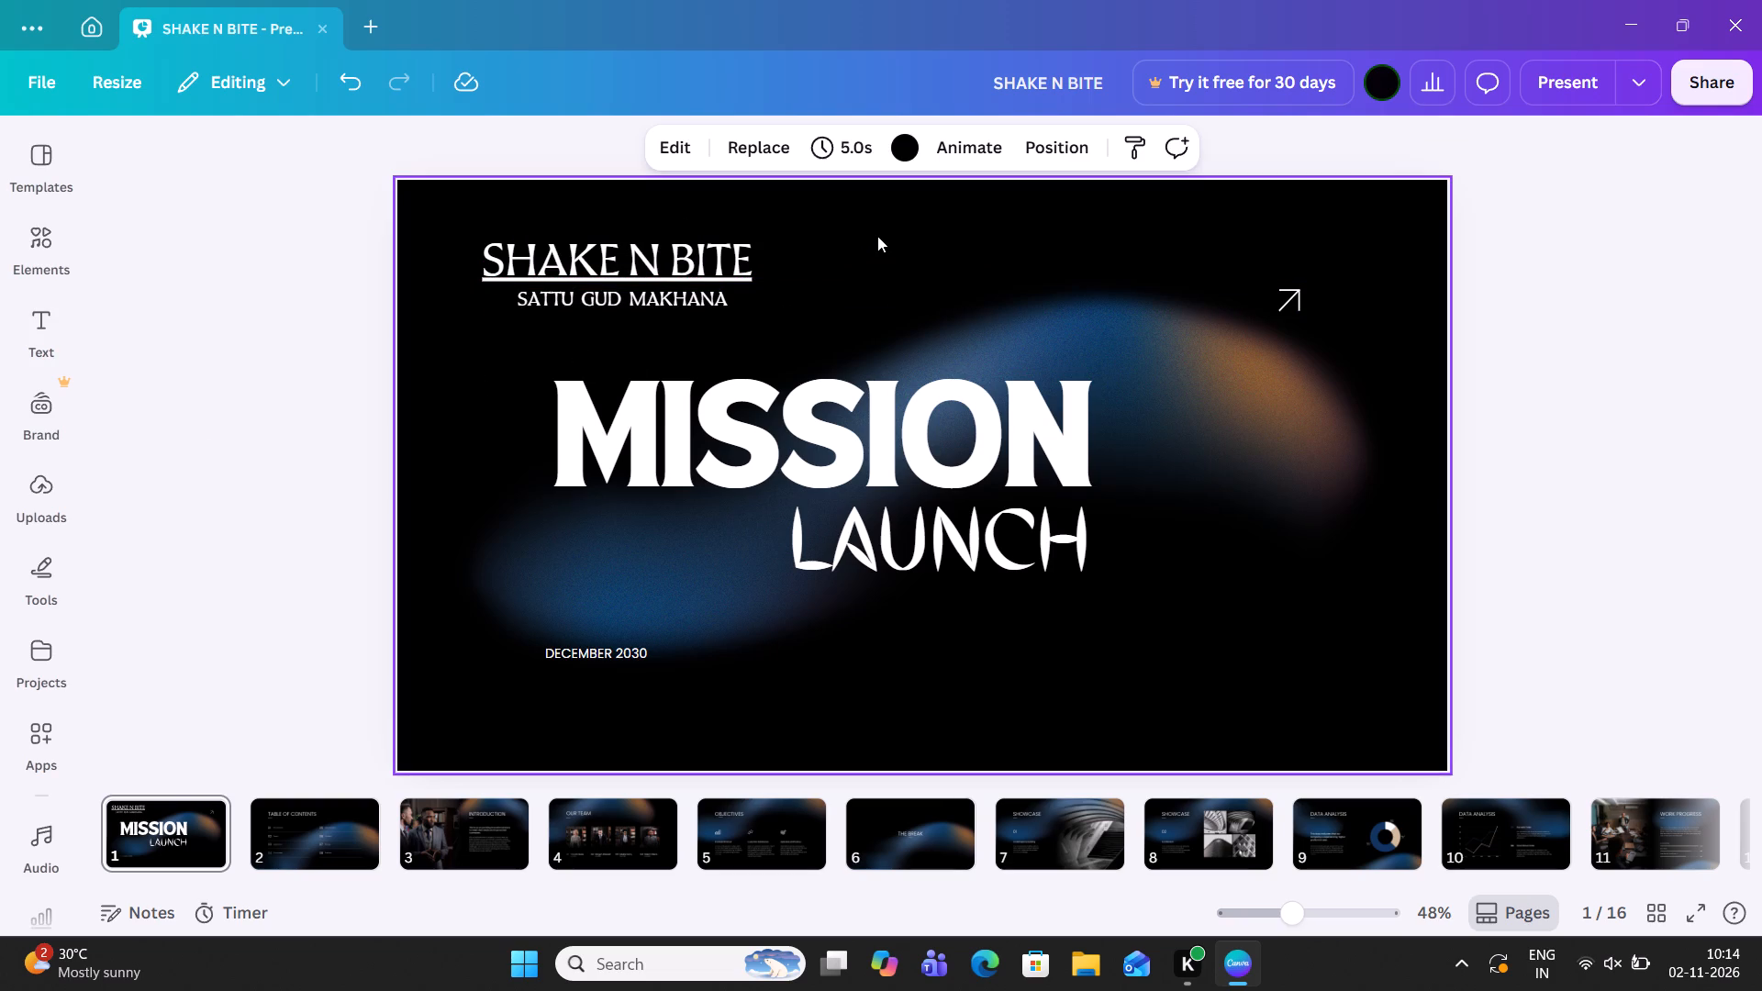
{"action": "left_click", "coordinate": [909, 145]}
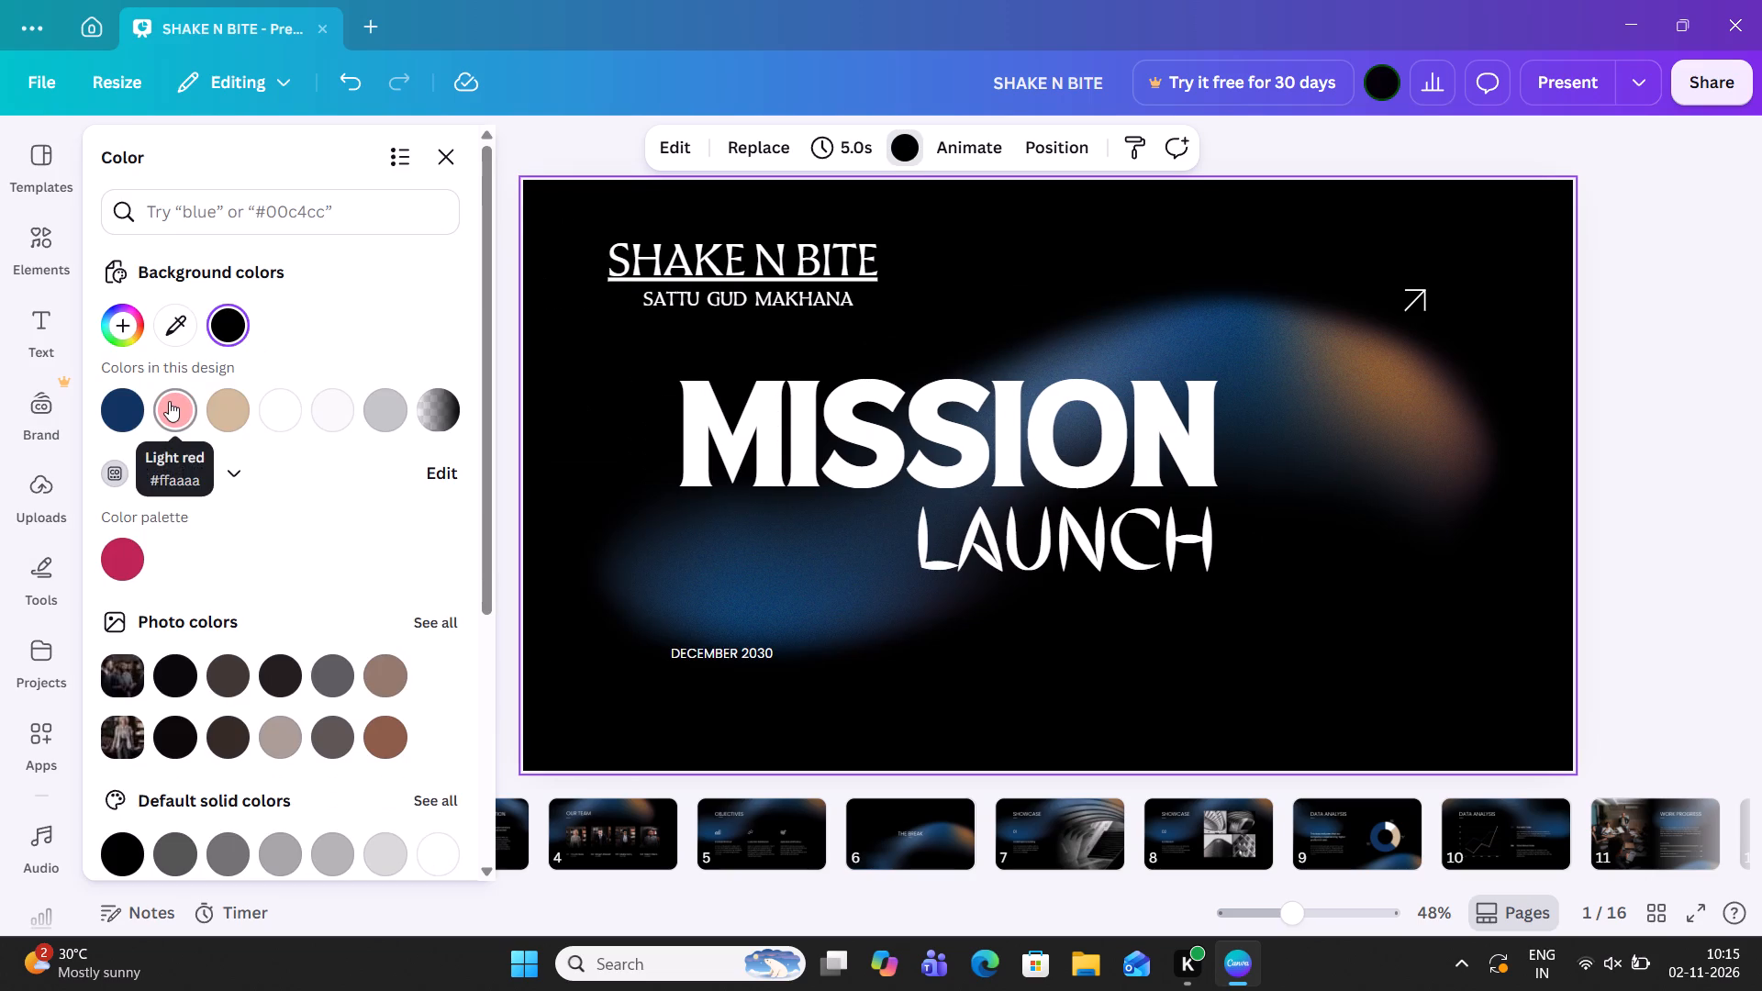
{"action": "left_click", "coordinate": [227, 408]}
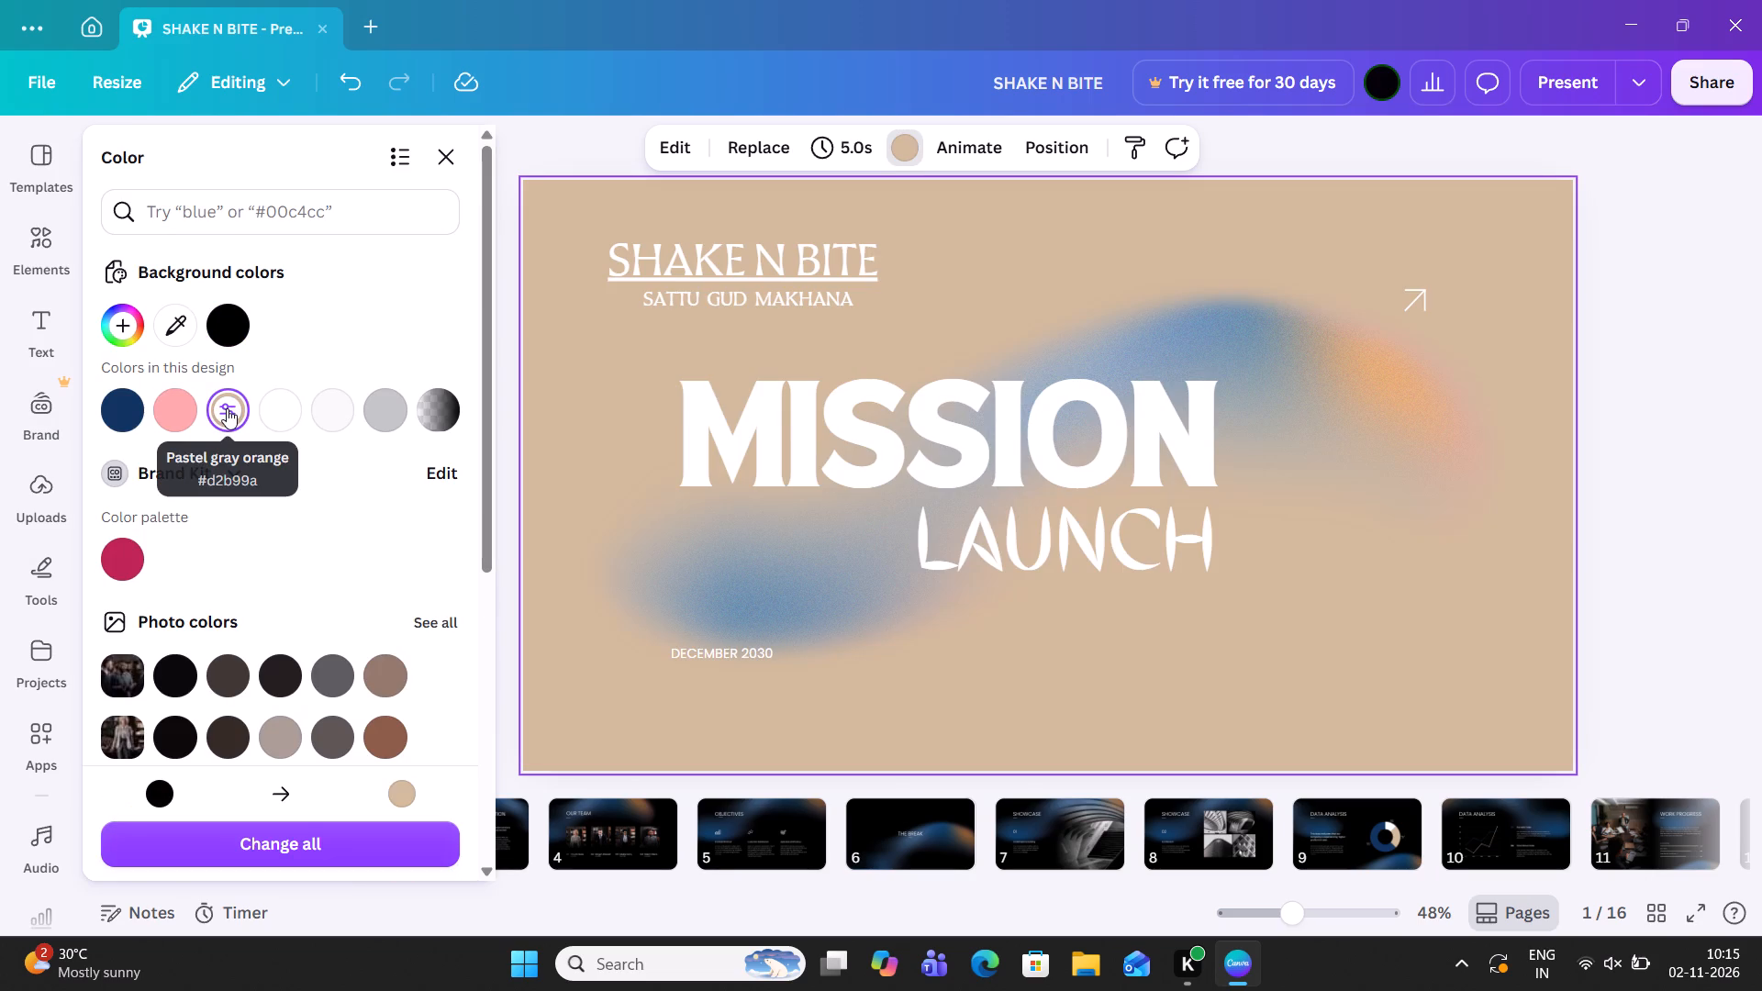
{"action": "left_click", "coordinate": [283, 417]}
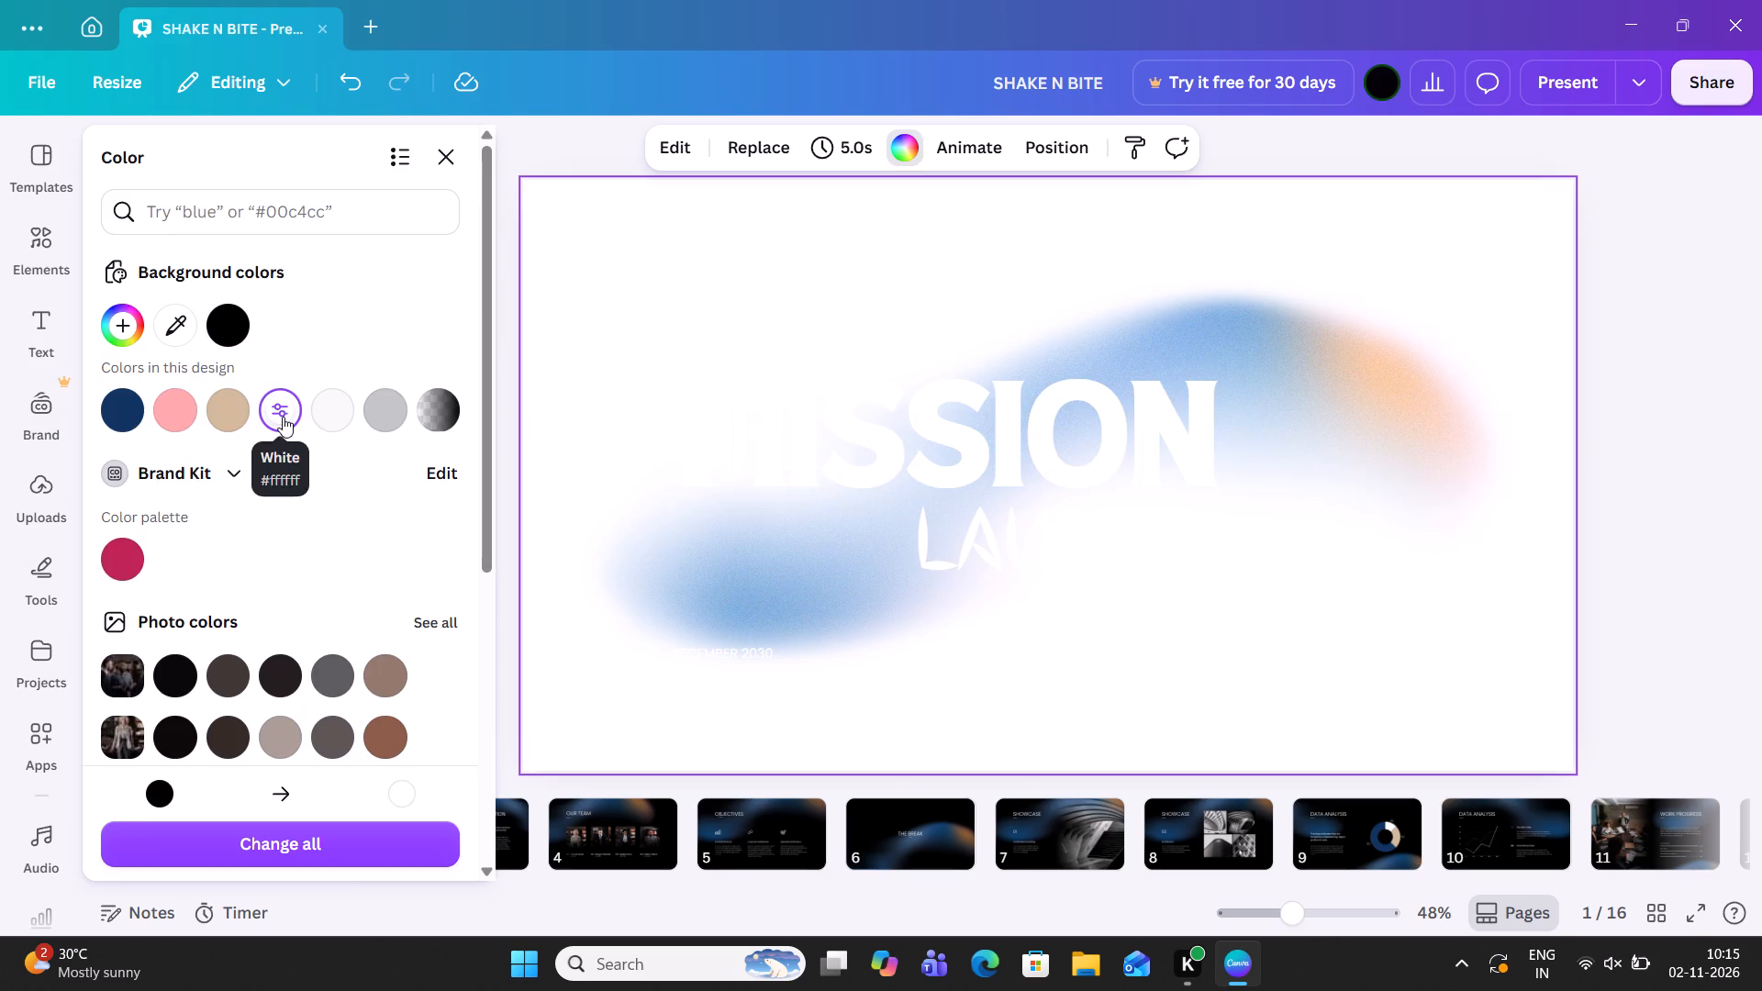
{"action": "left_click", "coordinate": [400, 396]}
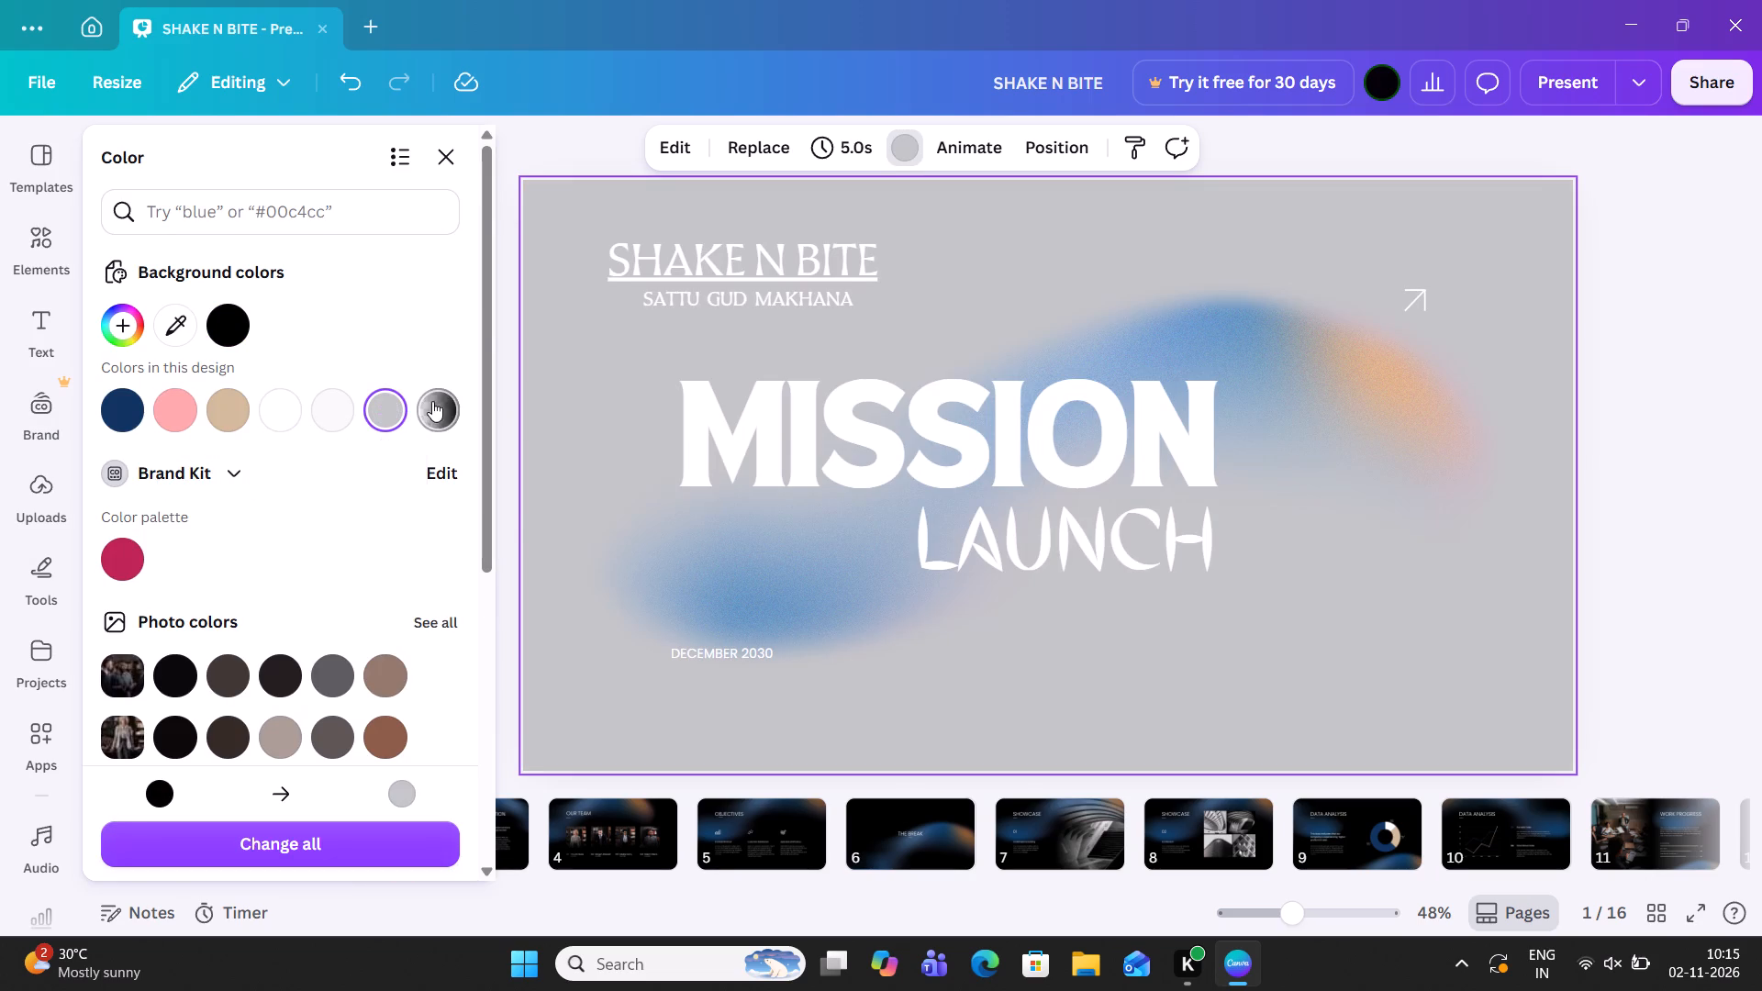
{"action": "left_click", "coordinate": [446, 406]}
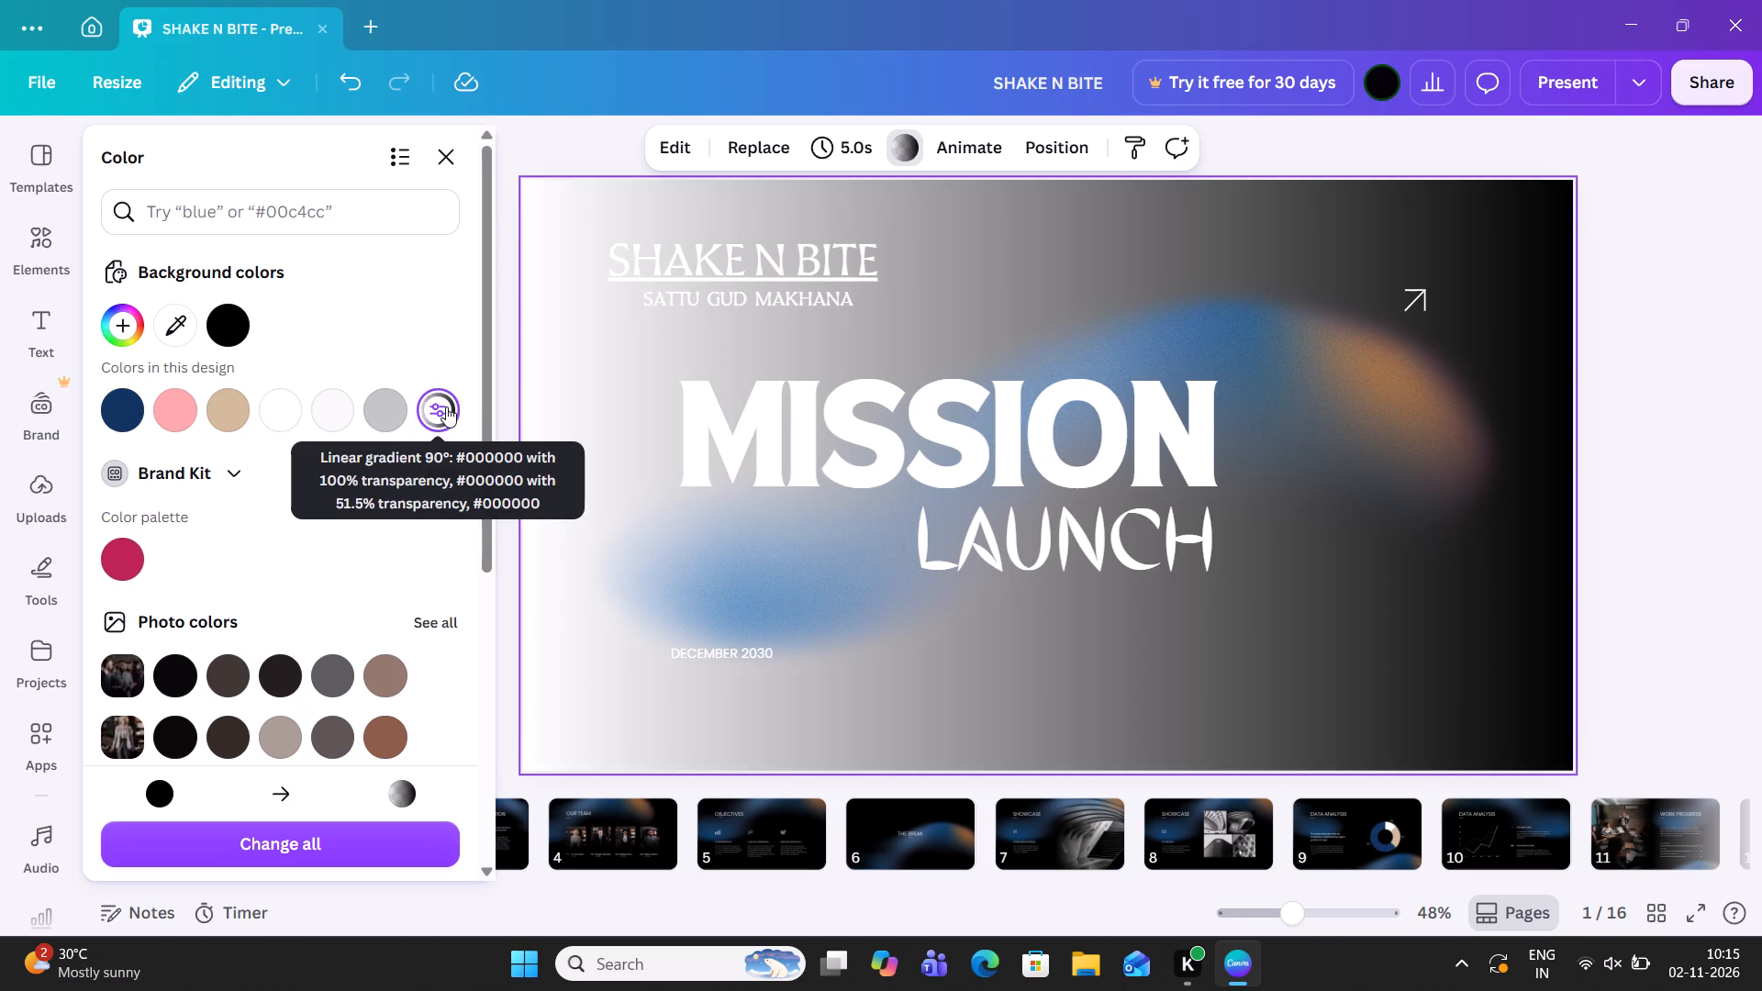
{"action": "left_click", "coordinate": [579, 145]}
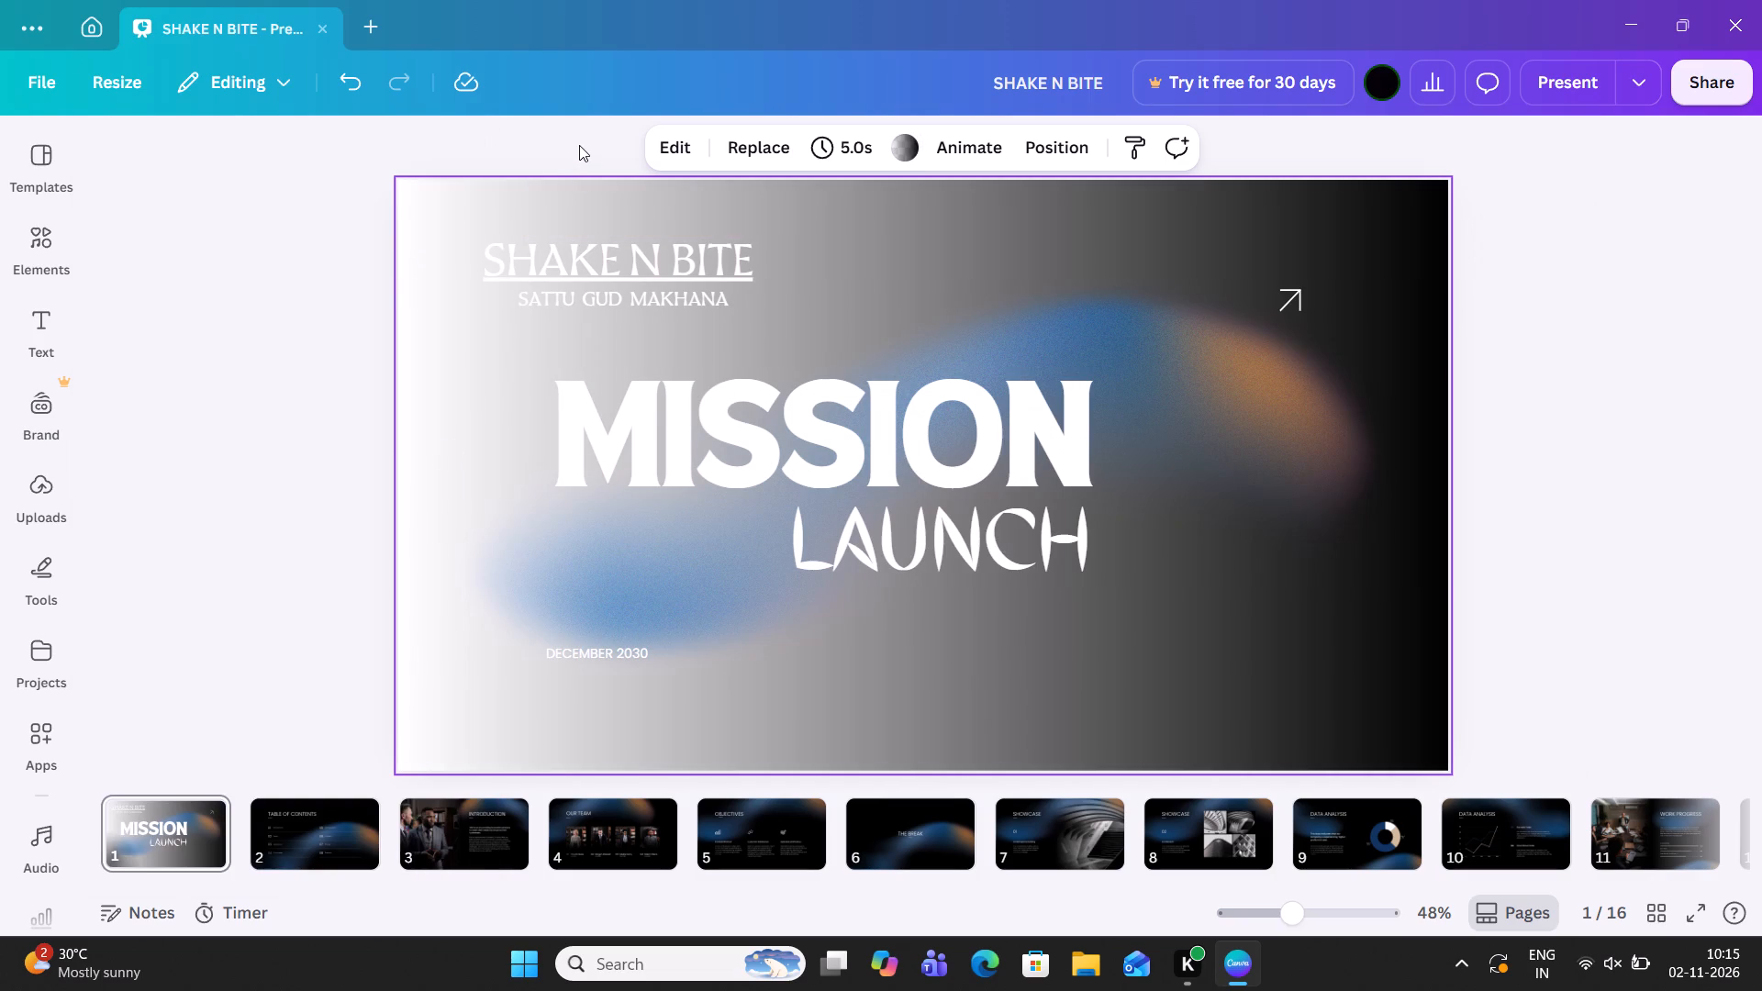
Recolor the SHAKE N BITE heading and the SATTU GUD MAKHANA line black (#000000).
{"action": "left_click", "coordinate": [608, 237]}
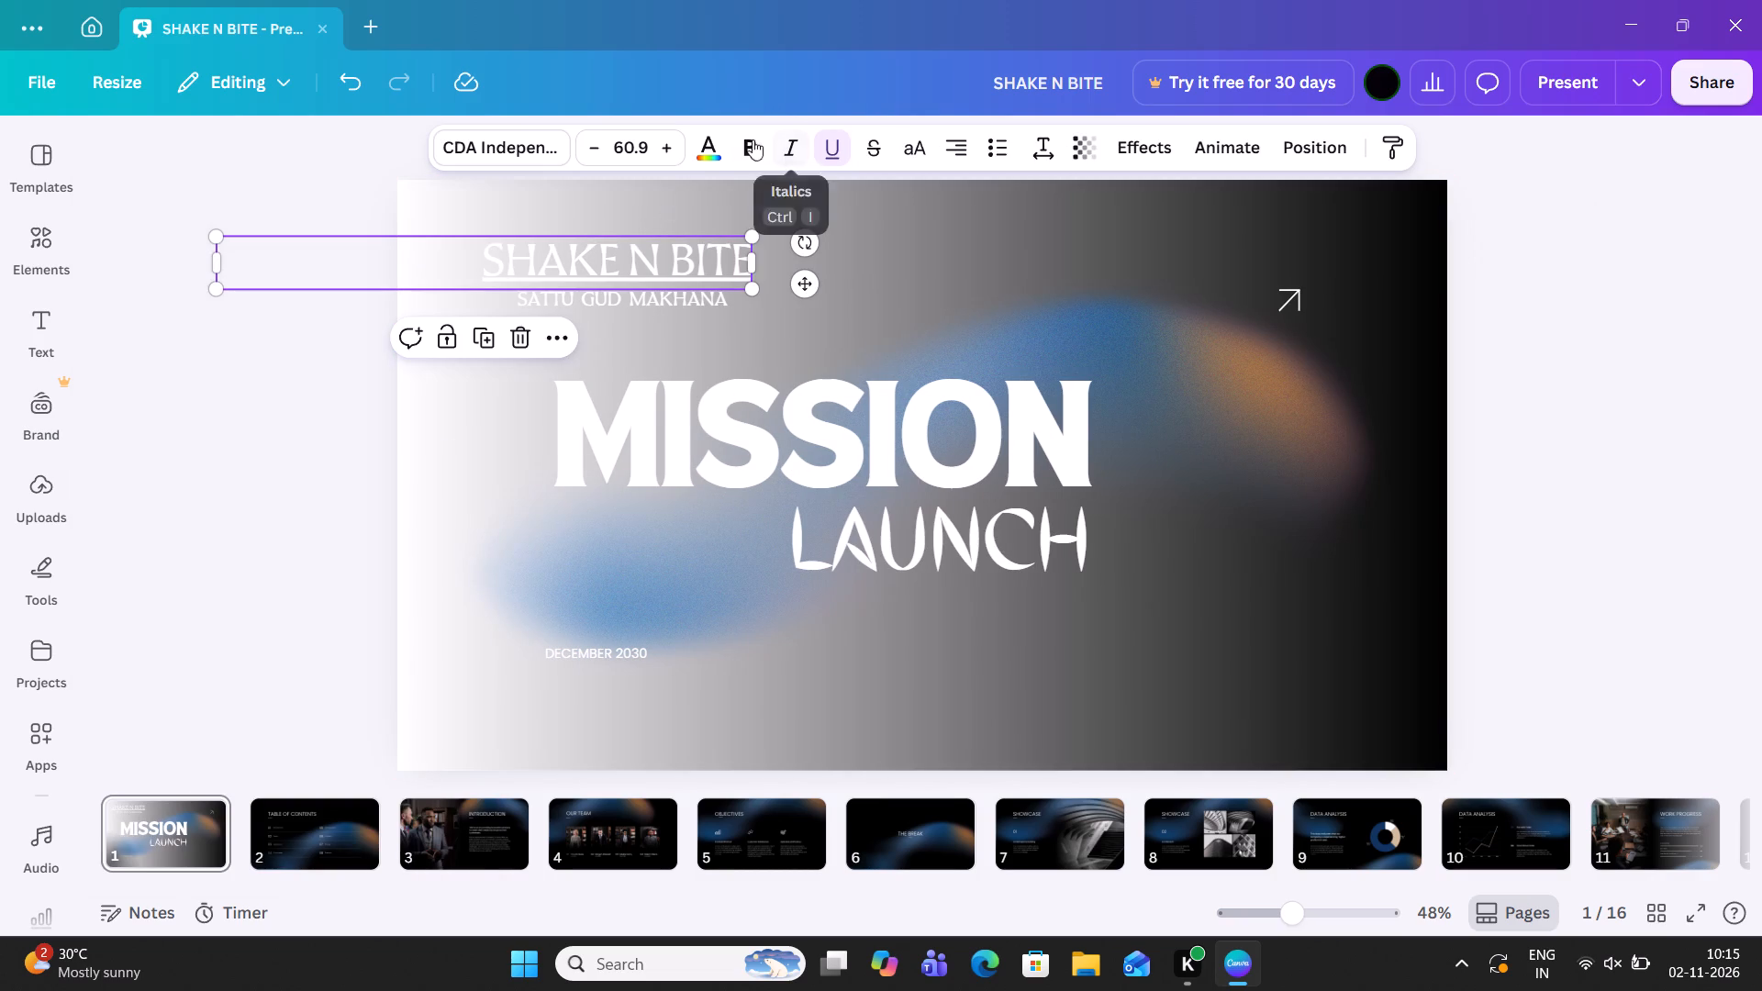
{"action": "left_click", "coordinate": [707, 150]}
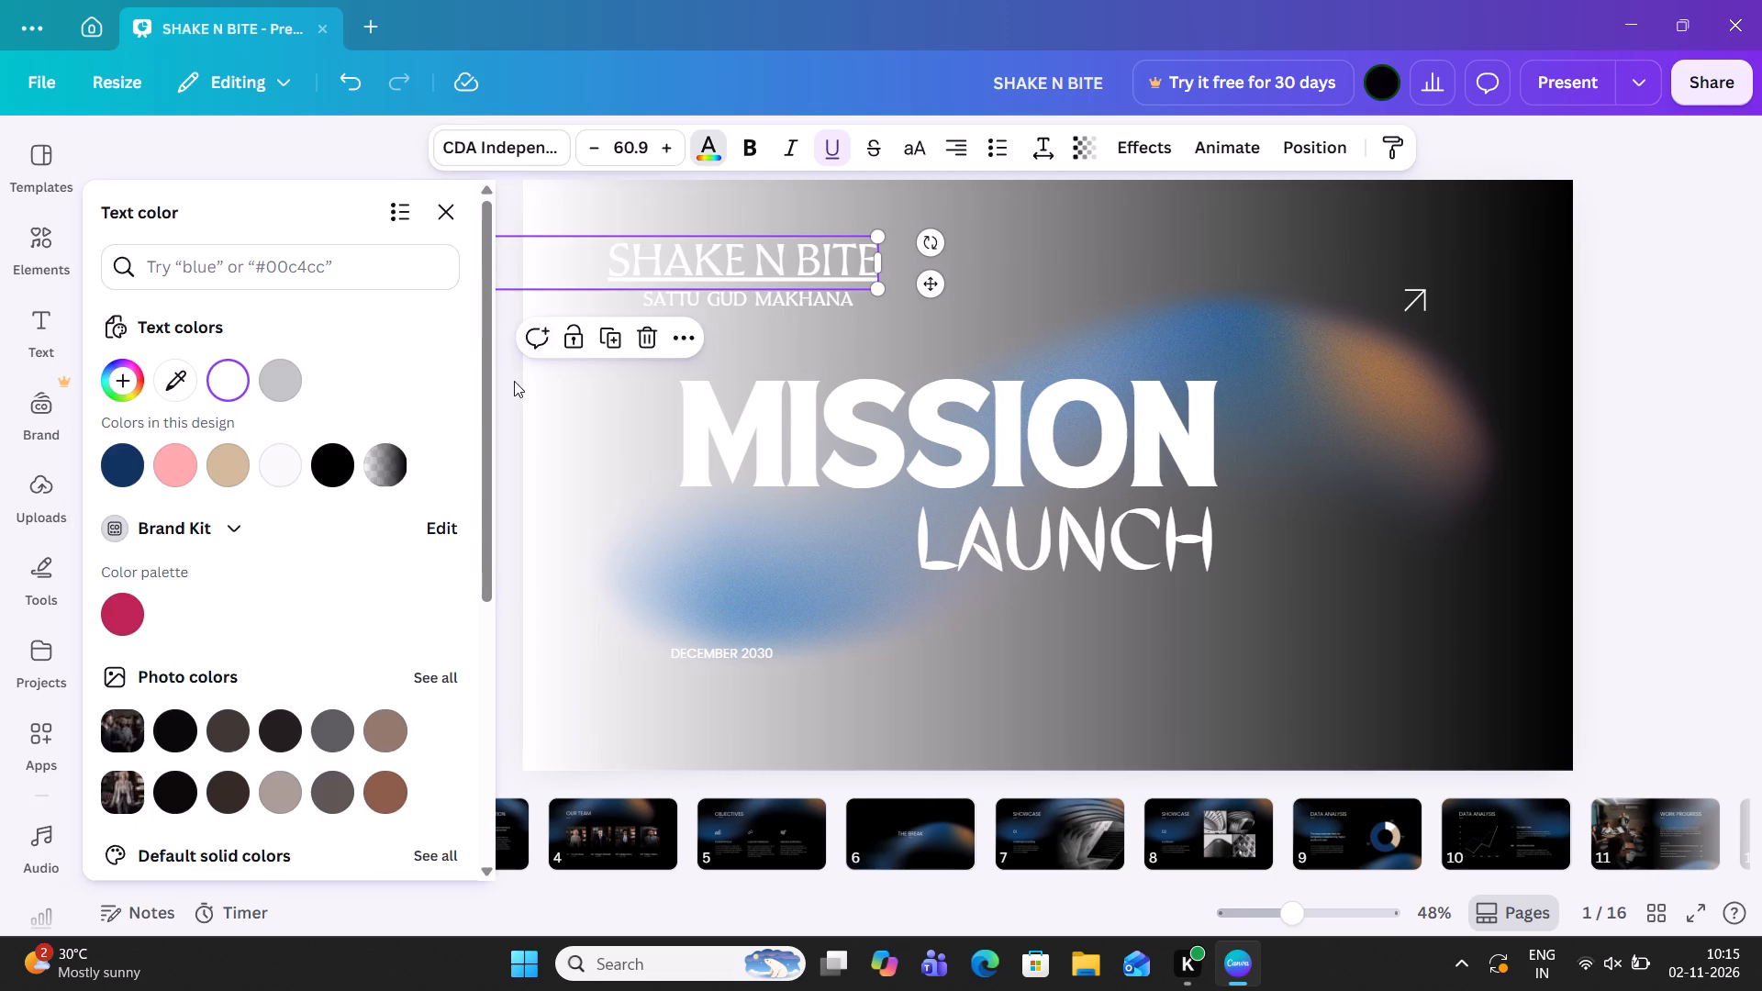
{"action": "left_click", "coordinate": [322, 465]}
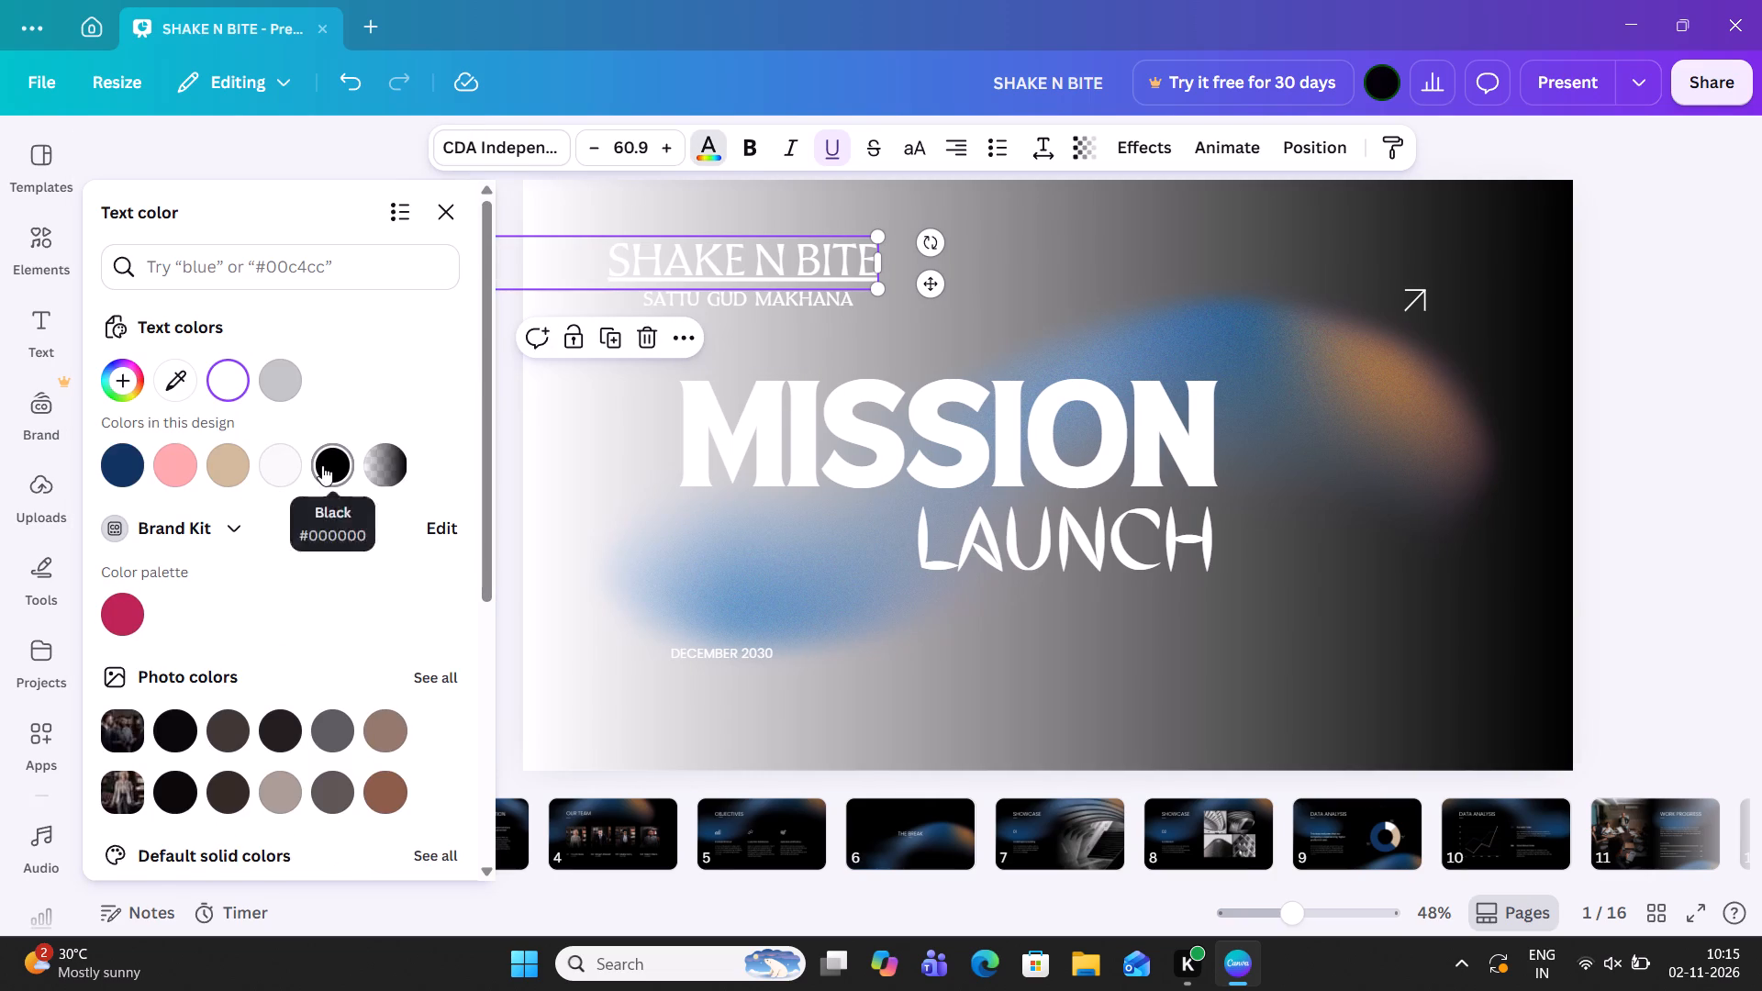
{"action": "left_click", "coordinate": [756, 301]}
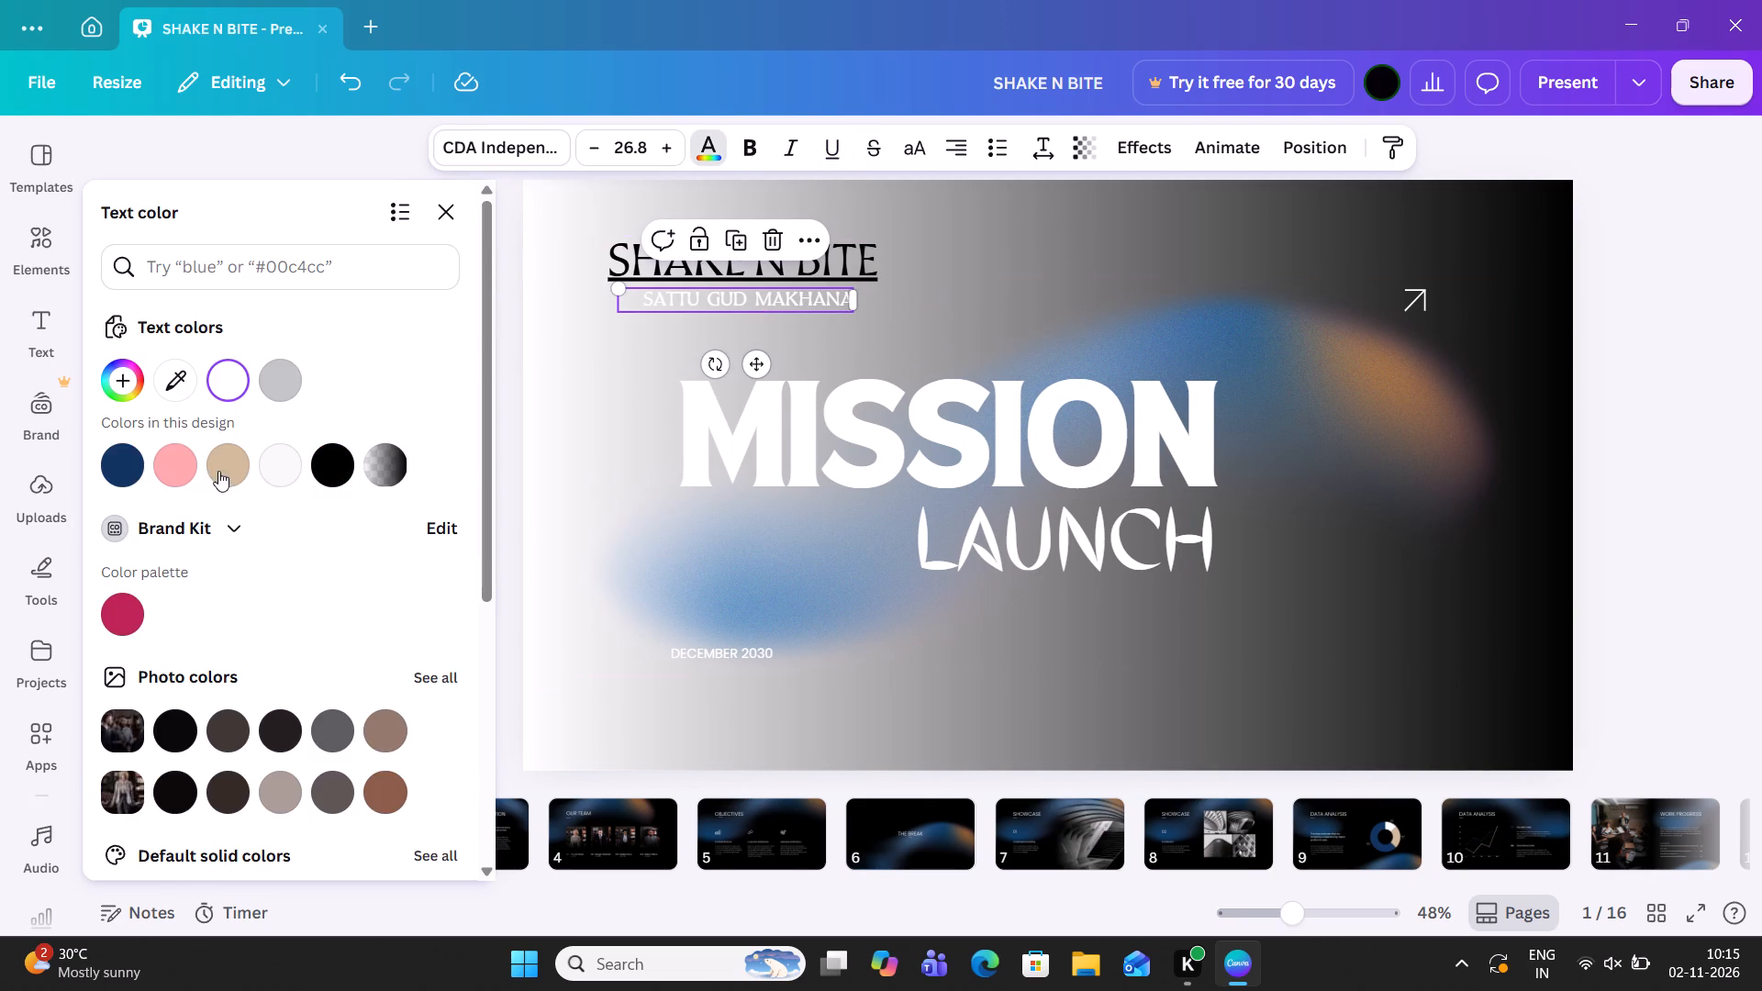
{"action": "left_click", "coordinate": [223, 469]}
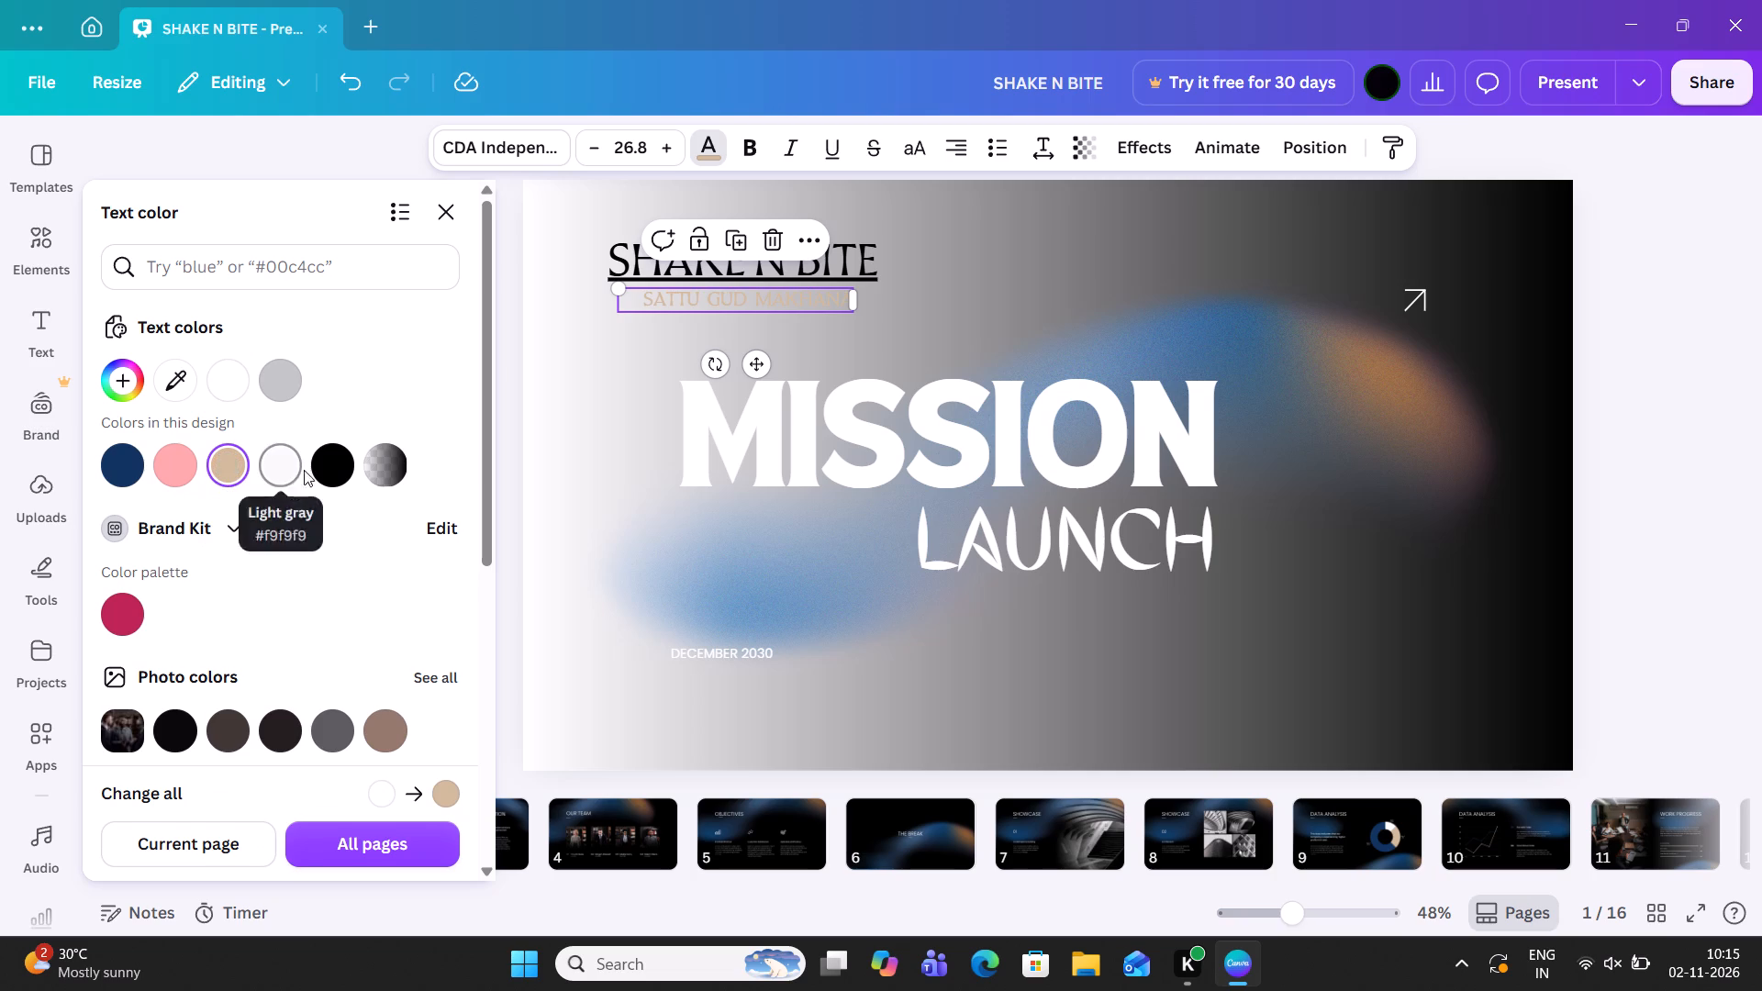
{"action": "left_click", "coordinate": [322, 465]}
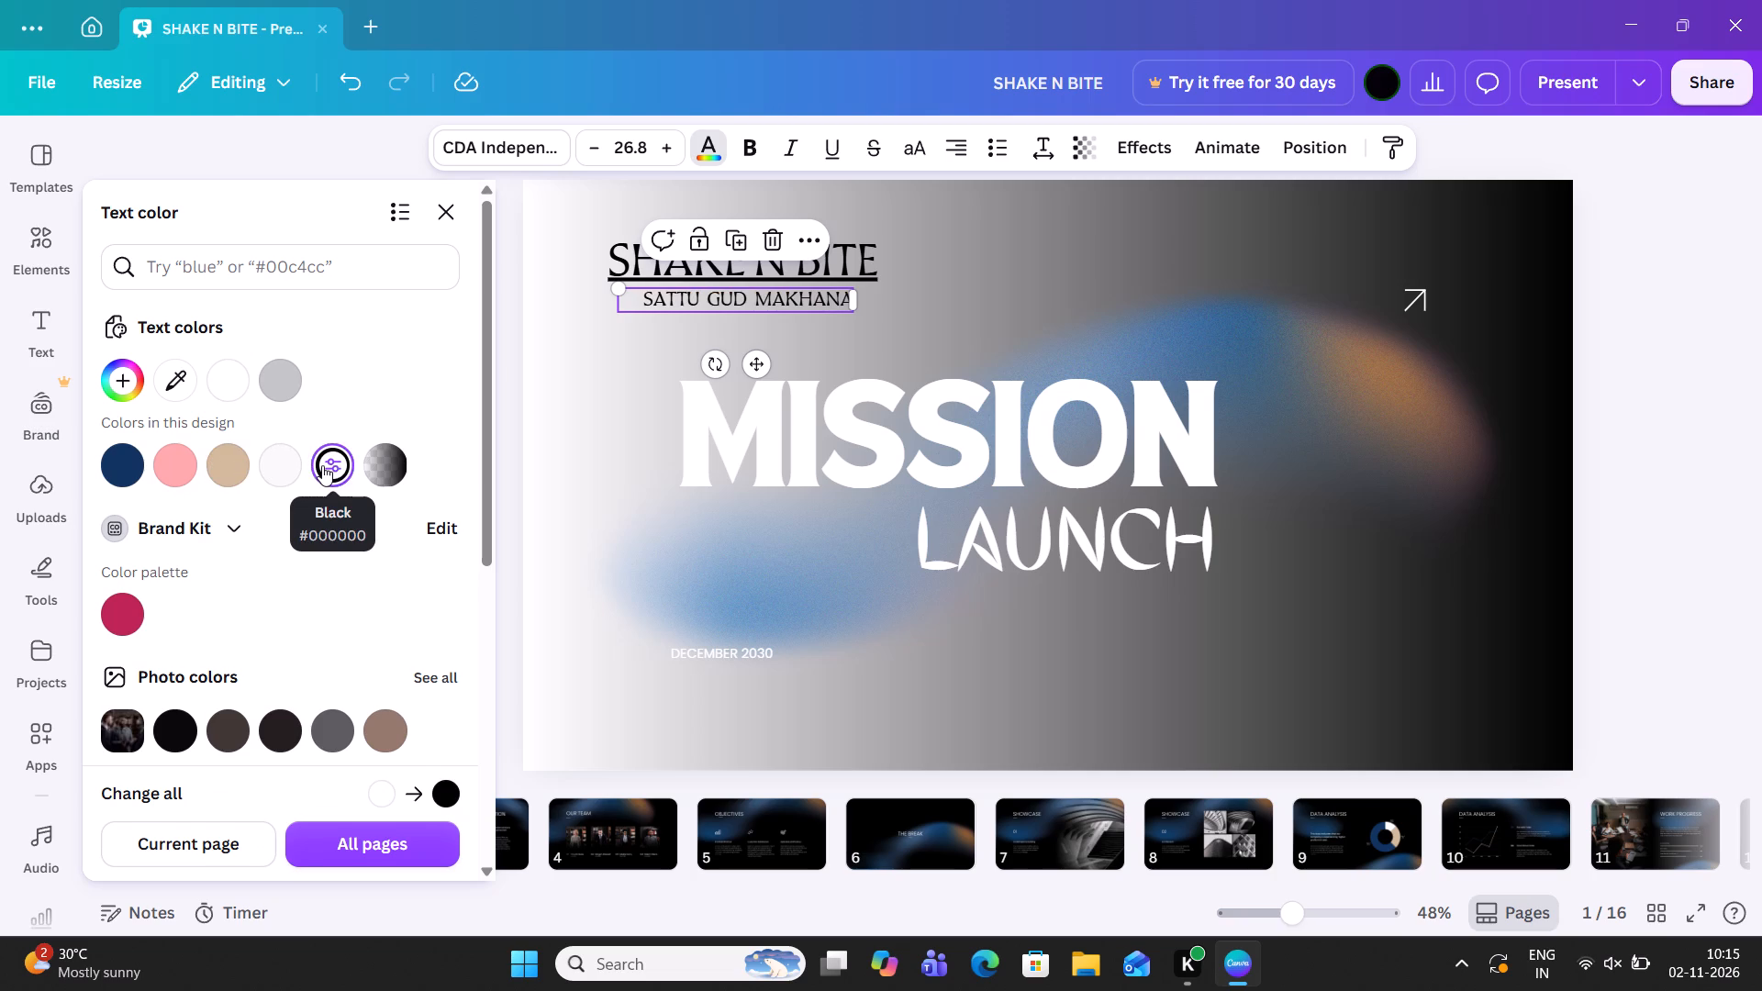
{"action": "left_click", "coordinate": [1704, 340]}
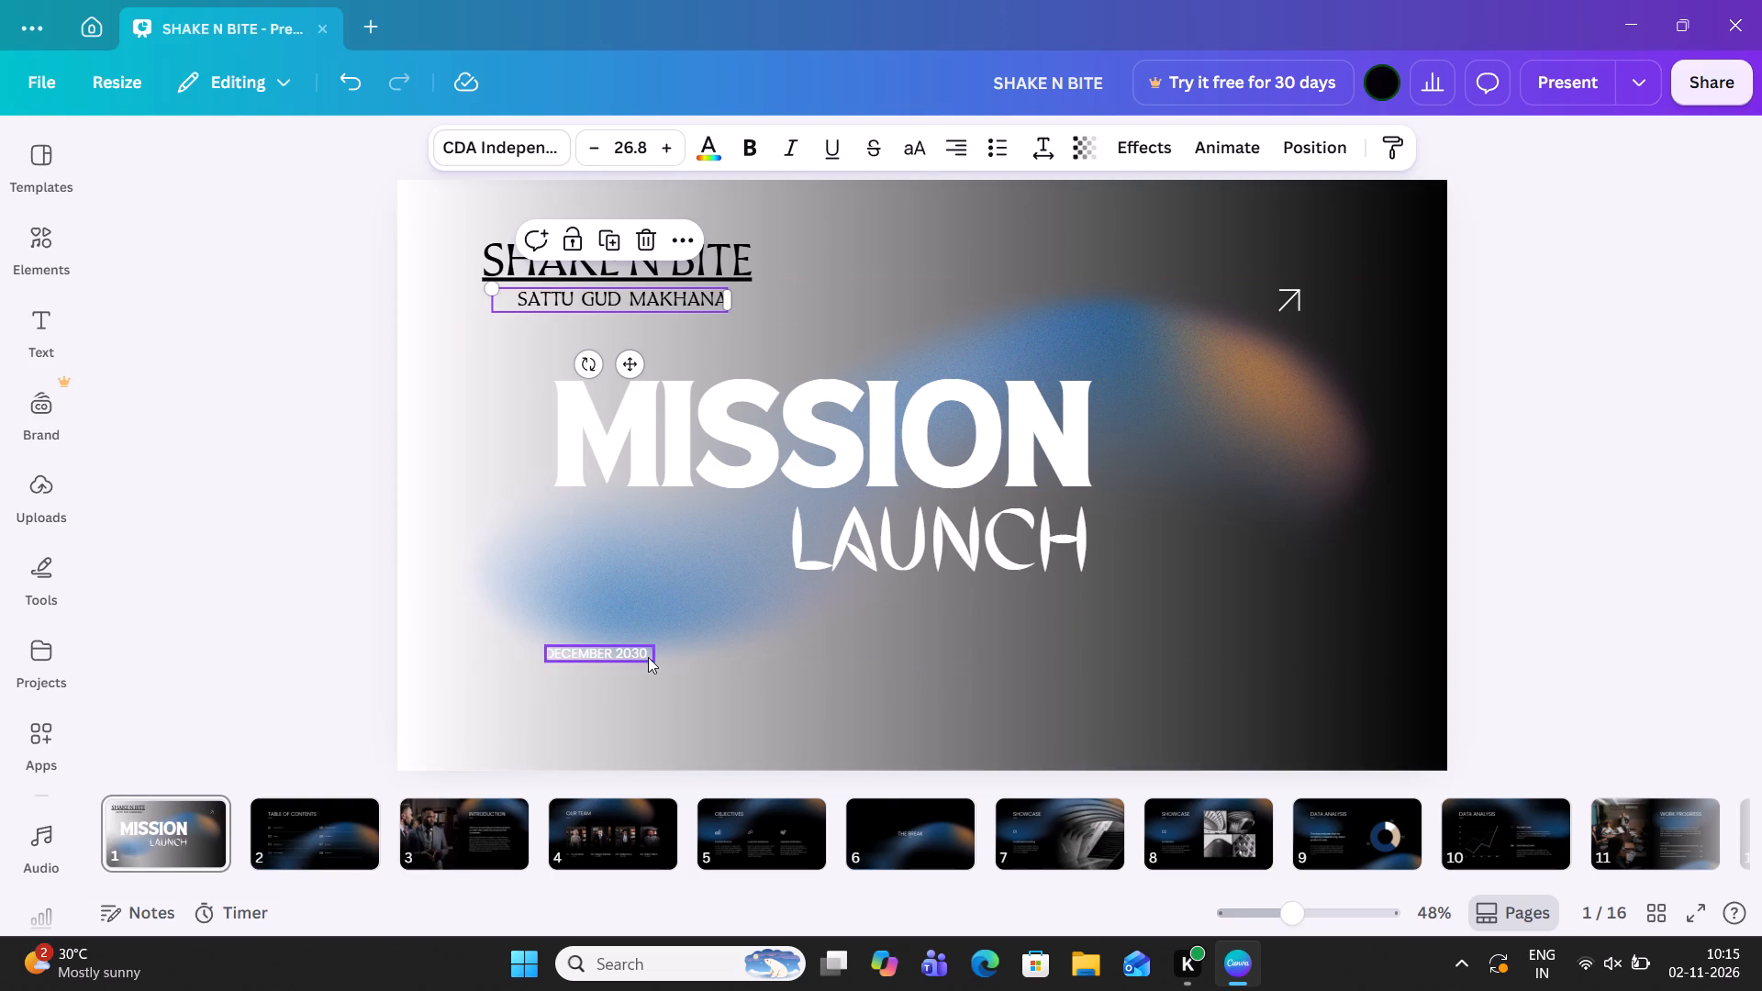
Change the year in the cover's December date line to 2026.
{"action": "double_click", "coordinate": [648, 657]}
{"action": "left_click", "coordinate": [648, 657]}
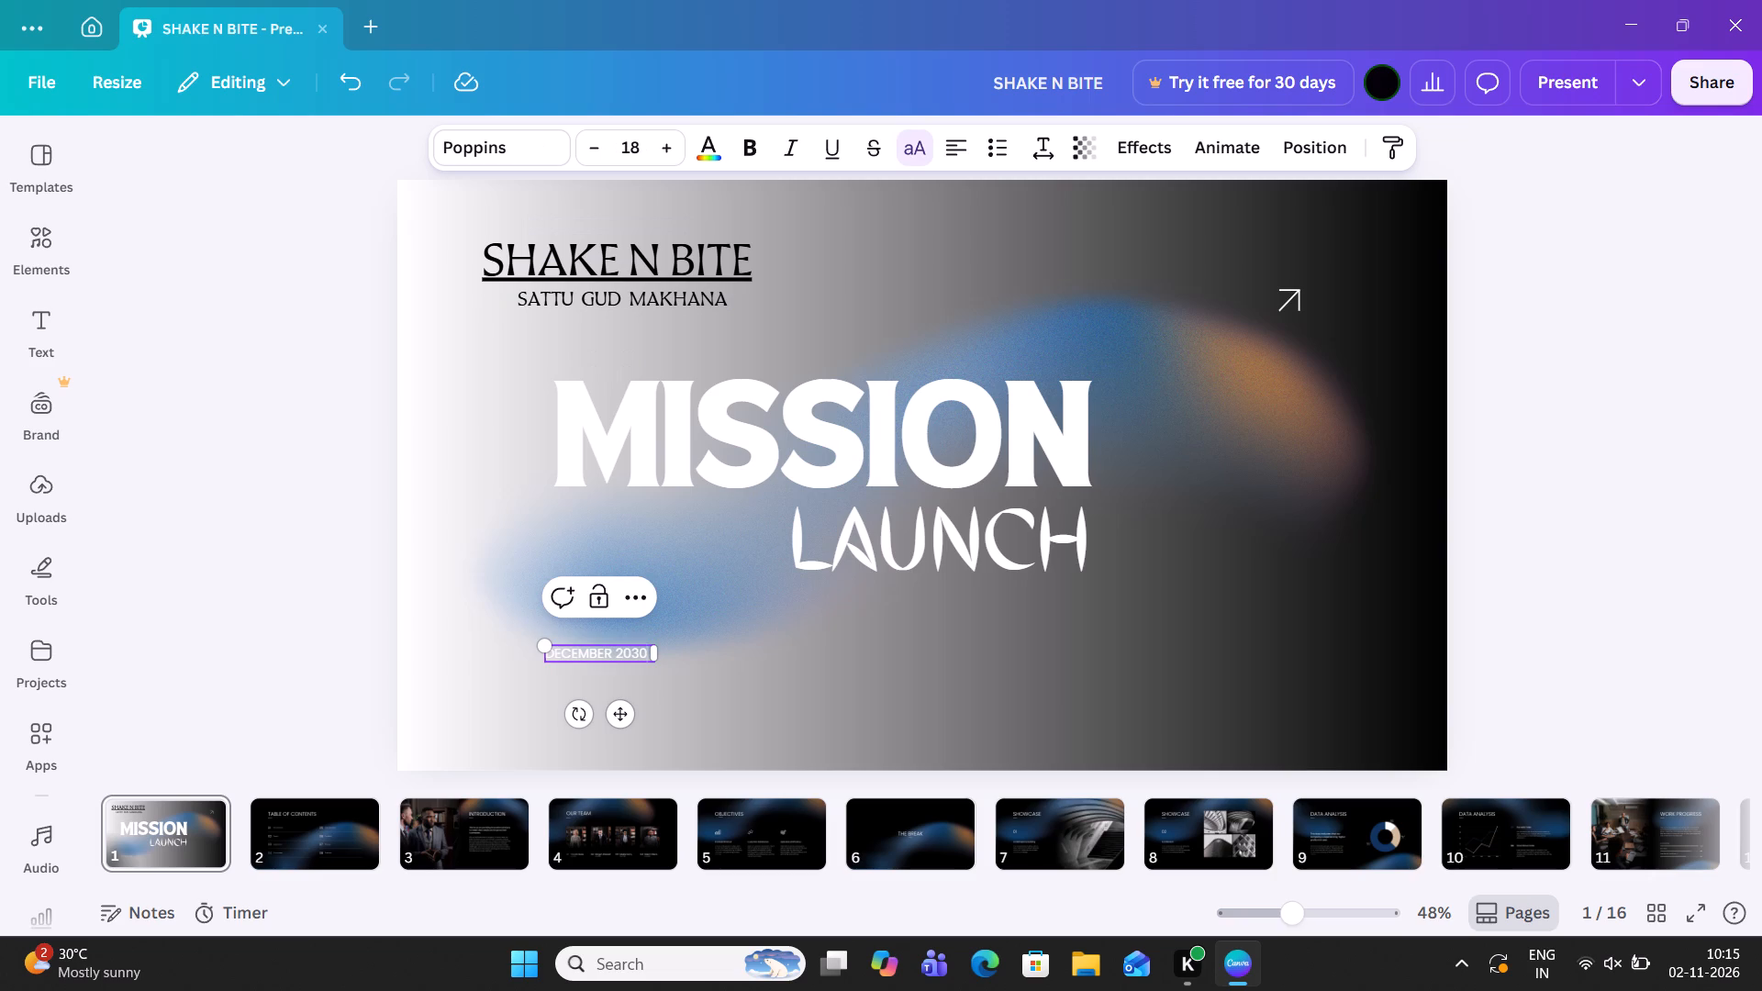
{"action": "key", "text": "BackSpace"}
{"action": "key", "text": "BackSpace"}
{"action": "type", "text": "26"}
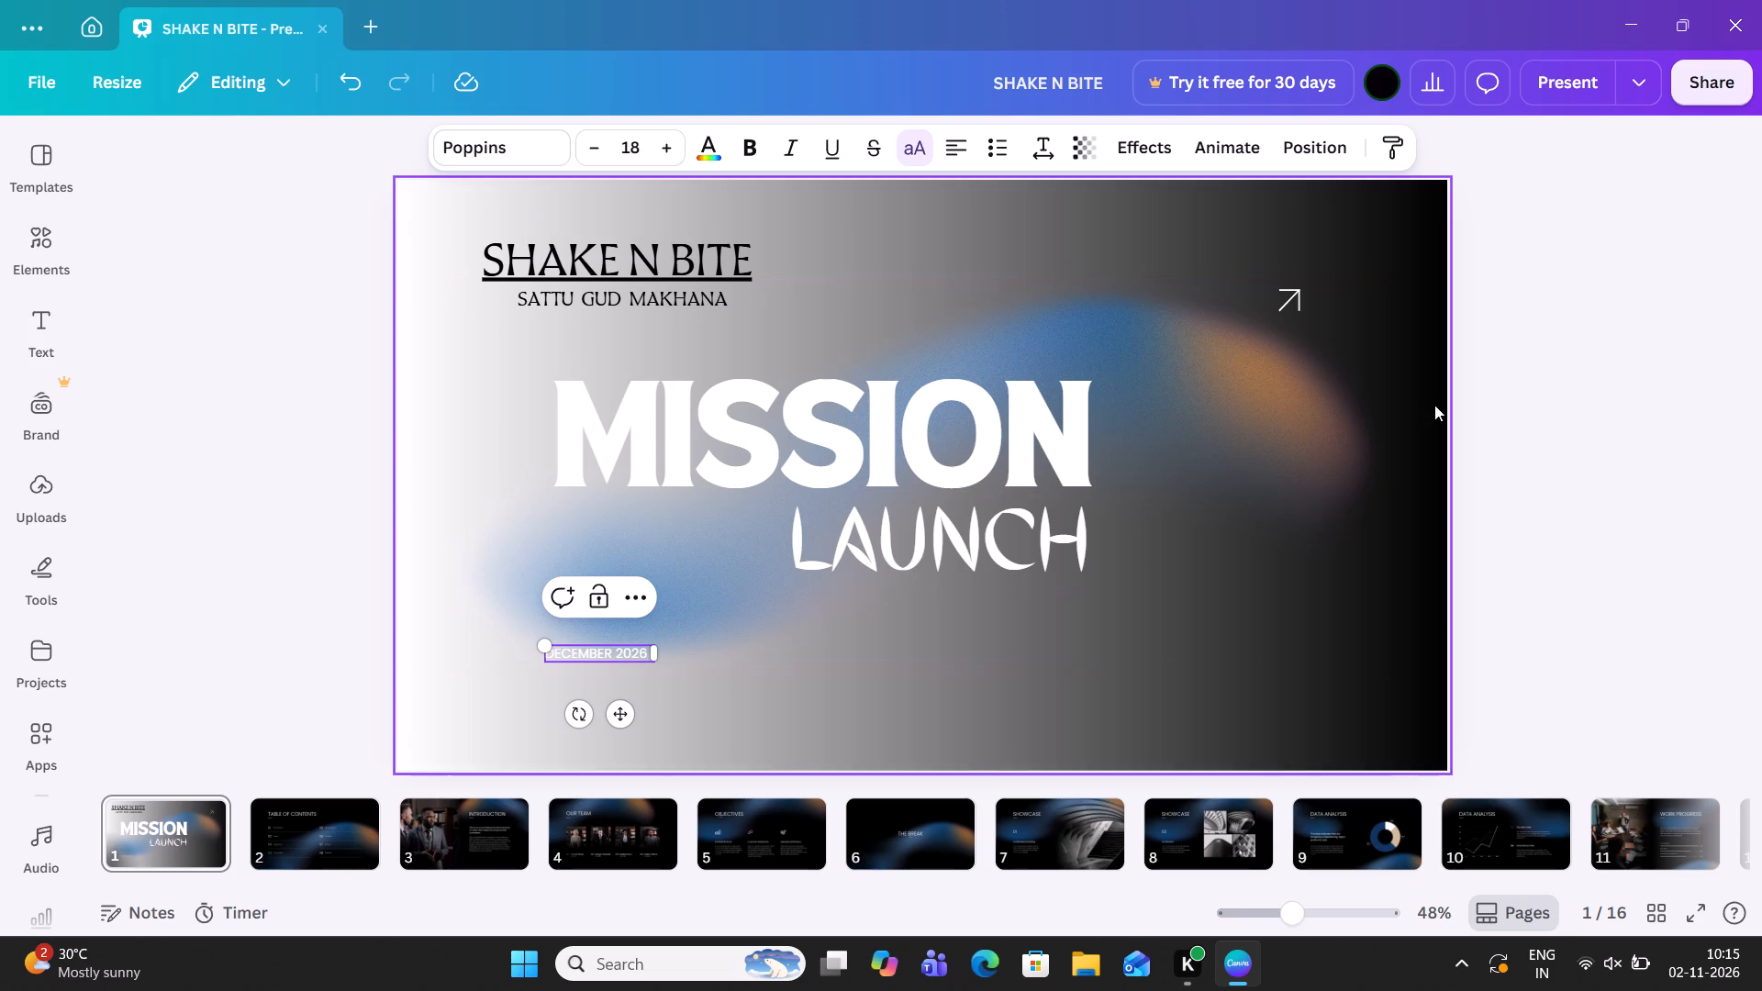
{"action": "left_click", "coordinate": [1565, 412]}
Recolor the cover's DECEMBER 2026 date line black.
{"action": "left_click", "coordinate": [626, 649]}
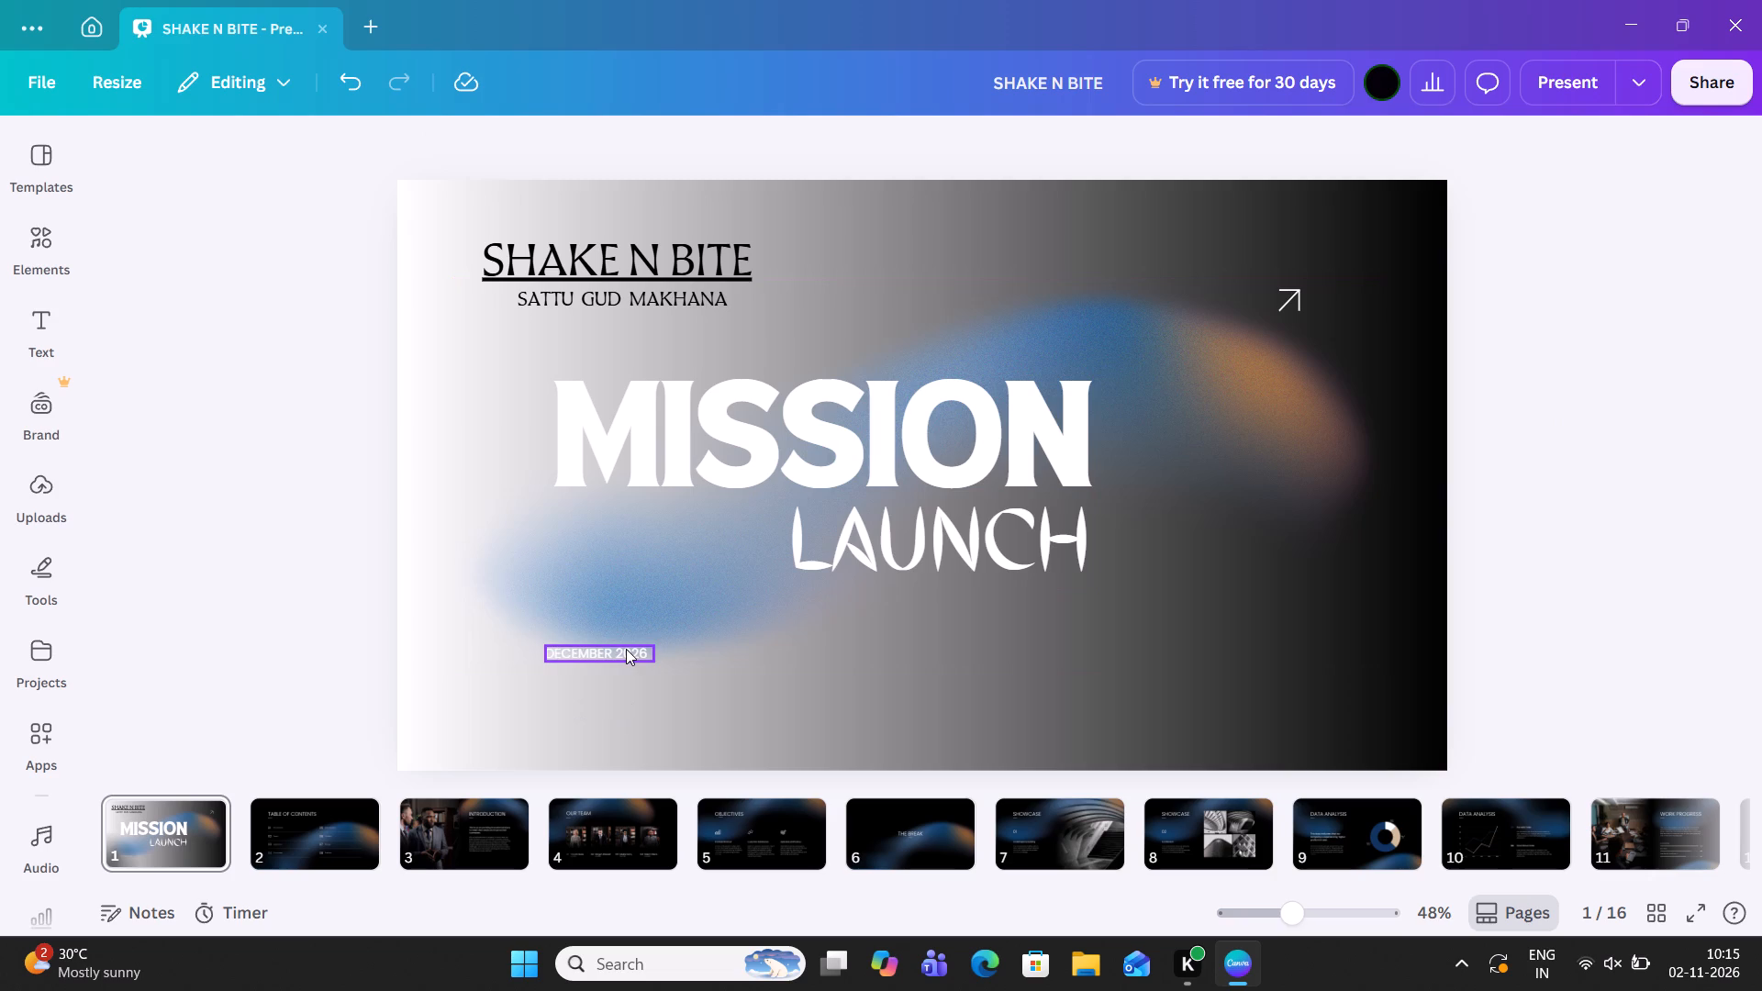
{"action": "left_click", "coordinate": [711, 147]}
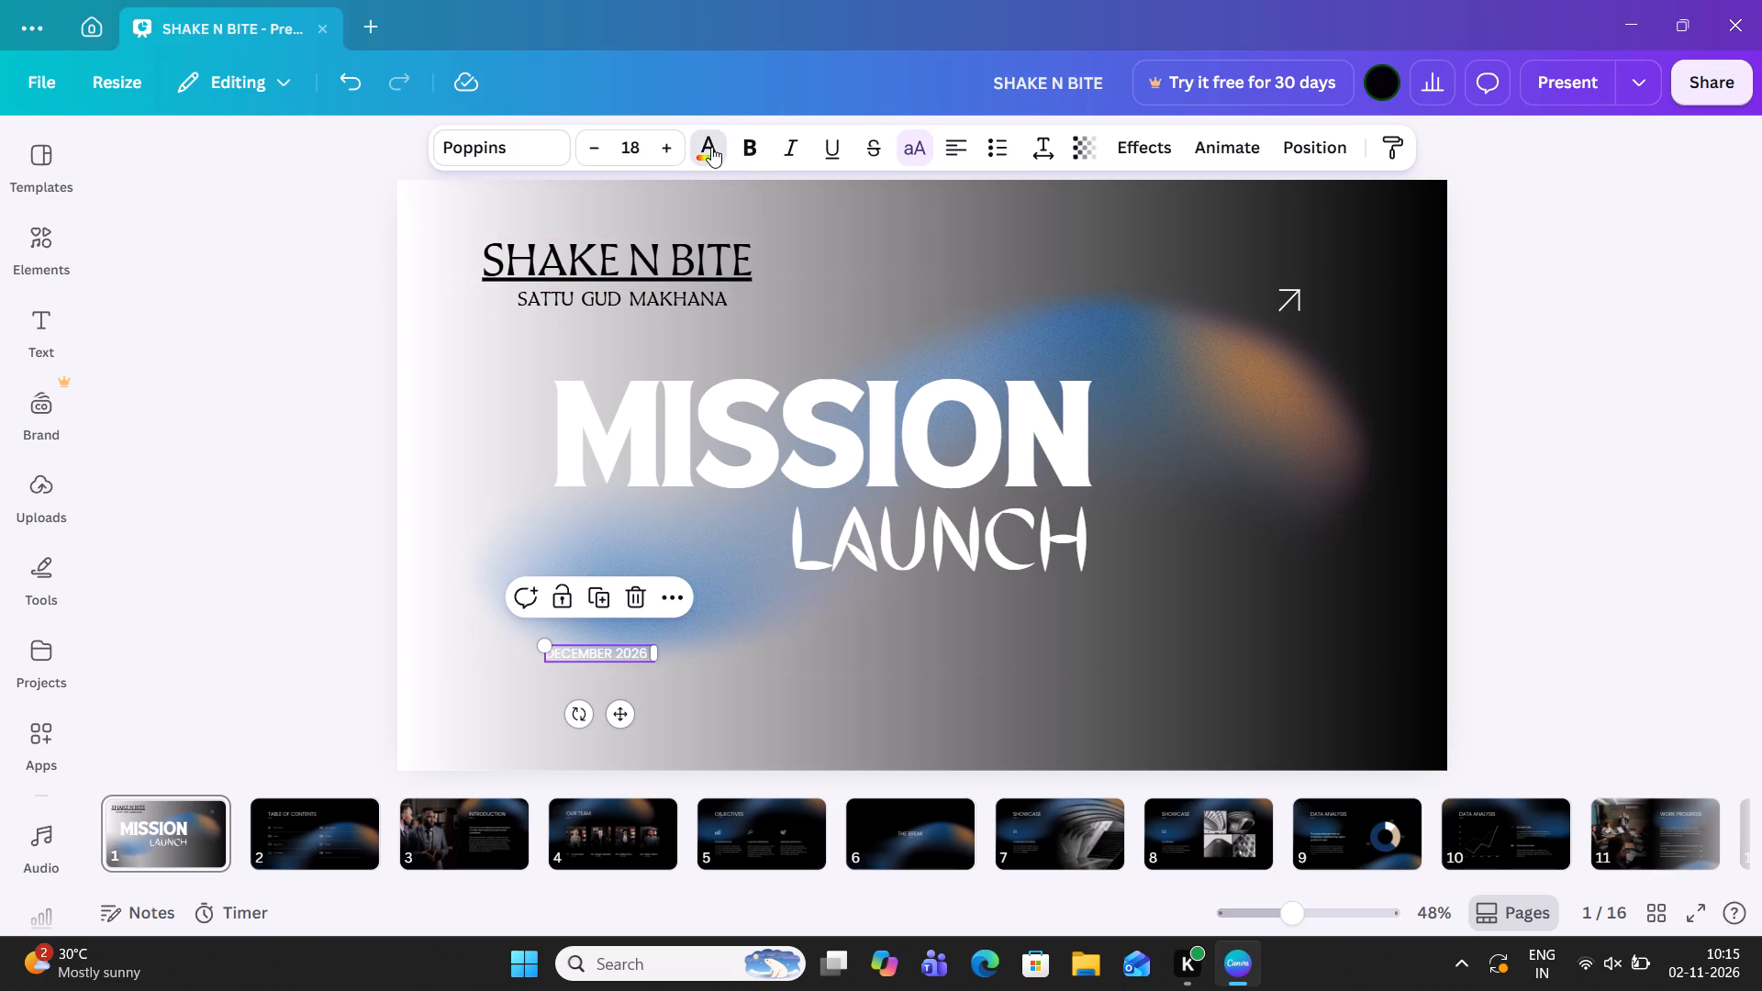
{"action": "left_click", "coordinate": [330, 365]}
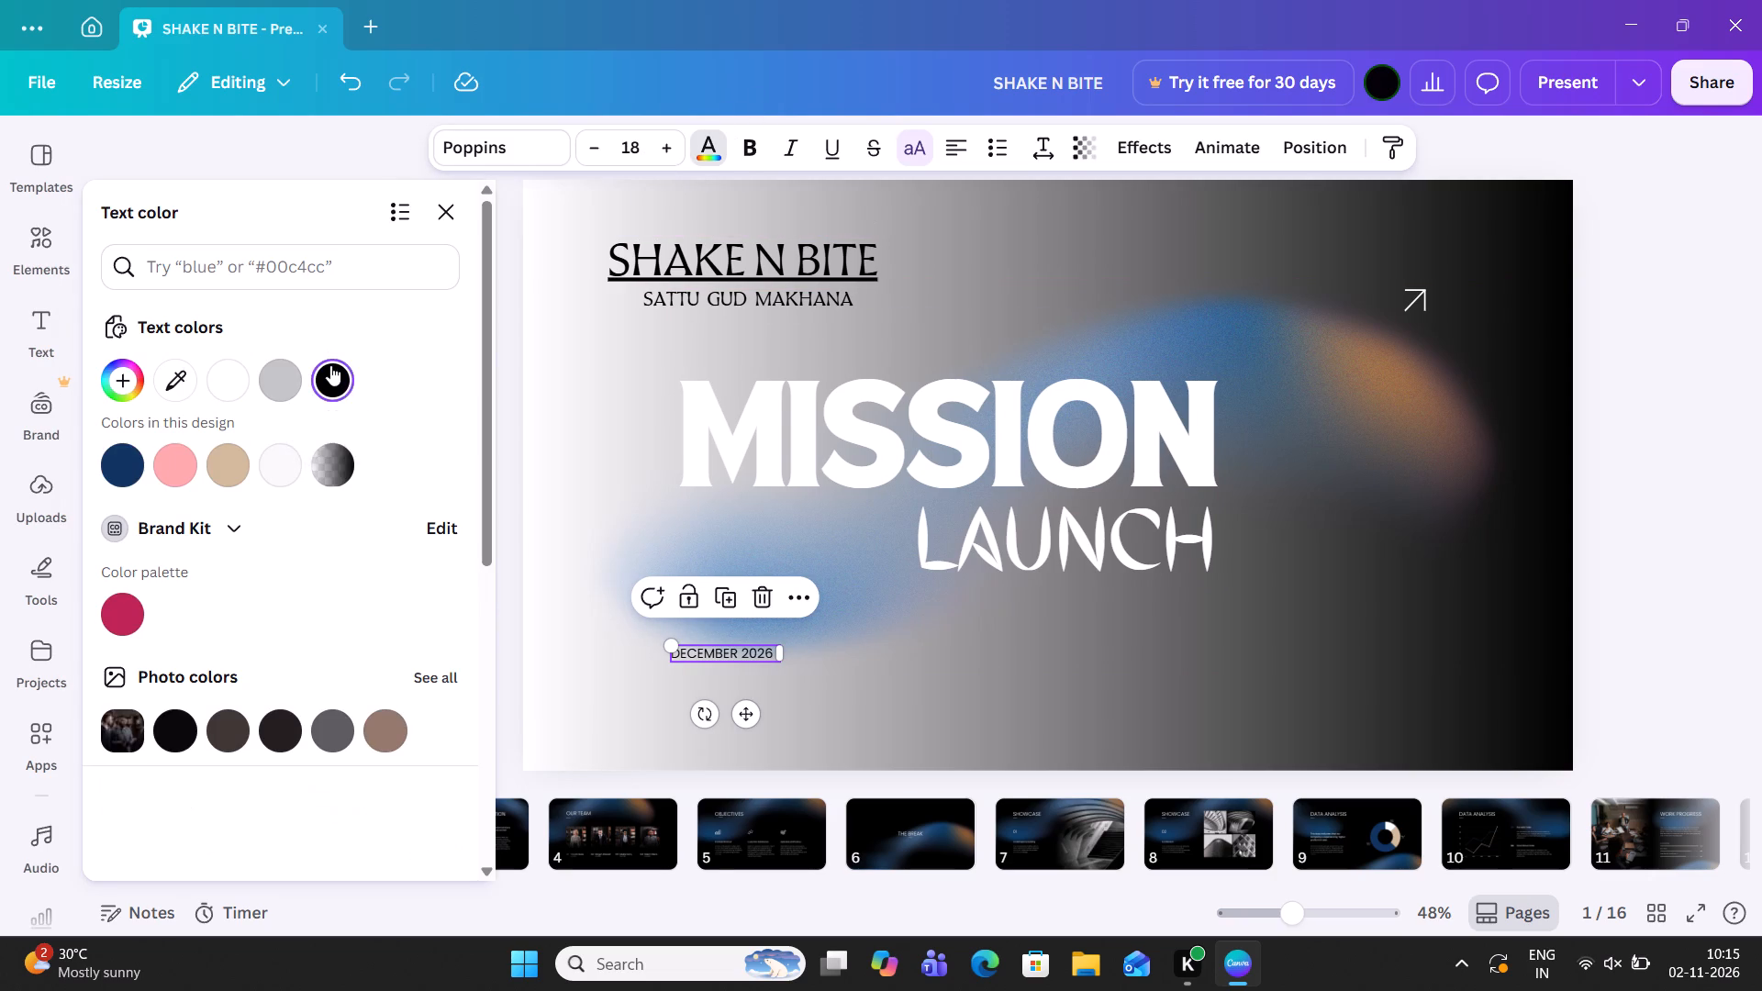
{"action": "left_click", "coordinate": [1666, 322]}
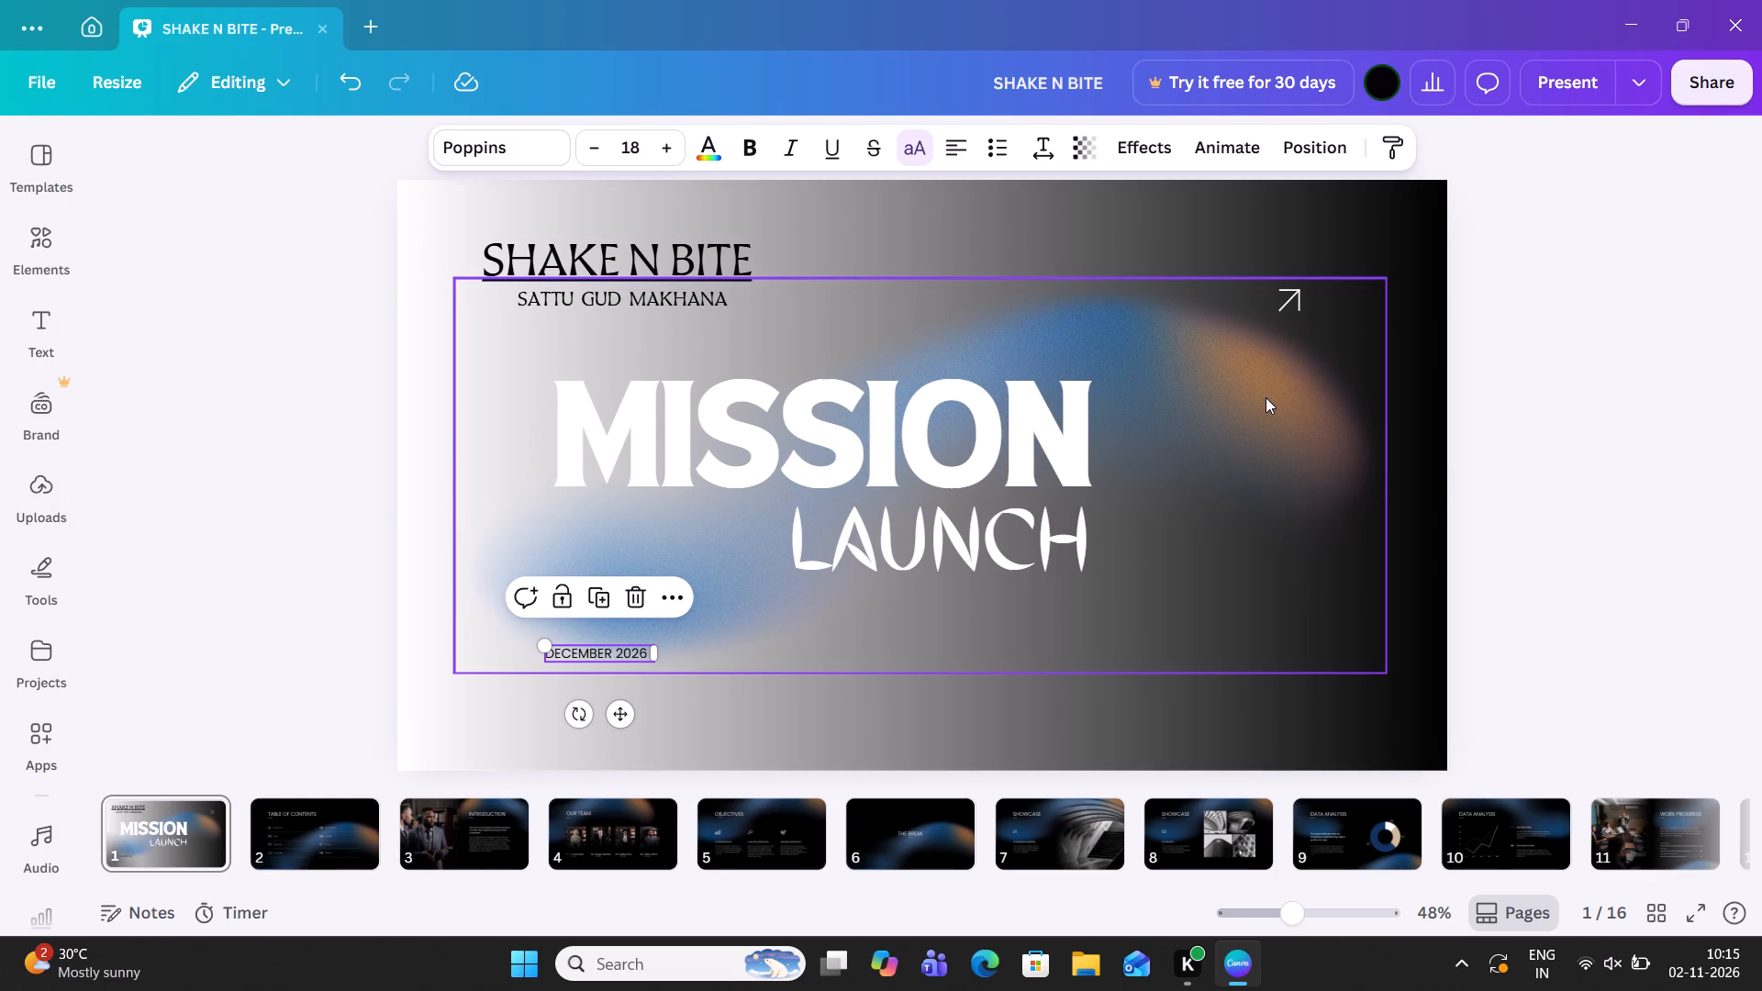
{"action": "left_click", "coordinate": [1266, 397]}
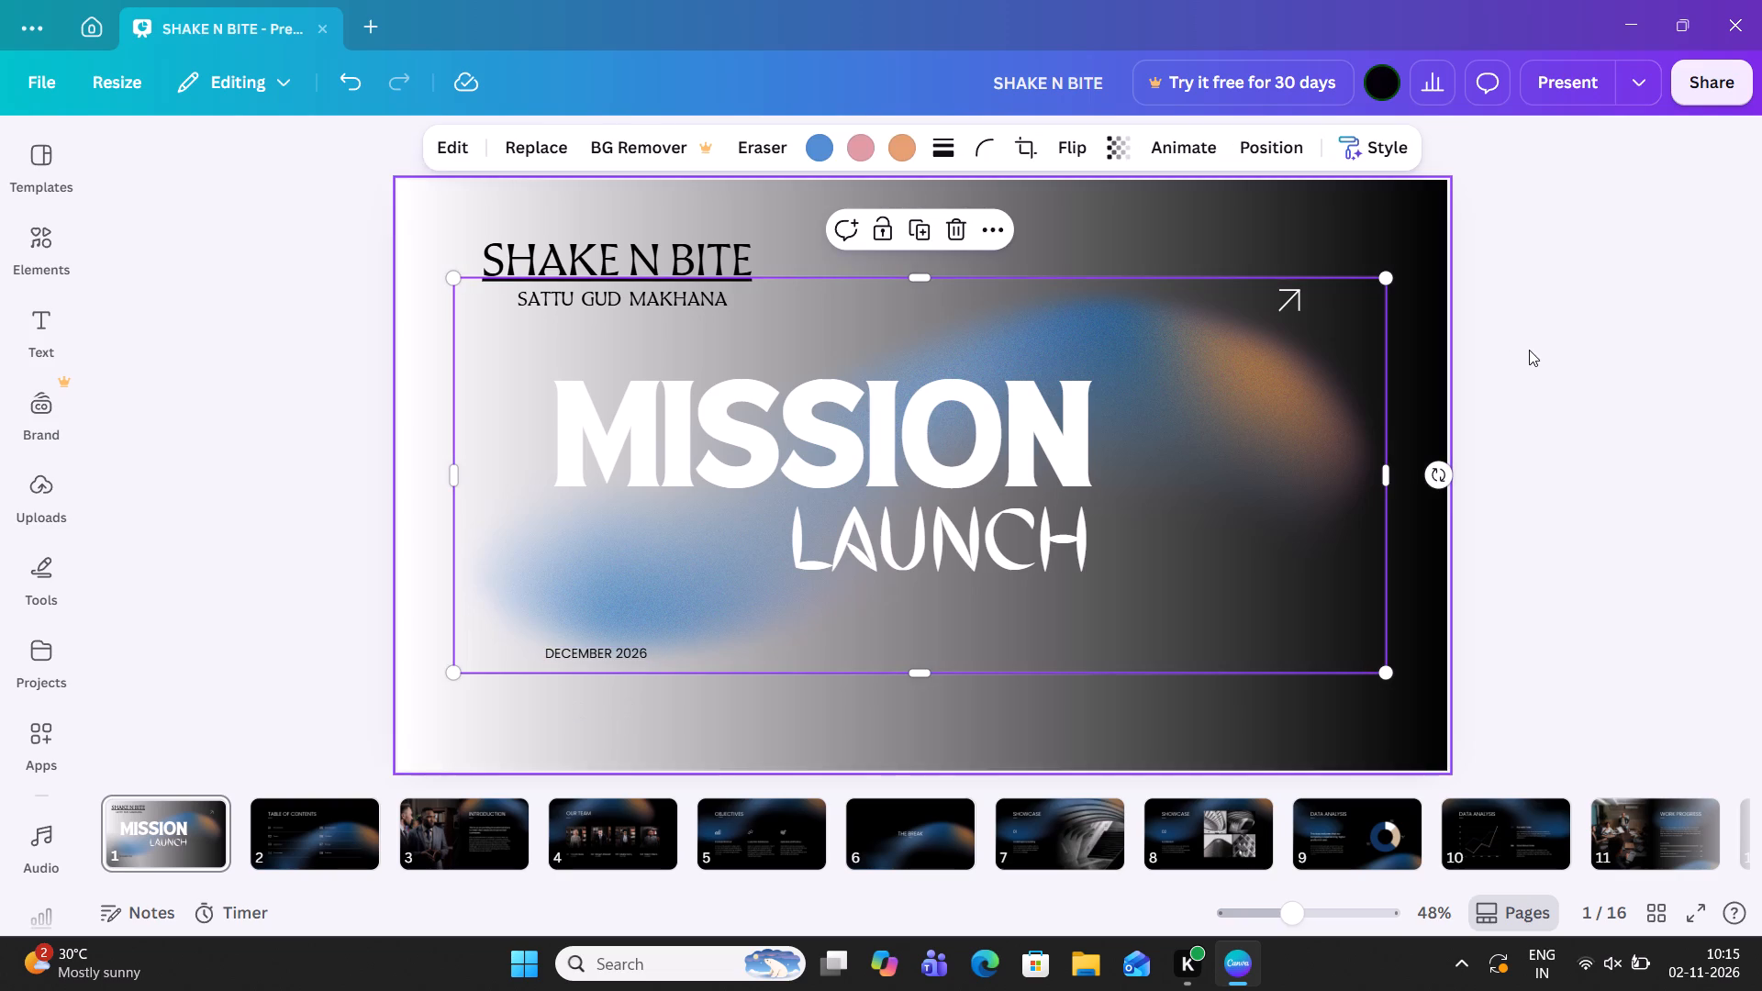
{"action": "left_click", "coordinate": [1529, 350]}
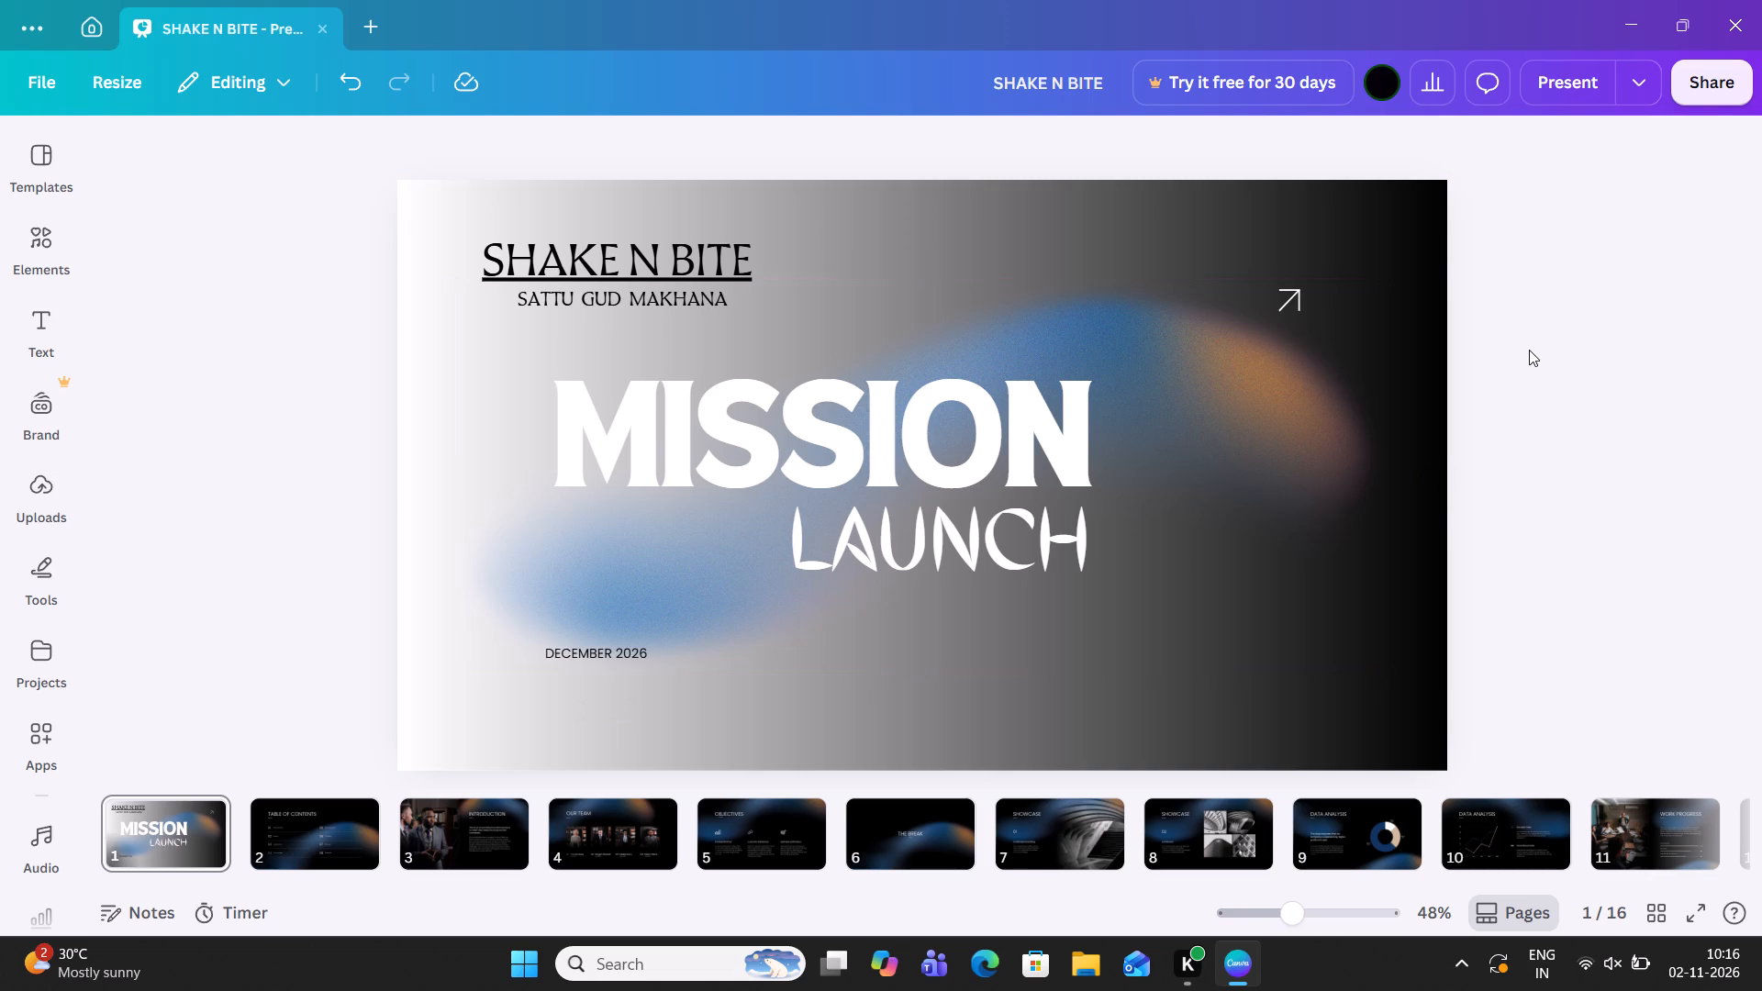
On page 2, replace the table of contents entry 01, "Introduction", with PRODUCT.
{"action": "key", "text": "Right"}
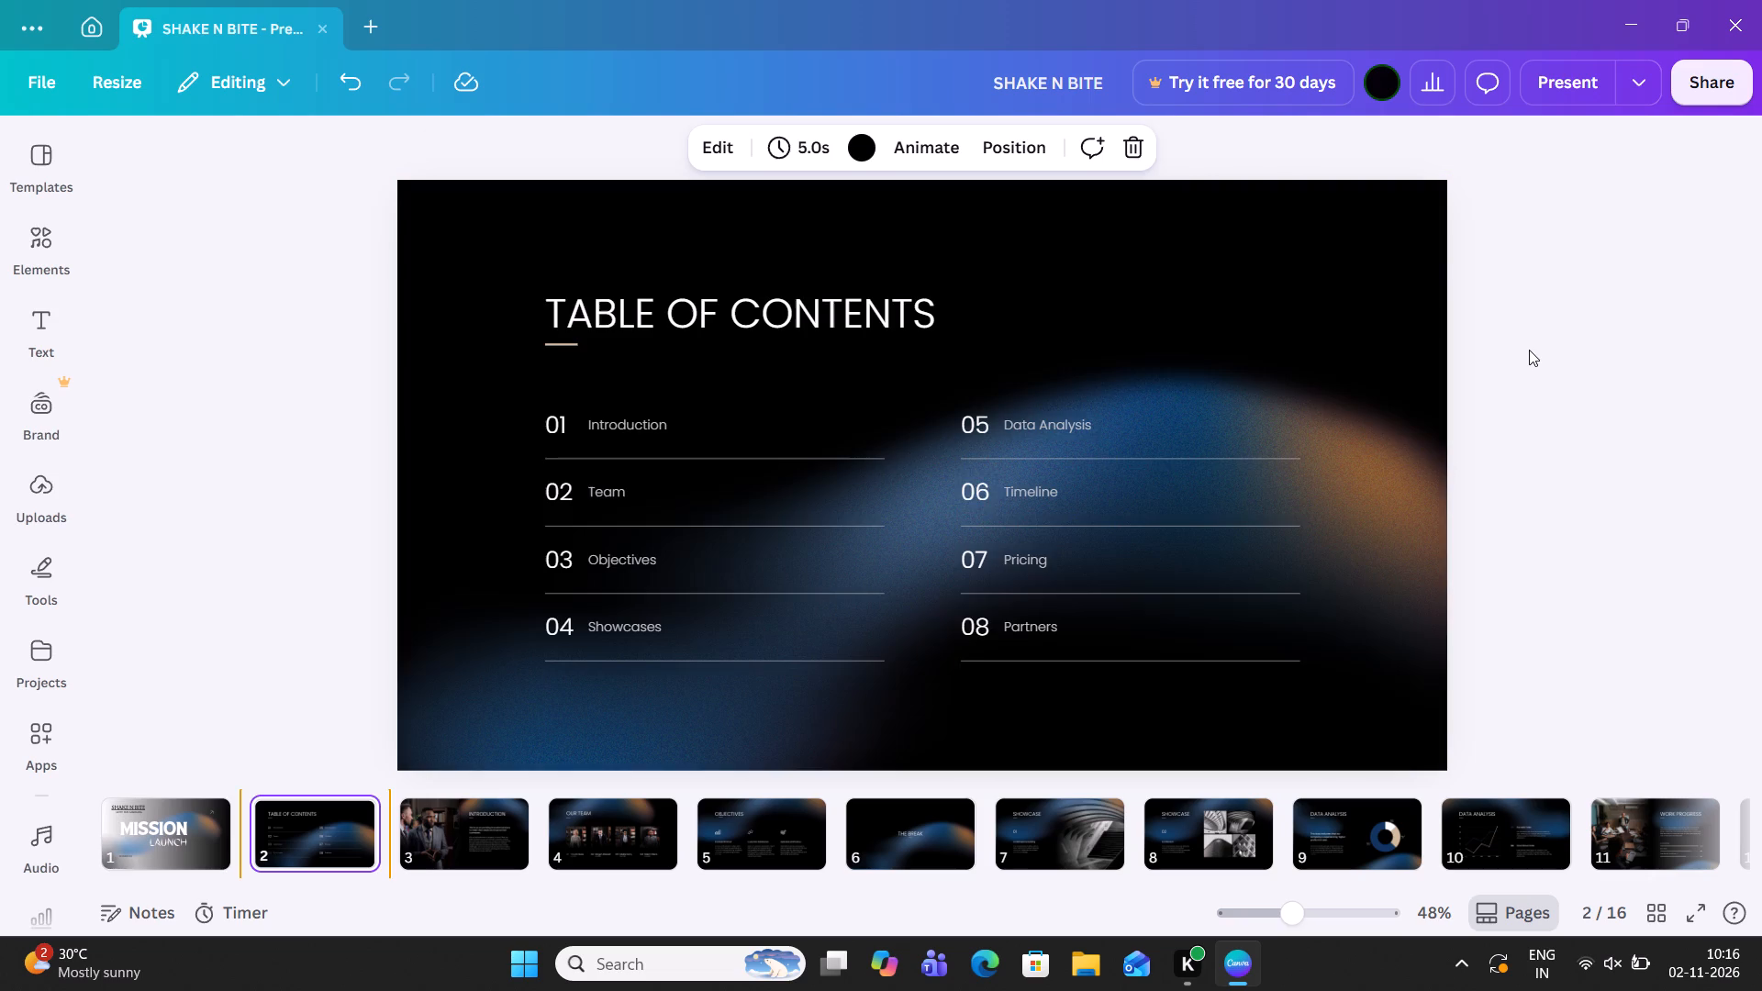
{"action": "left_click", "coordinate": [657, 425]}
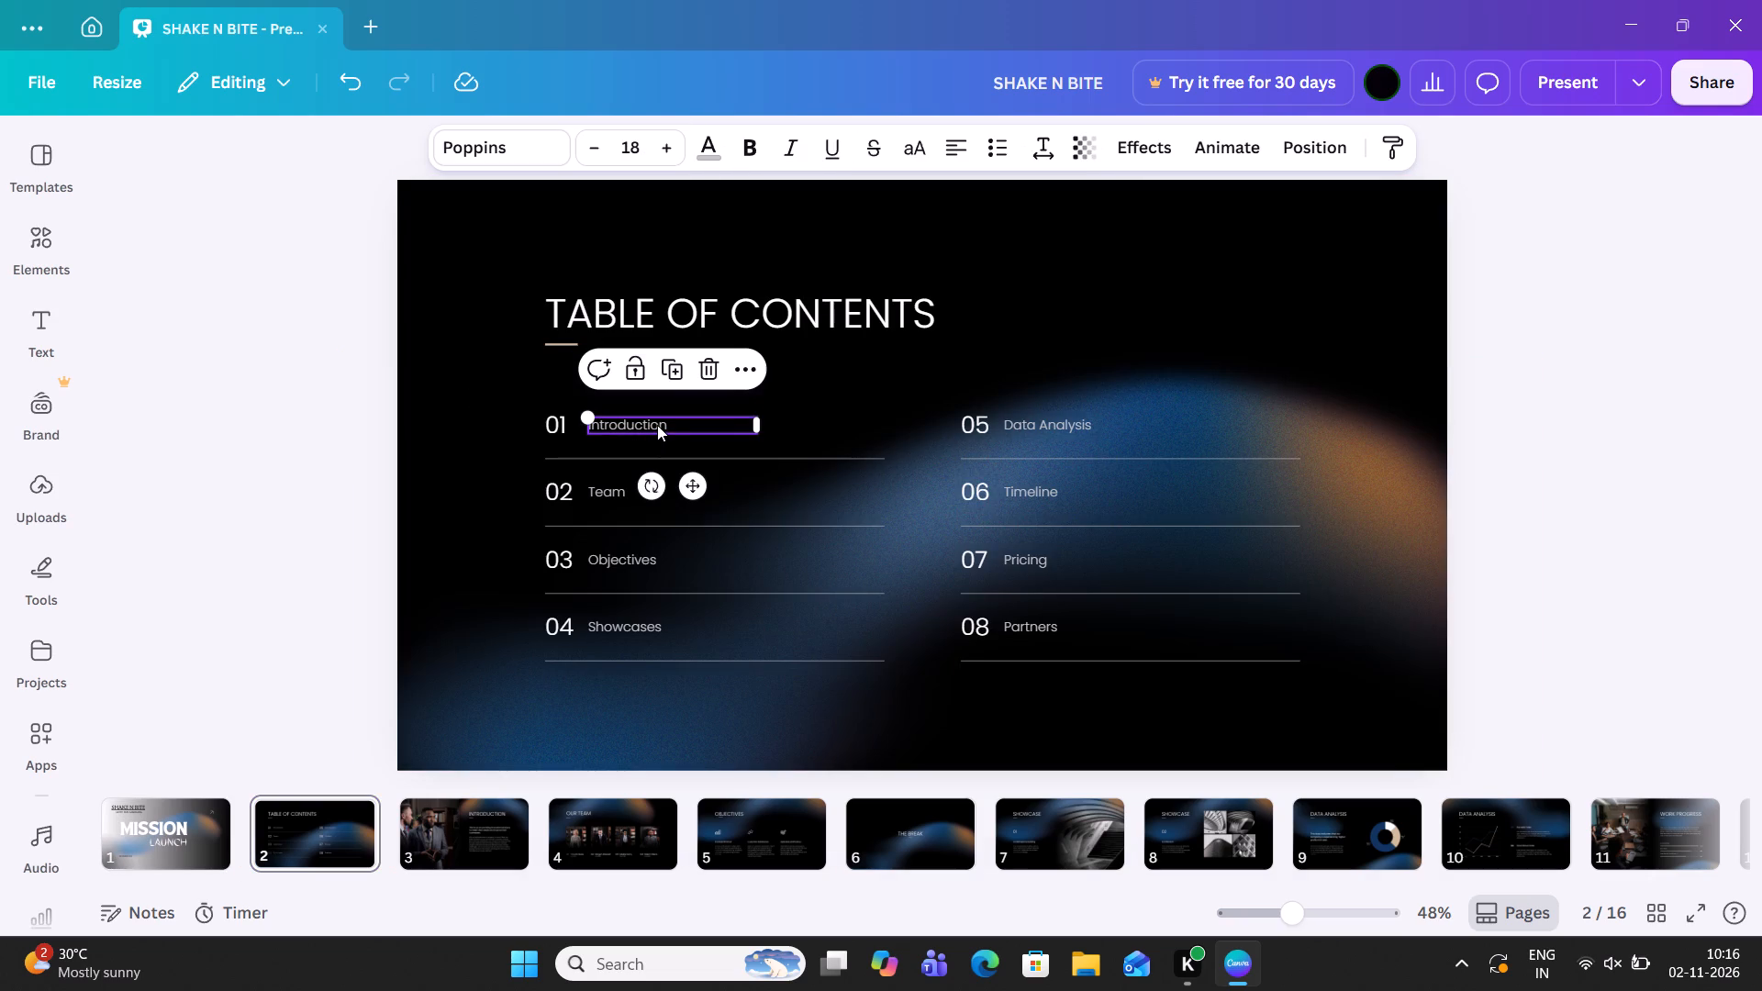
{"action": "left_click", "coordinate": [669, 425]}
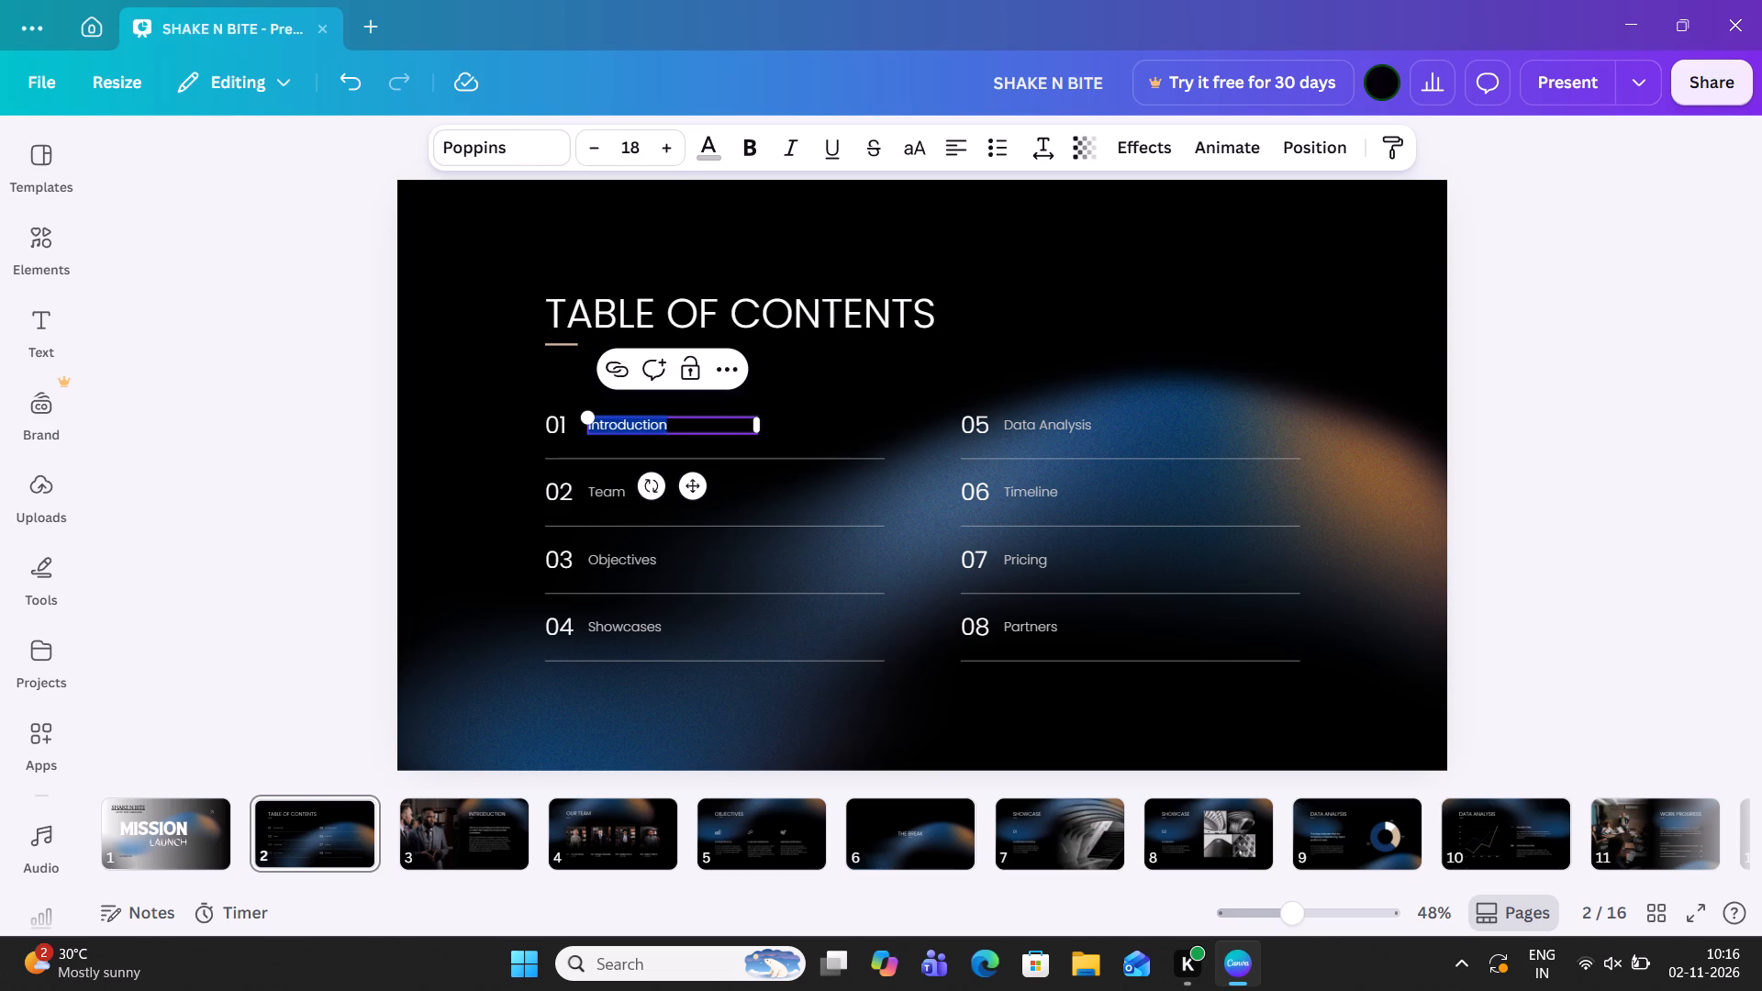
{"action": "type", "text": "PRUD"}
{"action": "key", "text": "BackSpace"}
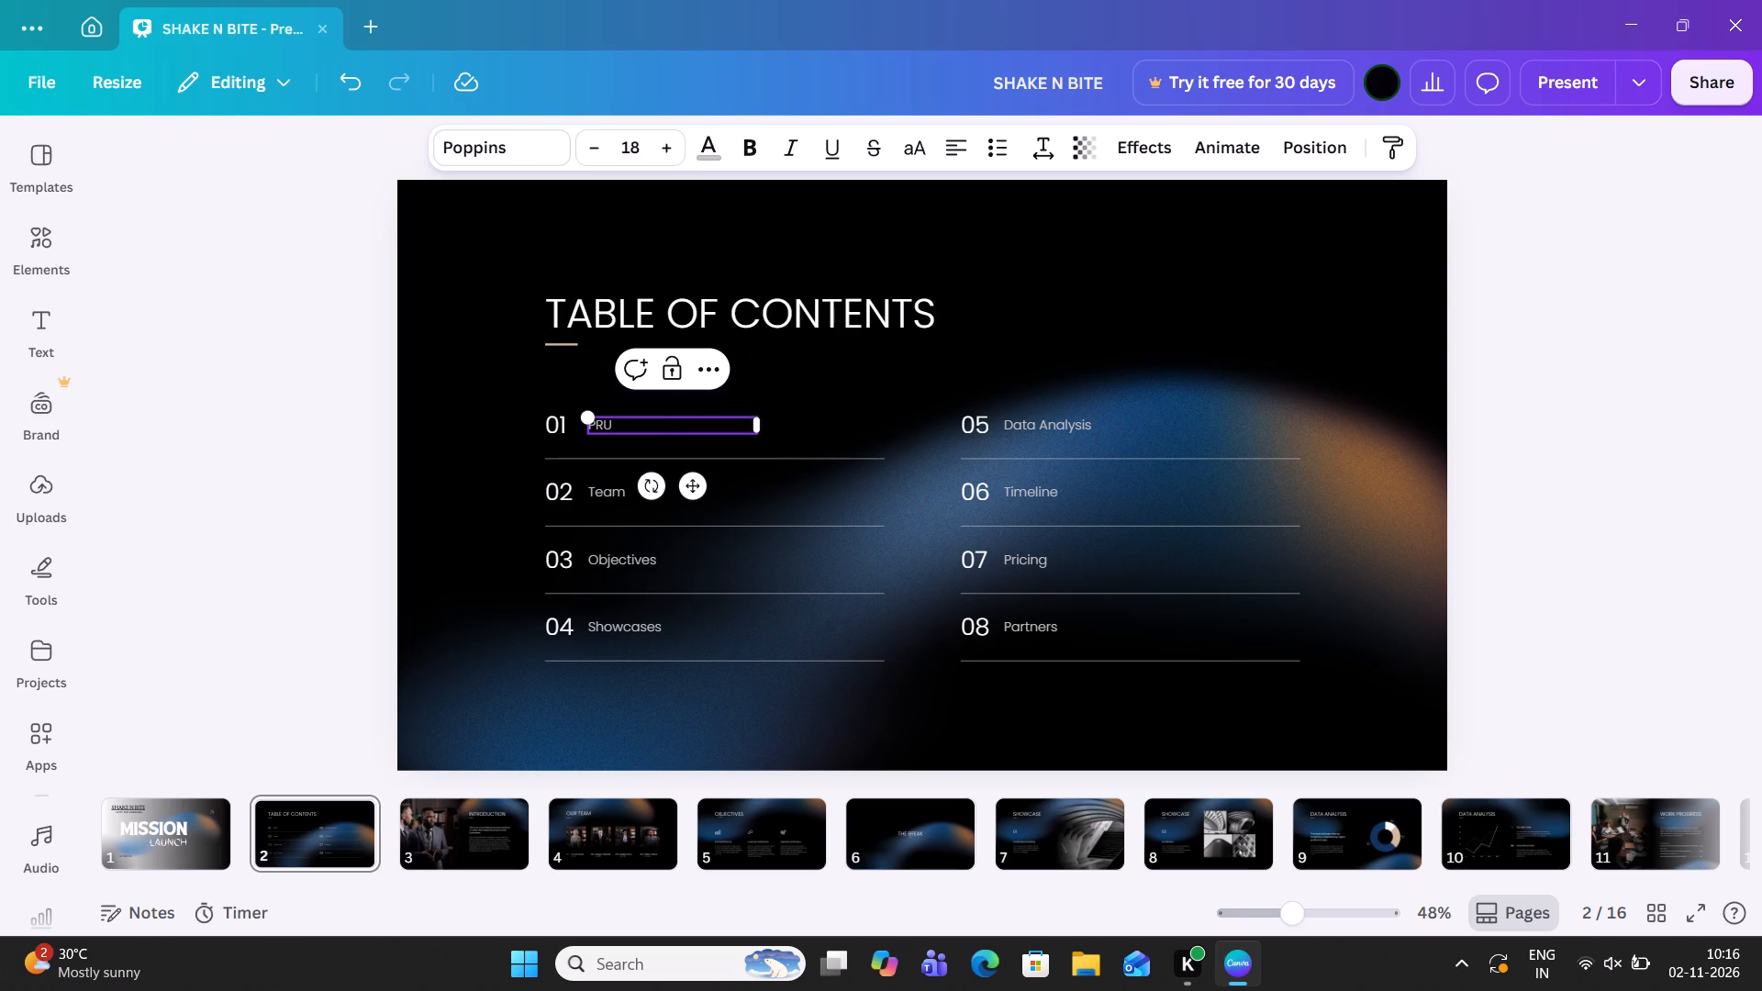
{"action": "key", "text": "BackSpace"}
{"action": "key", "text": "p"}
{"action": "key", "text": "BackSpace"}
{"action": "type", "text": "ODUCT"}
Replace the table of contents entry 02, "Team", with PROFITABILITY.
{"action": "double_click", "coordinate": [608, 487]}
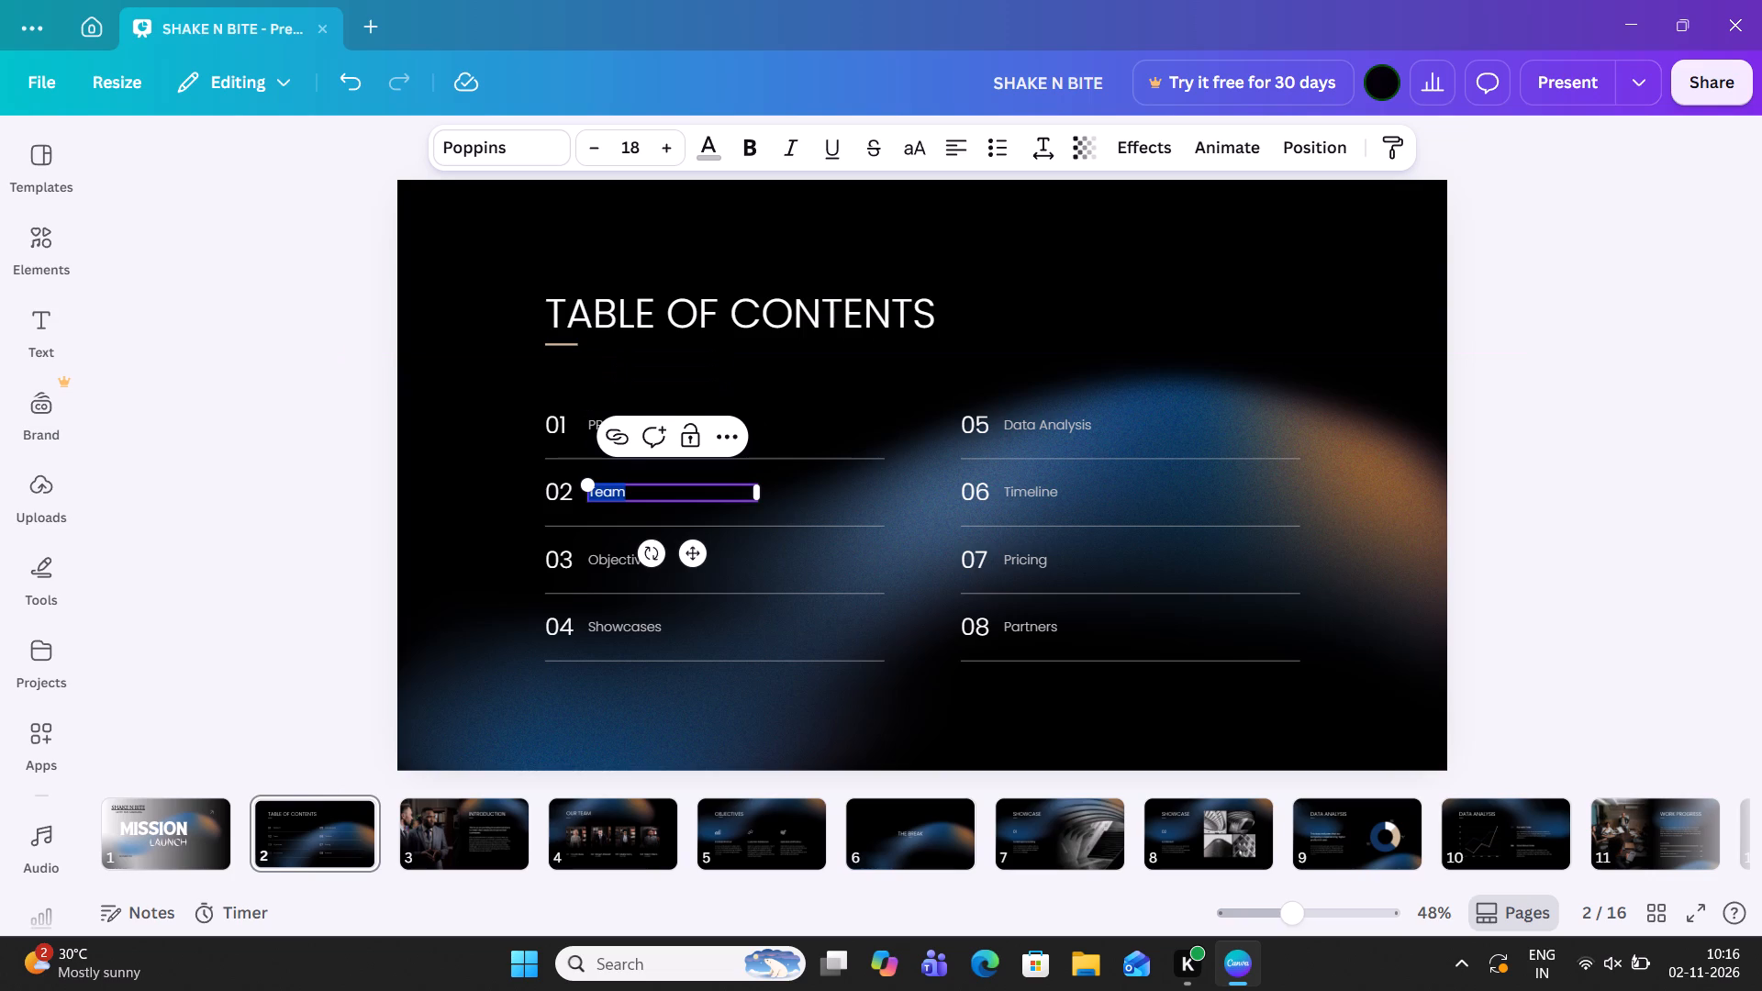
{"action": "type", "text": "PROFITAB"}
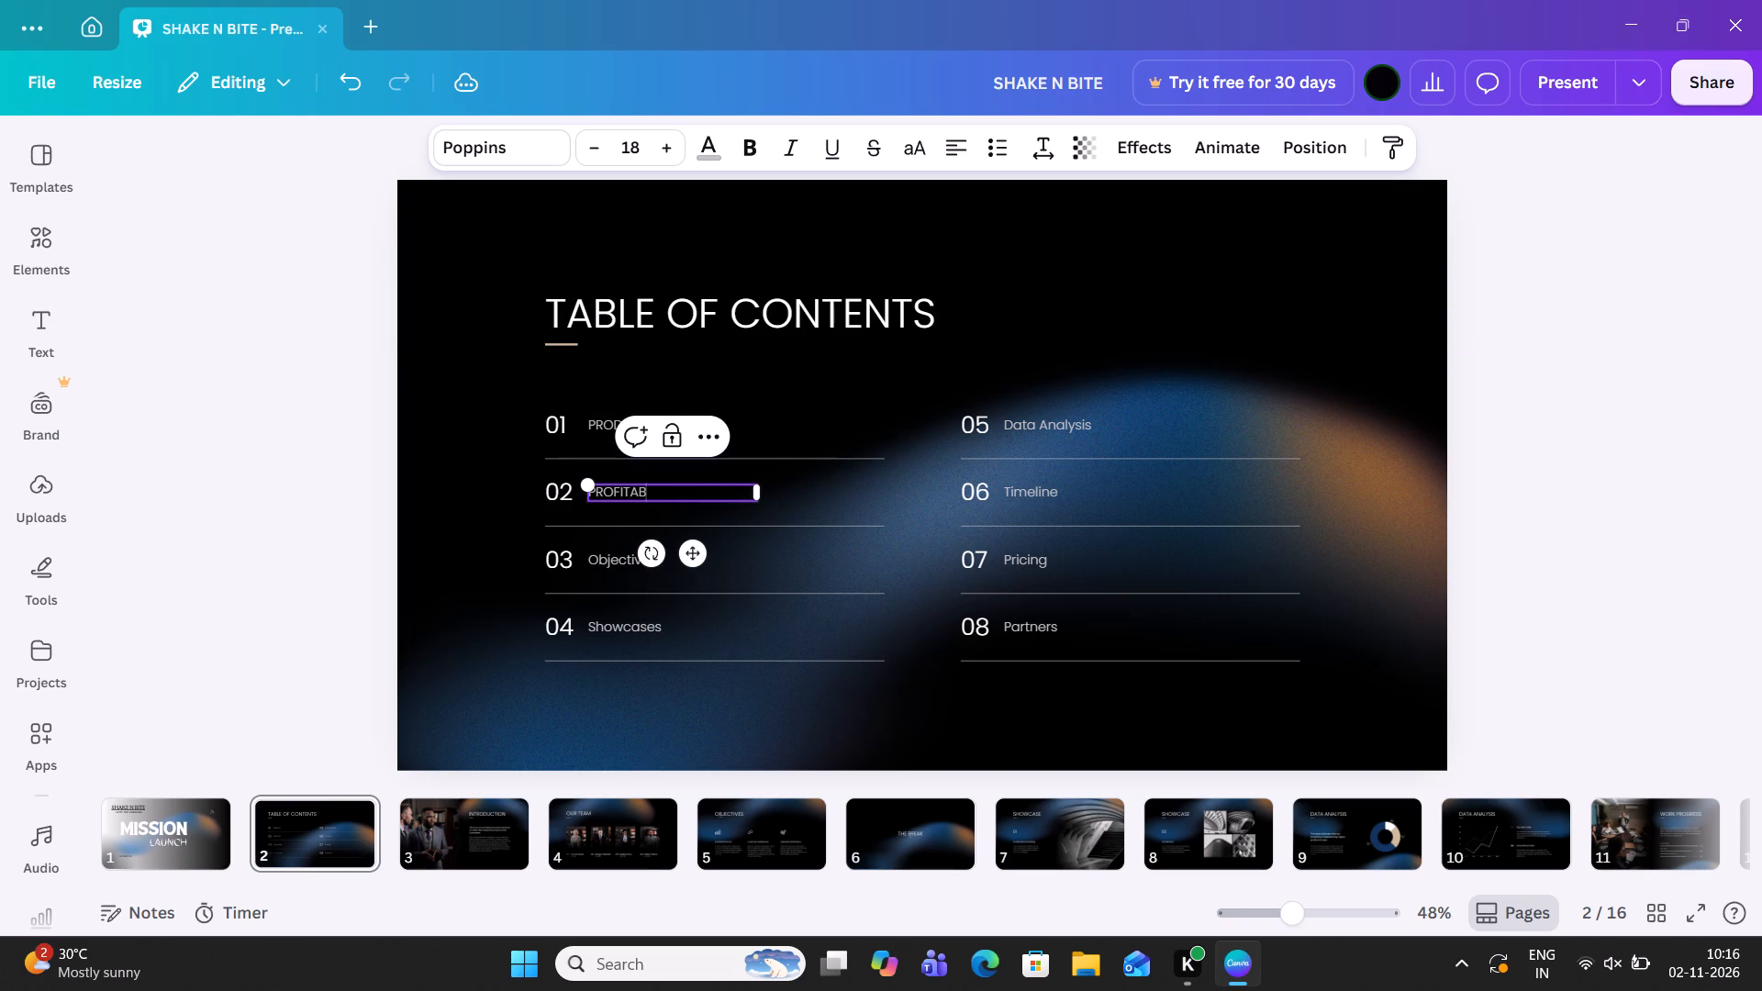
{"action": "type", "text": "ILITY"}
Replace the table of contents entry 03, "Objectives", with FINDING VENDORS.
{"action": "double_click", "coordinate": [604, 558]}
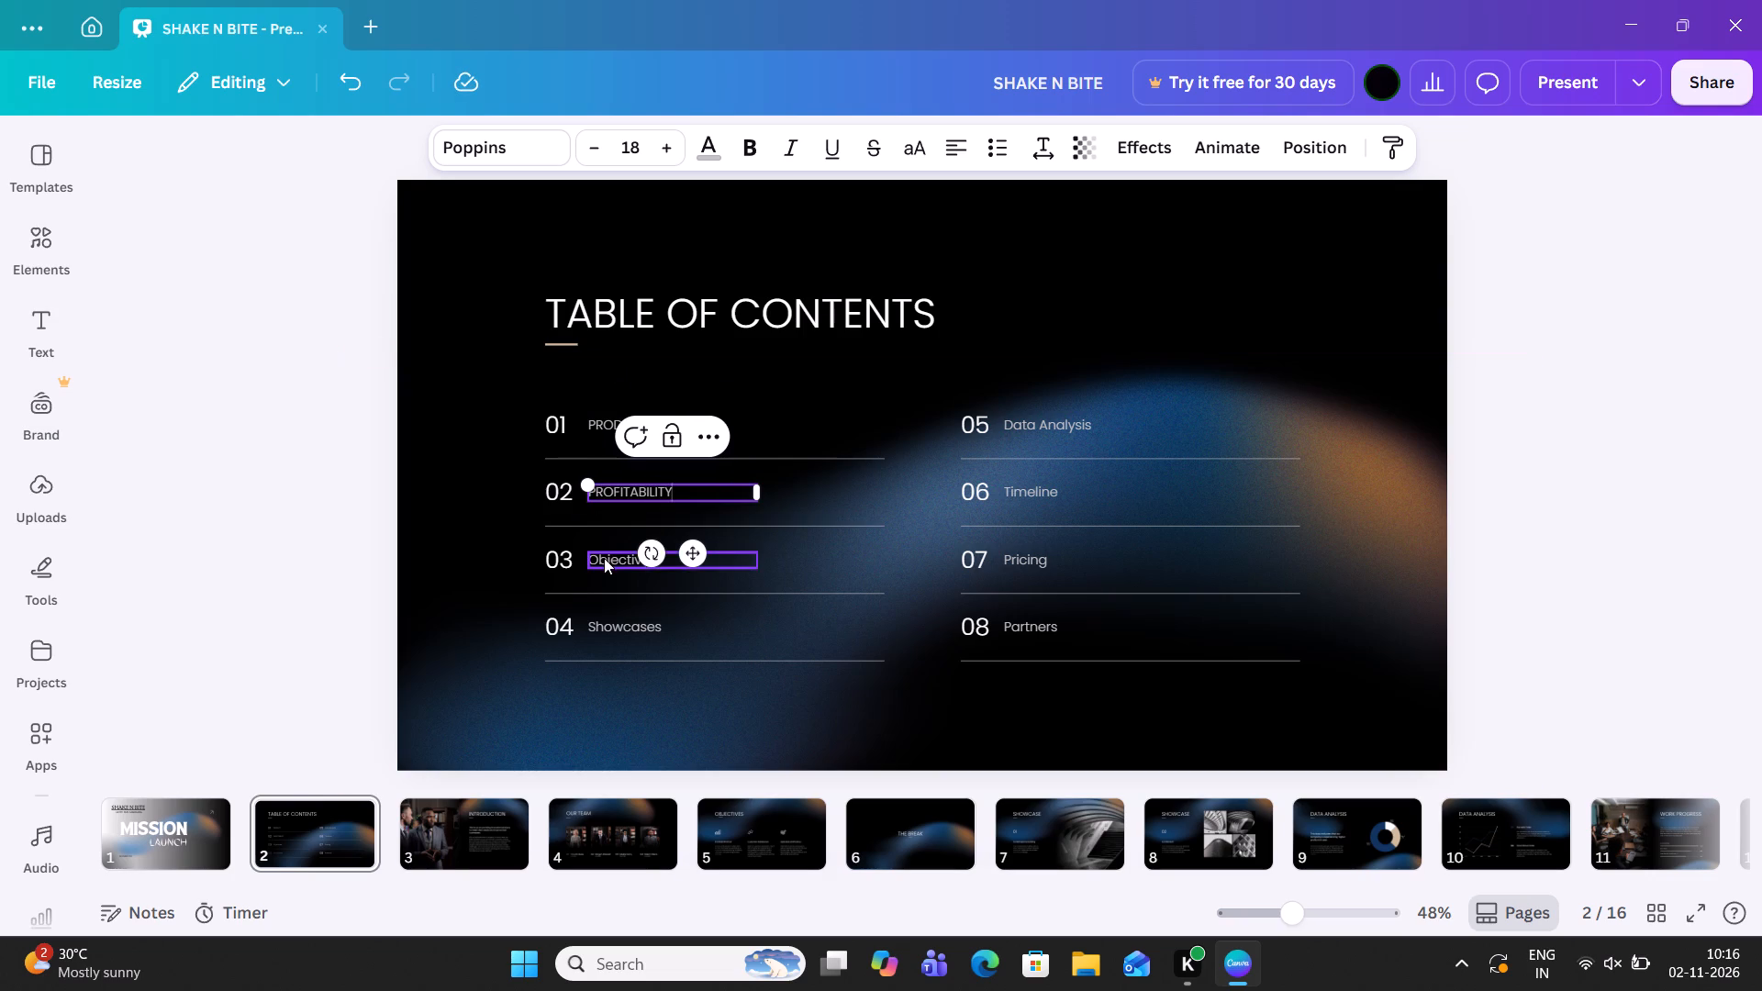
{"action": "type", "text": "VENDORS"}
{"action": "key", "text": "space"}
{"action": "type", "text": "MEE"}
{"action": "key", "text": "BackSpace"}
{"action": "key", "text": "BackSpace"}
{"action": "key", "text": "BackSpace"}
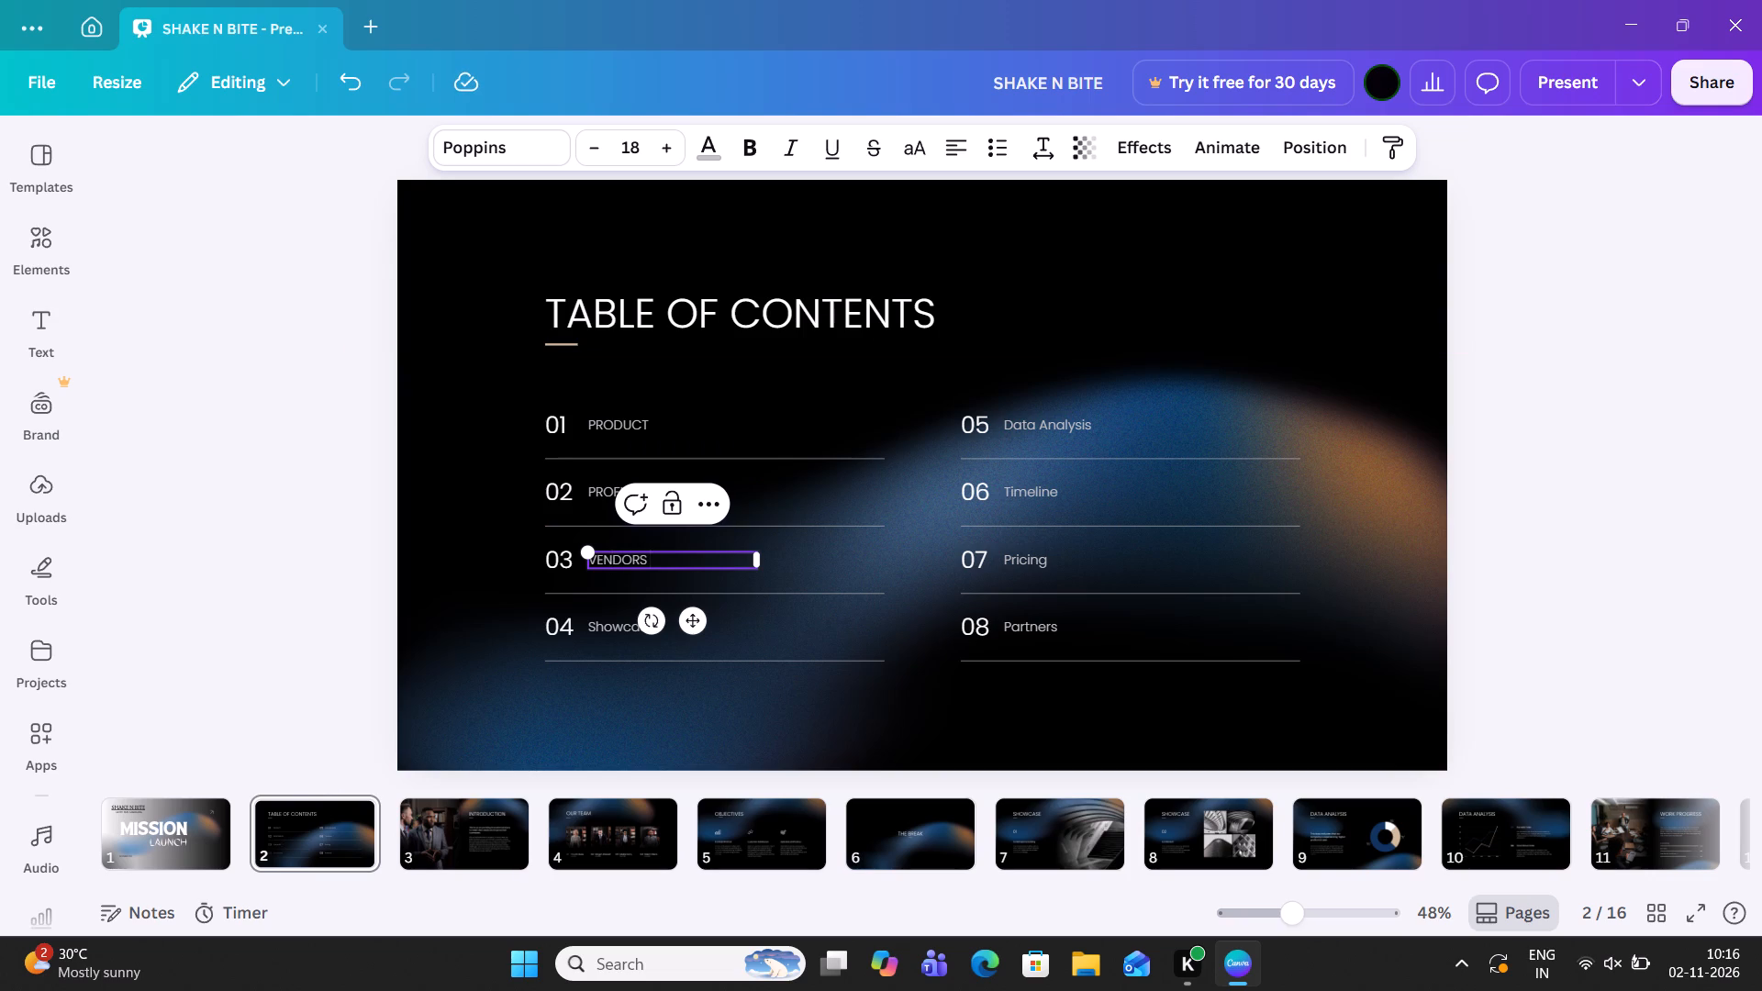
{"action": "key", "text": "BackSpace"}
{"action": "key", "text": "BackSpace"}
{"action": "key", "text": "BackSpace"}
{"action": "key", "text": "BackSpace"}
{"action": "key", "text": "BackSpace"}
{"action": "key", "text": "BackSpace"}
{"action": "key", "text": "BackSpace"}
{"action": "key", "text": "BackSpace"}
{"action": "type", "text": "FINDINF"}
{"action": "key", "text": "BackSpace"}
{"action": "key", "text": "BackSpace"}
{"action": "type", "text": "G"}
{"action": "key", "text": "space"}
{"action": "key", "text": "BackSpace"}
{"action": "key", "text": "BackSpace"}
{"action": "type", "text": "NG VENDORS"}
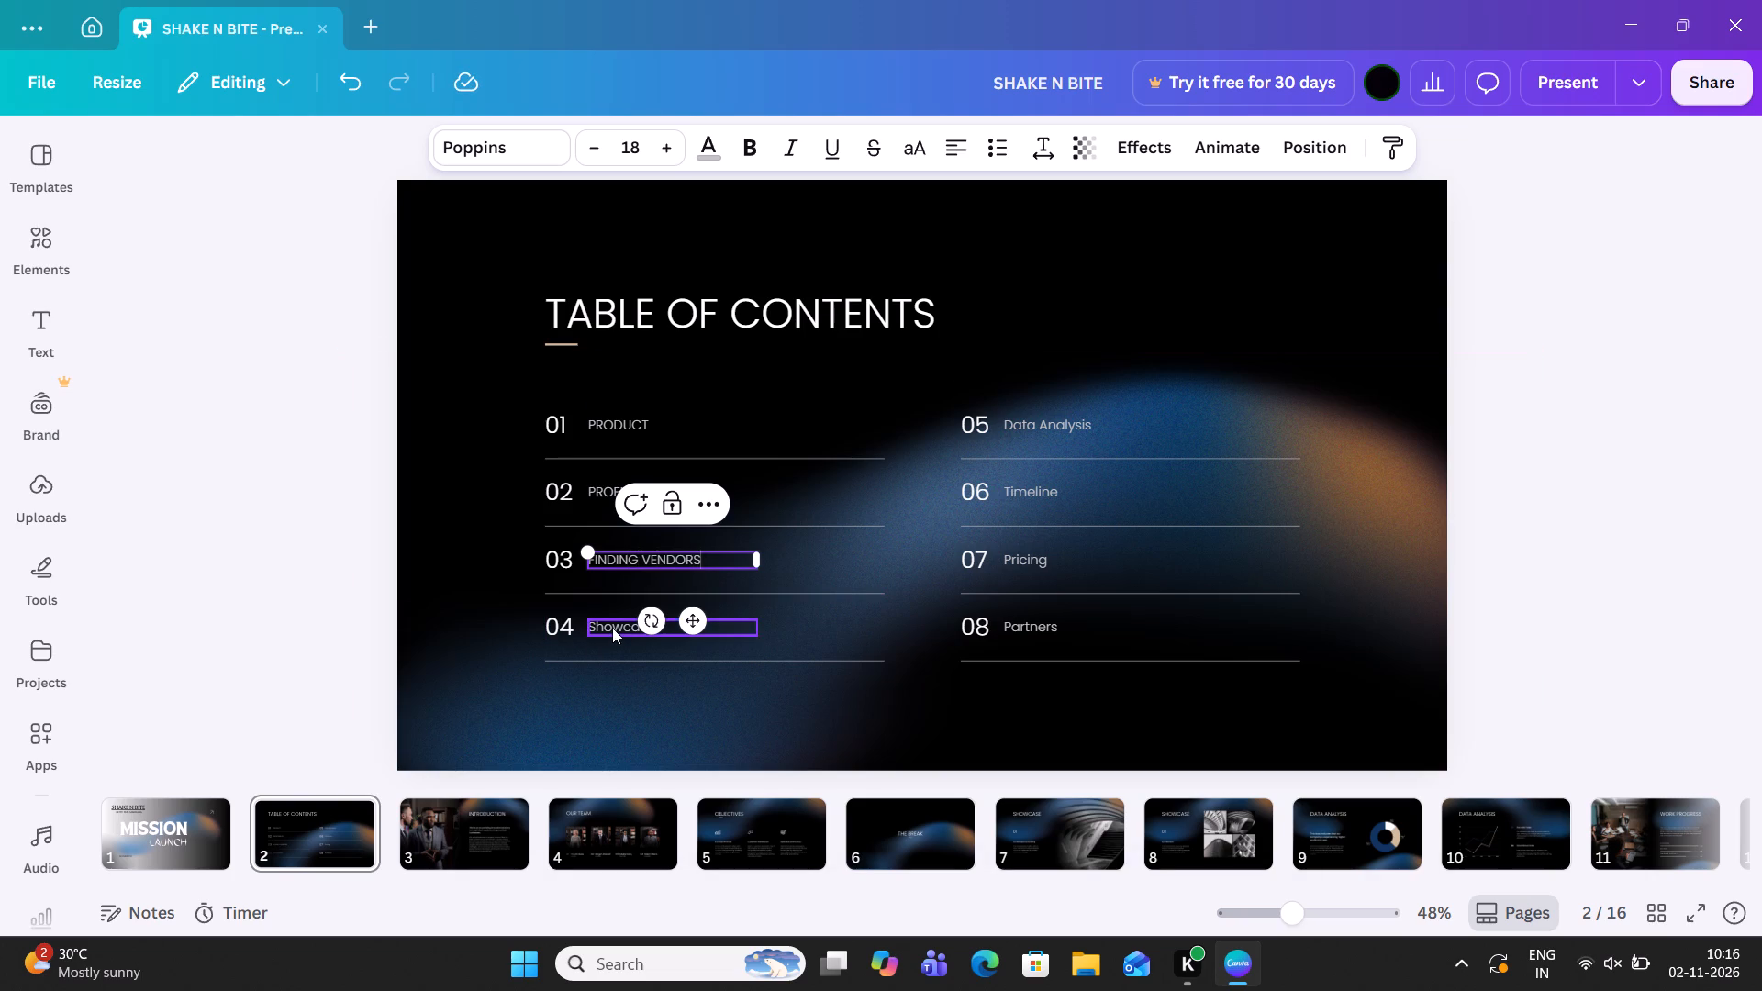
Replace the table of contents entry 04, "Showcases", with FINALISING VENDORS.
{"action": "double_click", "coordinate": [612, 628]}
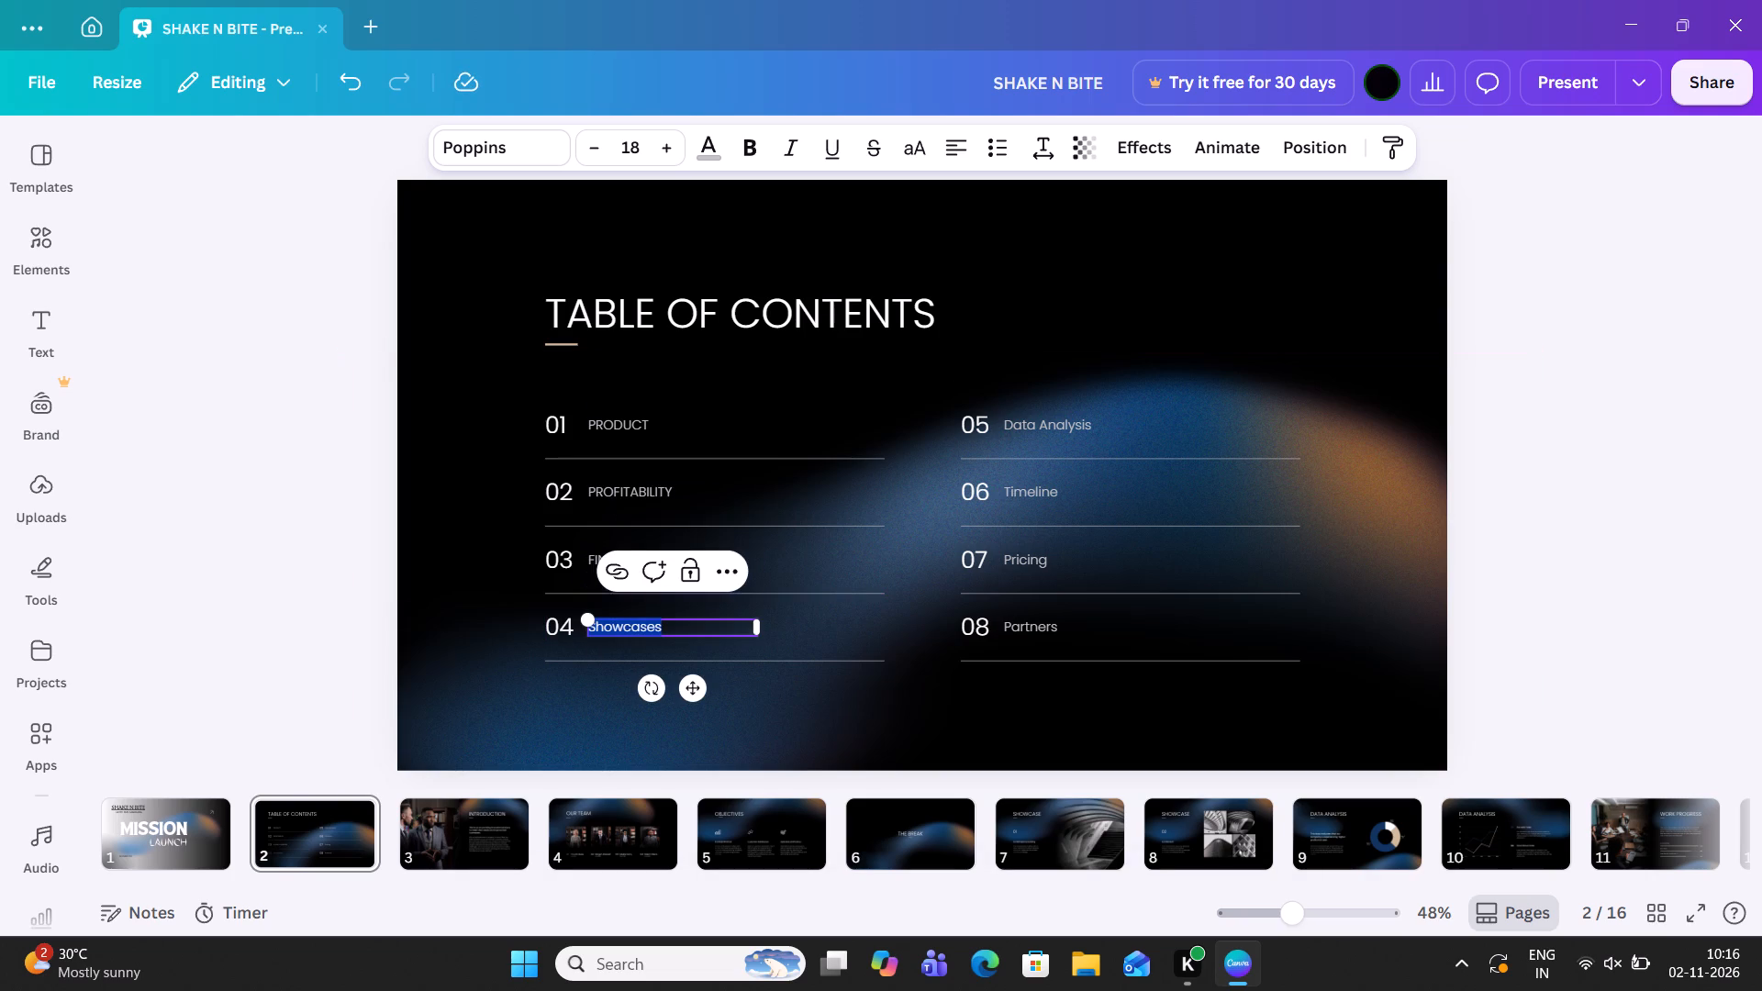
{"action": "type", "text": "FIAN"}
{"action": "key", "text": "BackSpace"}
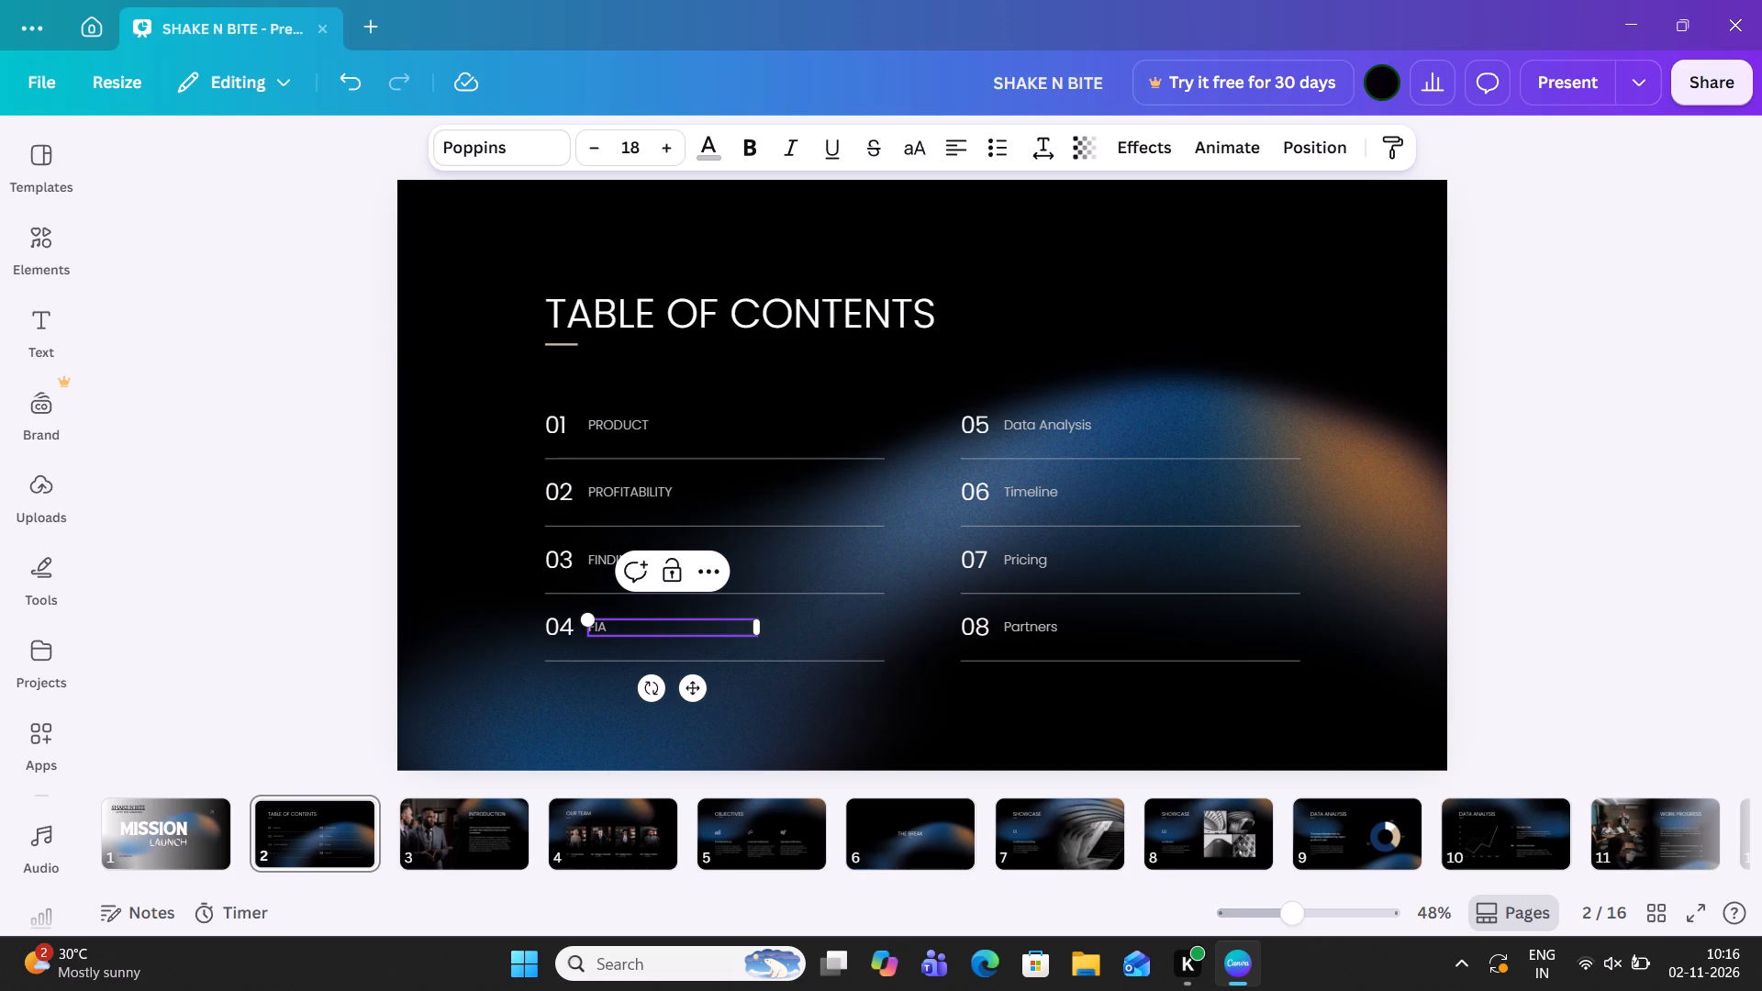
{"action": "key", "text": "BackSpace"}
{"action": "type", "text": "NALISING VENDORS"}
Replace the table of contents entry 05, "Data Analysis", with WEBSITE CEATION.
{"action": "double_click", "coordinate": [1069, 429]}
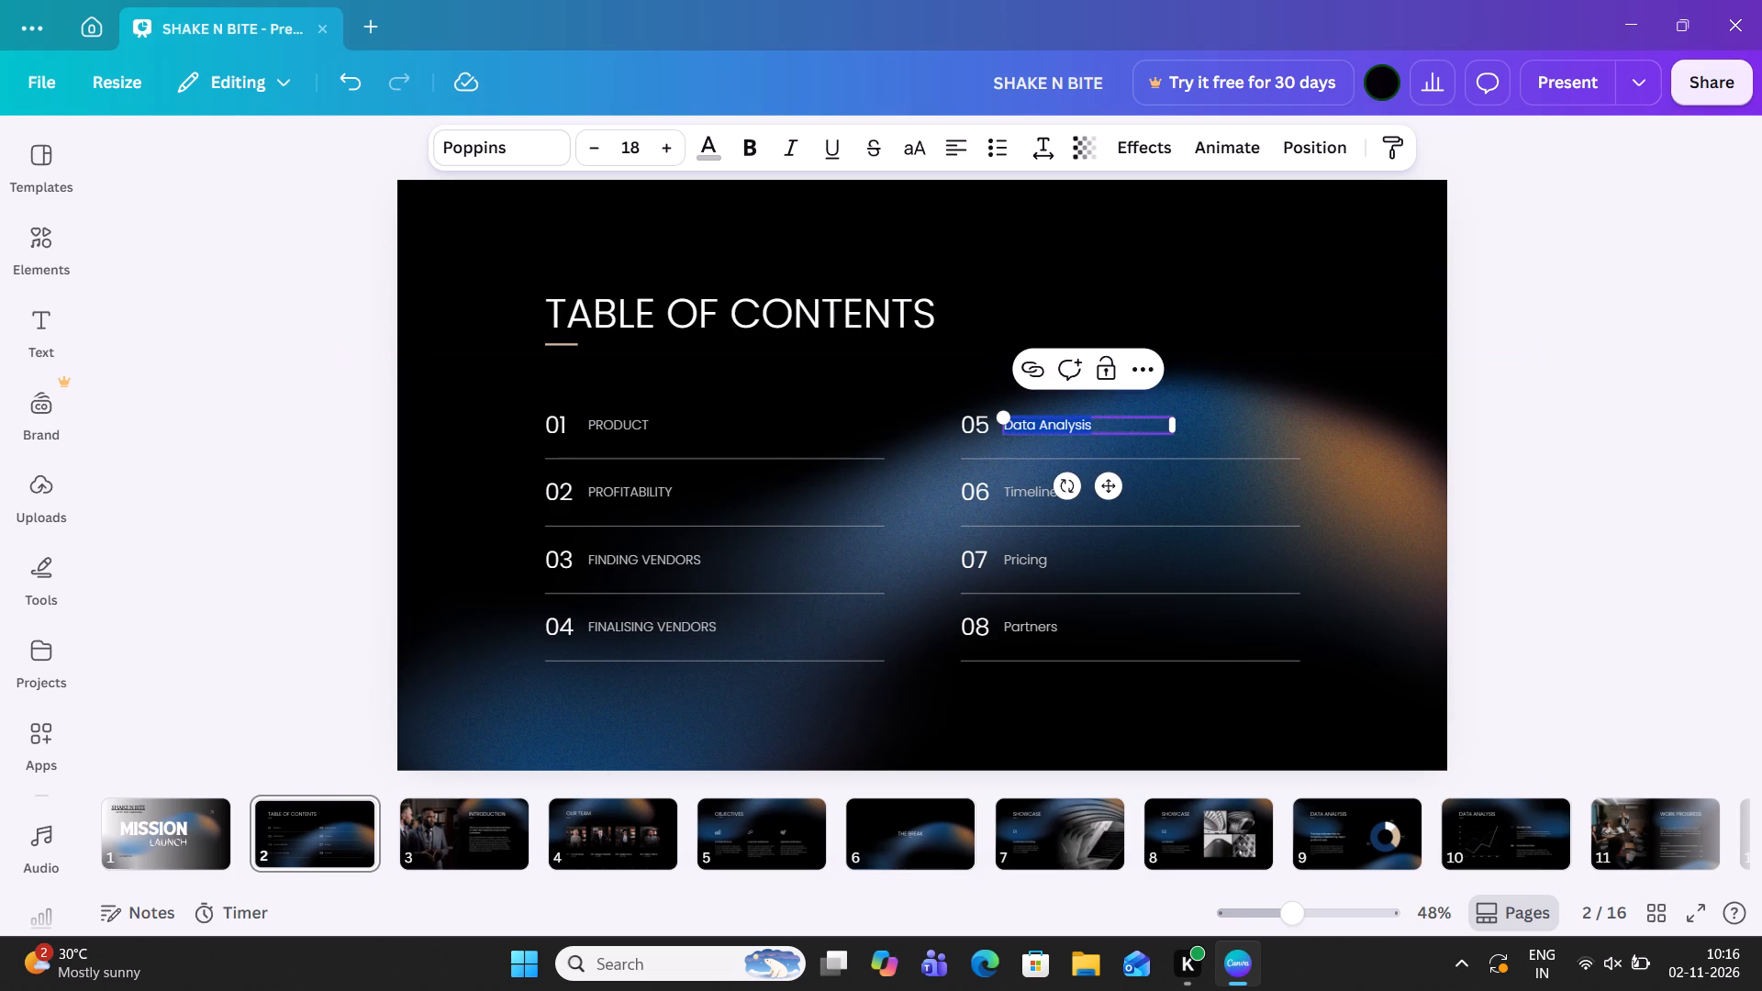
{"action": "type", "text": "WEBS"}
{"action": "type", "text": "ITE"}
{"action": "key", "text": "space"}
{"action": "type", "text": "CEATION"}
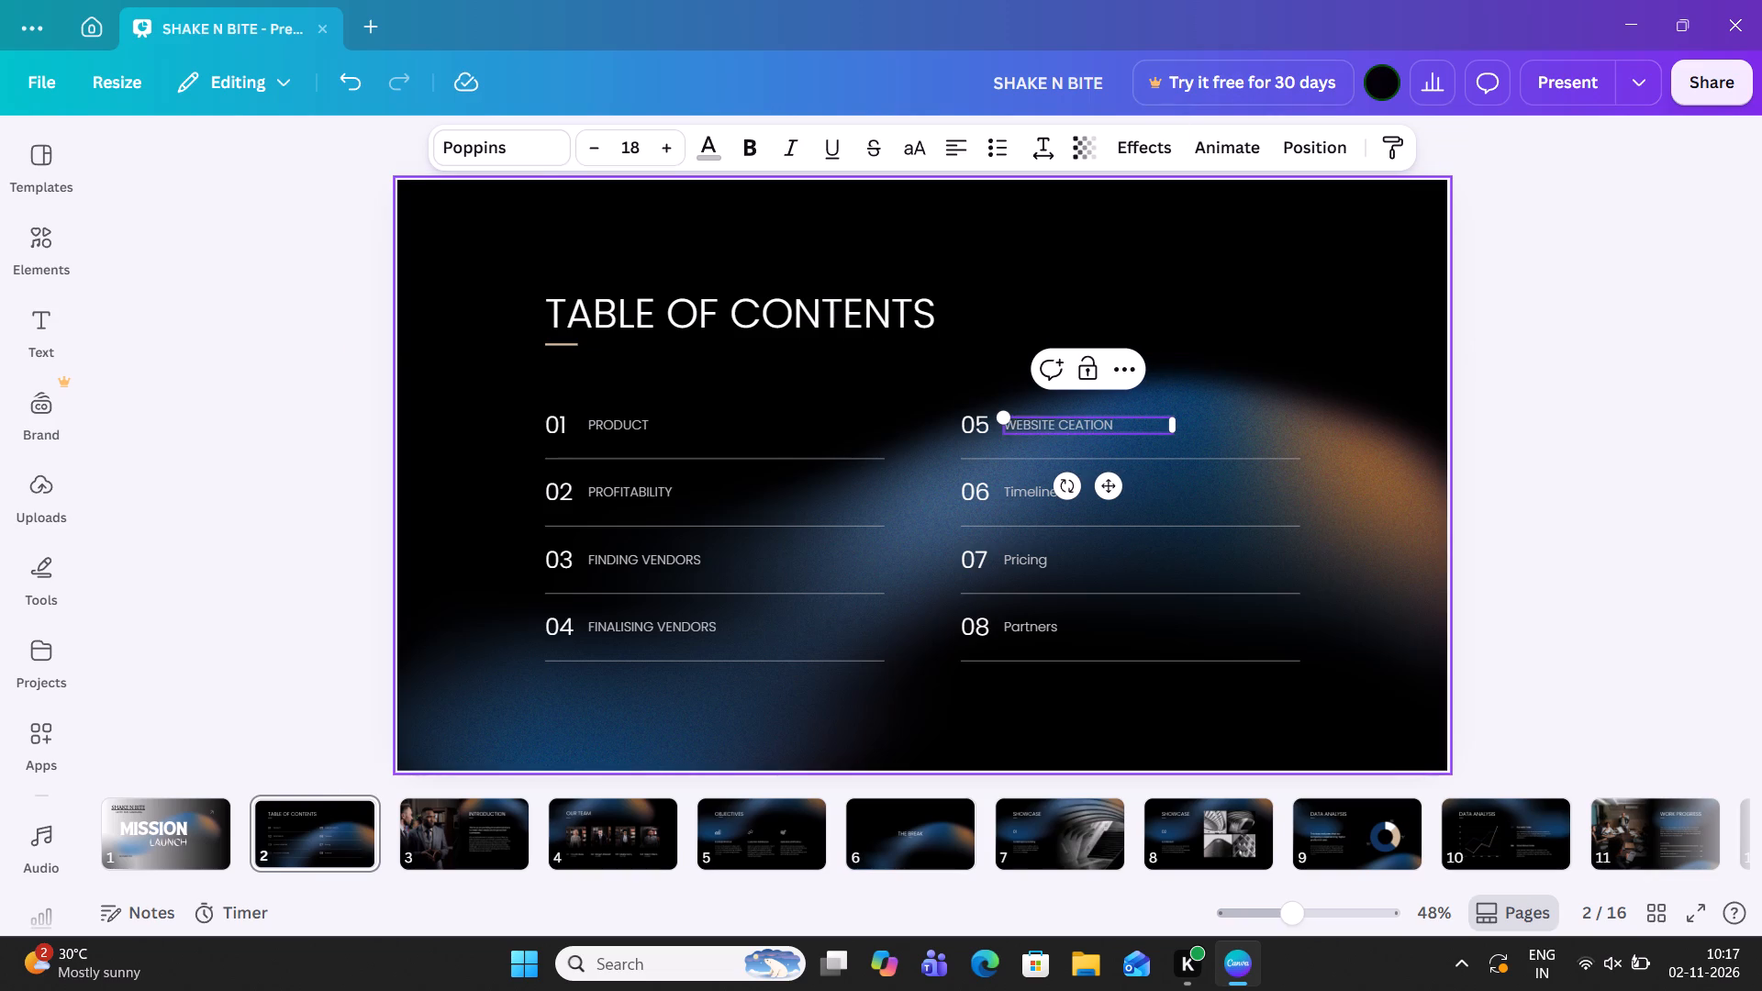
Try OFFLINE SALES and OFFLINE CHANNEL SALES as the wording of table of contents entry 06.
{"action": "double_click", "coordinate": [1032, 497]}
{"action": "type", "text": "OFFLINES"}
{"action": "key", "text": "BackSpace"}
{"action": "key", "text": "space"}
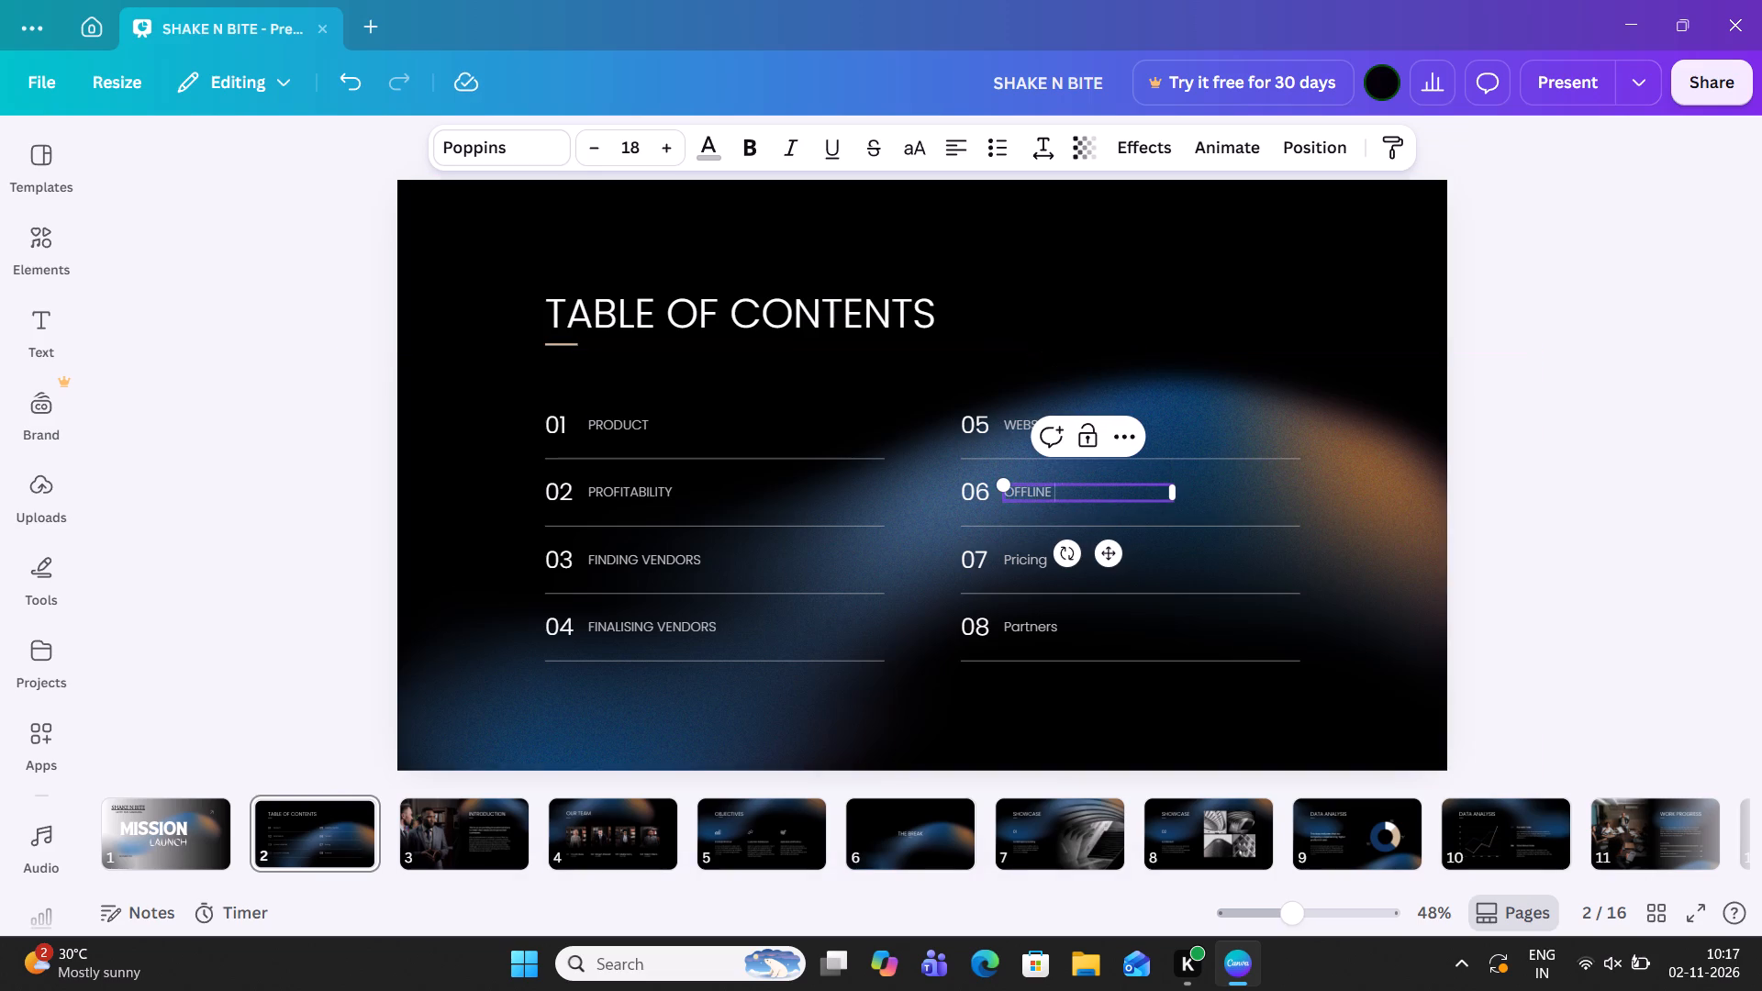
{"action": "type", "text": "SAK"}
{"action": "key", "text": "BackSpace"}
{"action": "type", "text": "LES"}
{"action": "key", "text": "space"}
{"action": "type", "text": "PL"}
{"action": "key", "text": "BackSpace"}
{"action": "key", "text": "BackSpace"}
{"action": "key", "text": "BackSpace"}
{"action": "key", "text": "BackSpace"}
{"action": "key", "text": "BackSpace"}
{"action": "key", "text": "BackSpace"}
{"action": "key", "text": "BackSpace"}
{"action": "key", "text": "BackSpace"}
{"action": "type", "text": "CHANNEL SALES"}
Clear the wording of table of contents entry 06 and enter OFFLINES SALES PLAN.
{"action": "key", "text": "BackSpace"}
{"action": "key", "text": "BackSpace"}
{"action": "key", "text": "BackSpace"}
{"action": "key", "text": "BackSpace"}
{"action": "key", "text": "BackSpace"}
{"action": "key", "text": "BackSpace"}
{"action": "key", "text": "BackSpace"}
{"action": "key", "text": "BackSpace"}
{"action": "key", "text": "BackSpace"}
{"action": "key", "text": "BackSpace"}
{"action": "key", "text": "BackSpace"}
{"action": "key", "text": "BackSpace"}
{"action": "key", "text": "BackSpace"}
{"action": "key", "text": "BackSpace"}
{"action": "key", "text": "BackSpace"}
{"action": "key", "text": "BackSpace"}
{"action": "key", "text": "BackSpace"}
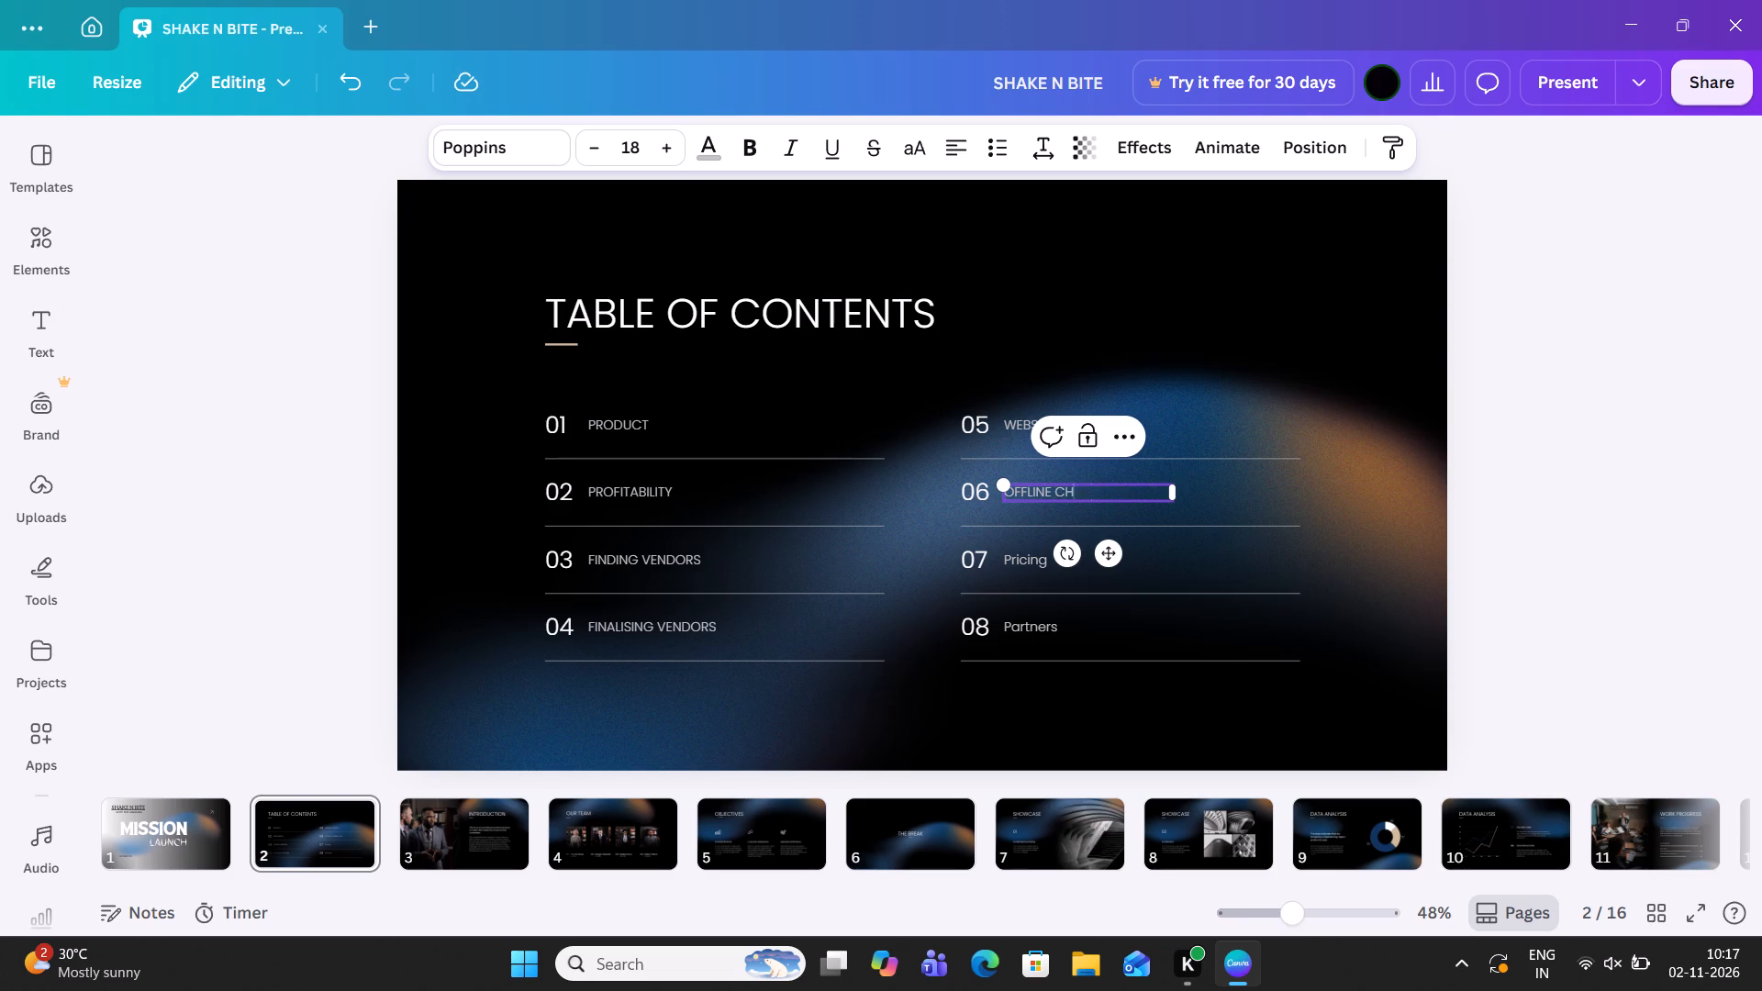
{"action": "key", "text": "BackSpace"}
{"action": "key", "text": "BackSpace"}
{"action": "key", "text": "BackSpace"}
{"action": "key", "text": "BackSpace"}
{"action": "type", "text": "SALES"}
{"action": "key", "text": "space"}
{"action": "key", "text": "BackSpace"}
{"action": "key", "text": "BackSpace"}
{"action": "key", "text": "BackSpace"}
{"action": "key", "text": "BackSpace"}
{"action": "key", "text": "BackSpace"}
{"action": "key", "text": "BackSpace"}
{"action": "key", "text": "BackSpace"}
{"action": "key", "text": "BackSpace"}
{"action": "type", "text": "OFFLINES SE"}
{"action": "key", "text": "BackSpace"}
{"action": "type", "text": "ALES PLAN"}
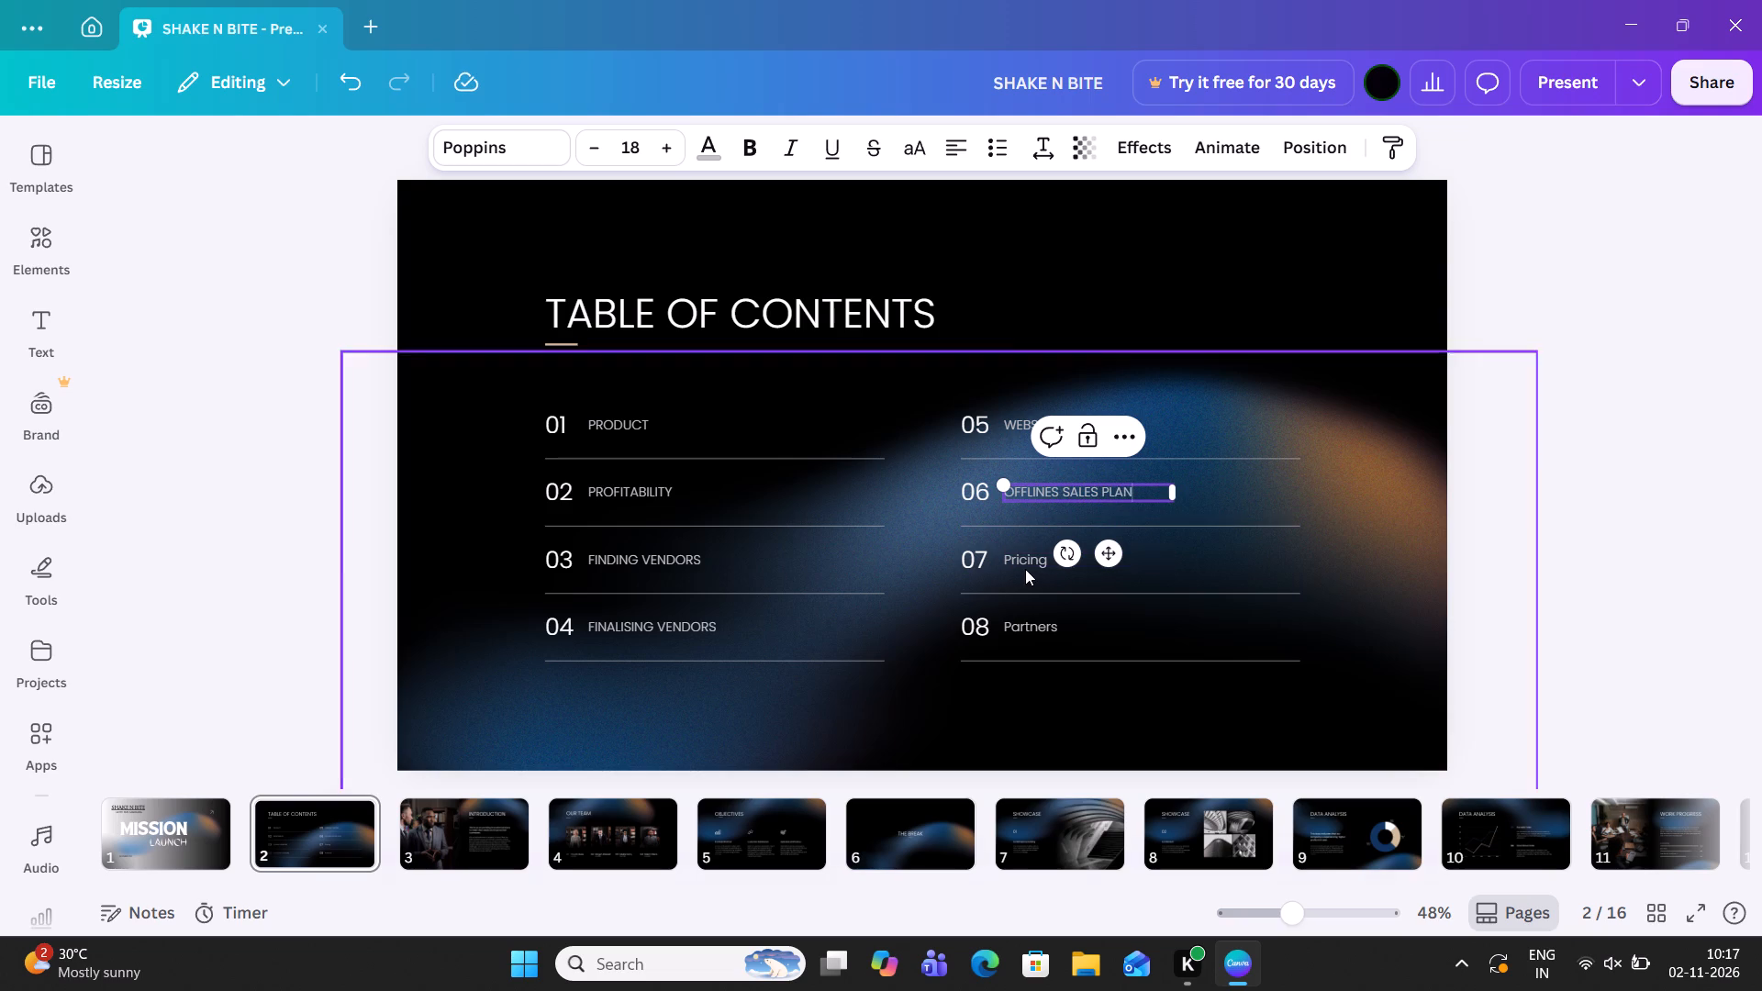
Replace the table of contents entry 07, "Pricing", with E-COMMERCE, QUICK E-COMMECE.
{"action": "double_click", "coordinate": [1022, 563]}
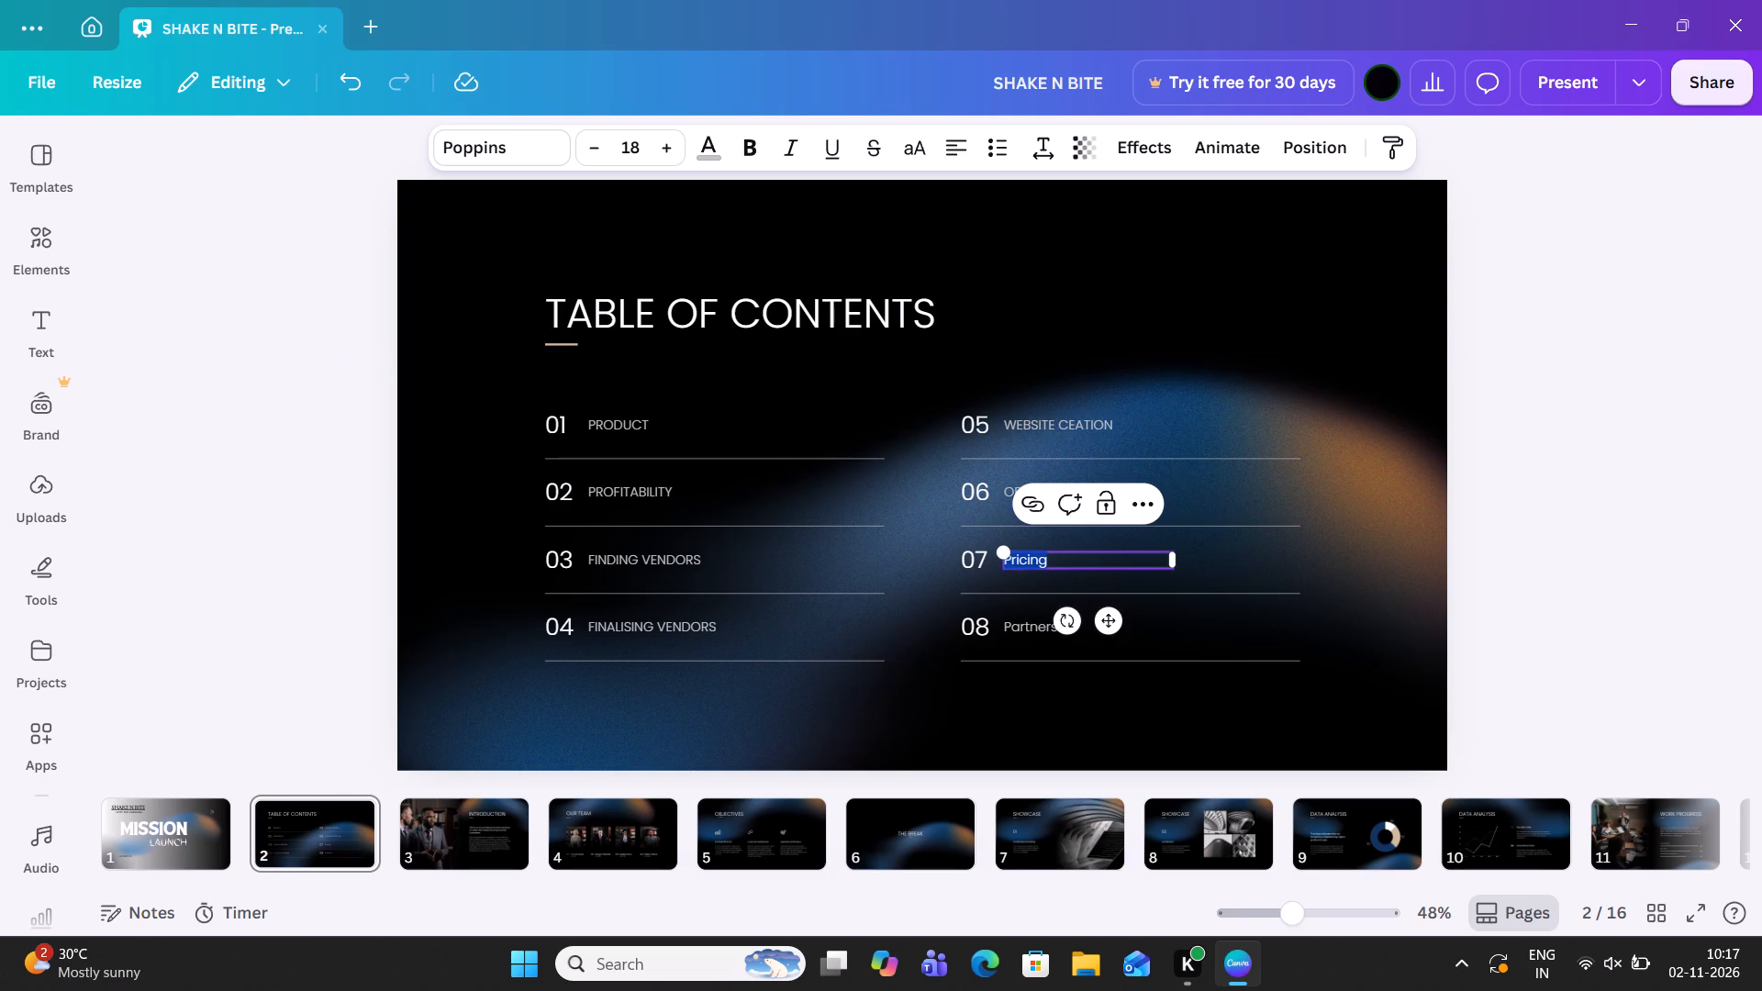
{"action": "key", "text": "e"}
{"action": "type", "text": "-COMMERCE"}
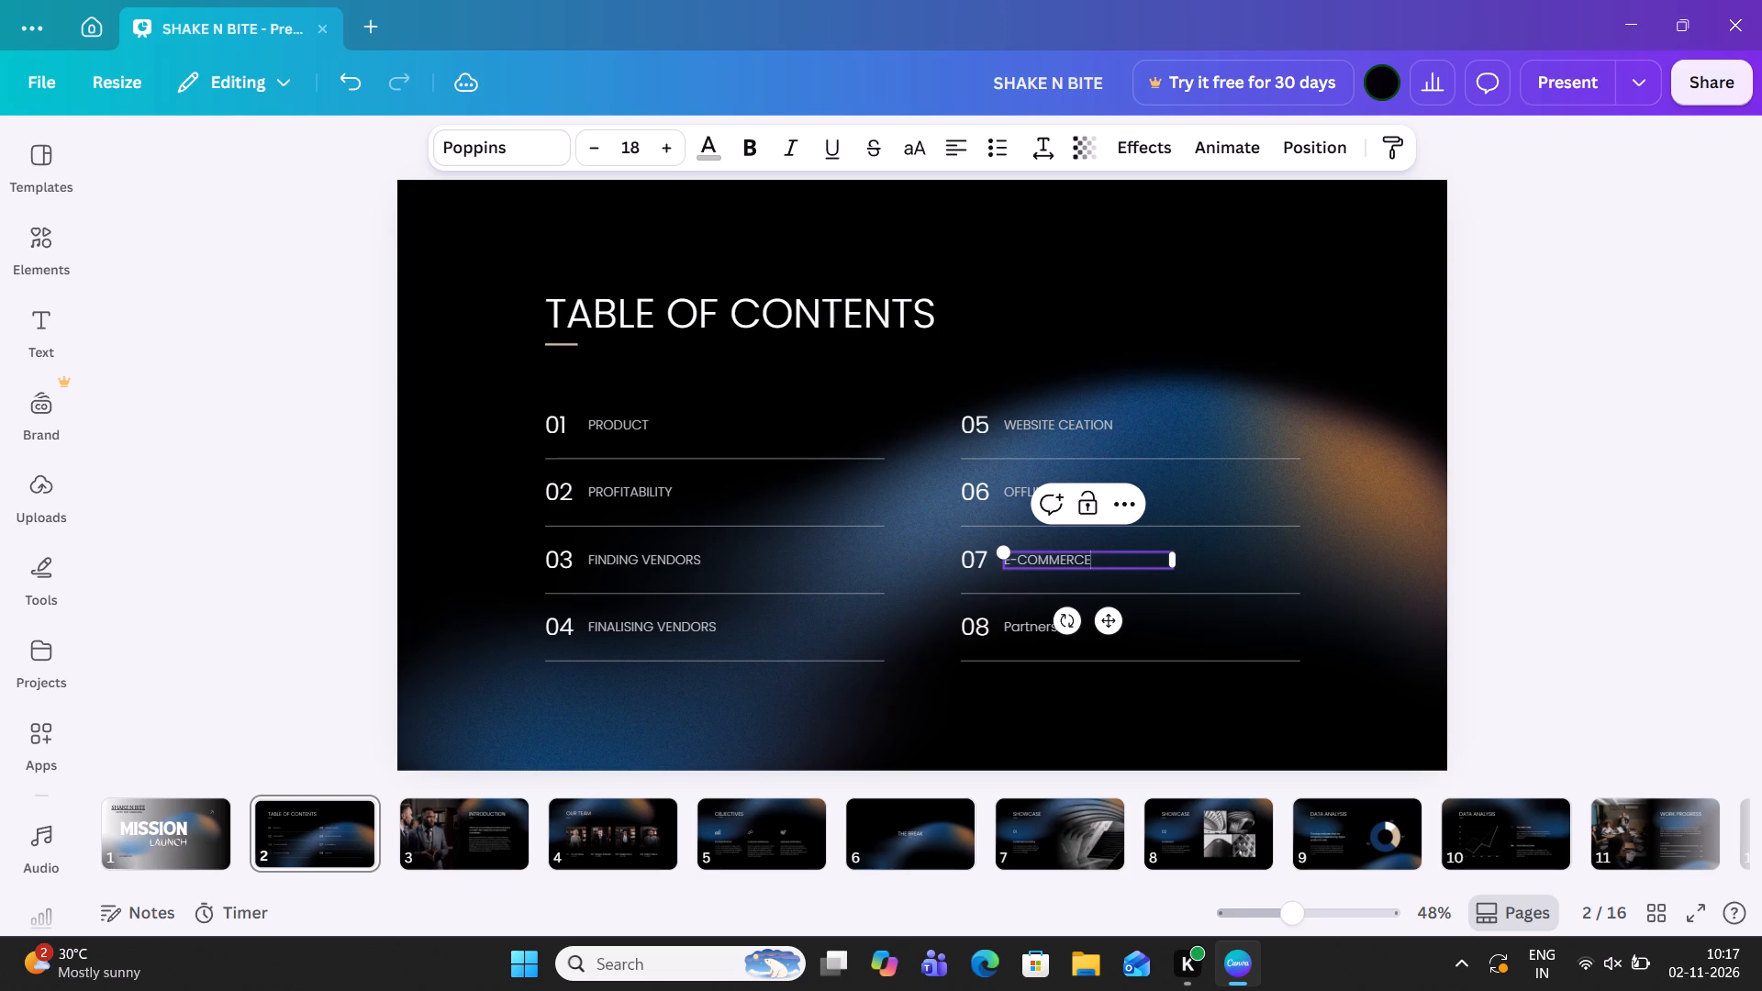
{"action": "type", "text": ", QUICK E-COMMECE L"}
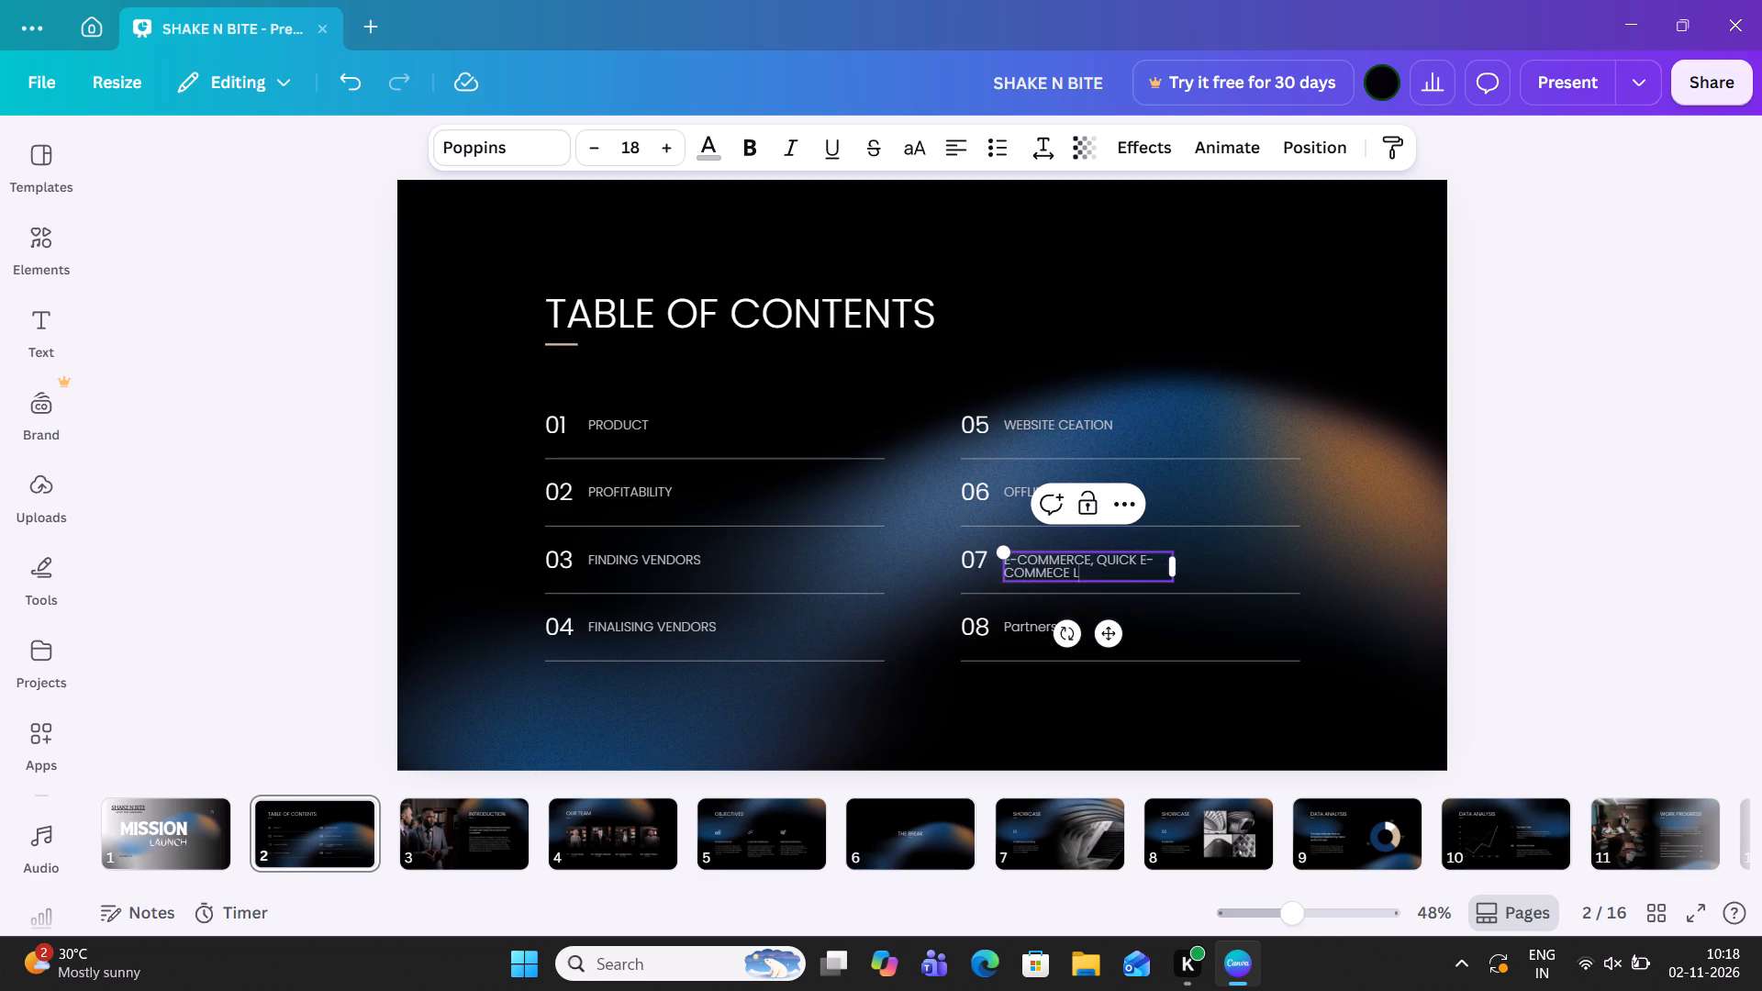
{"action": "key", "text": "BackSpace"}
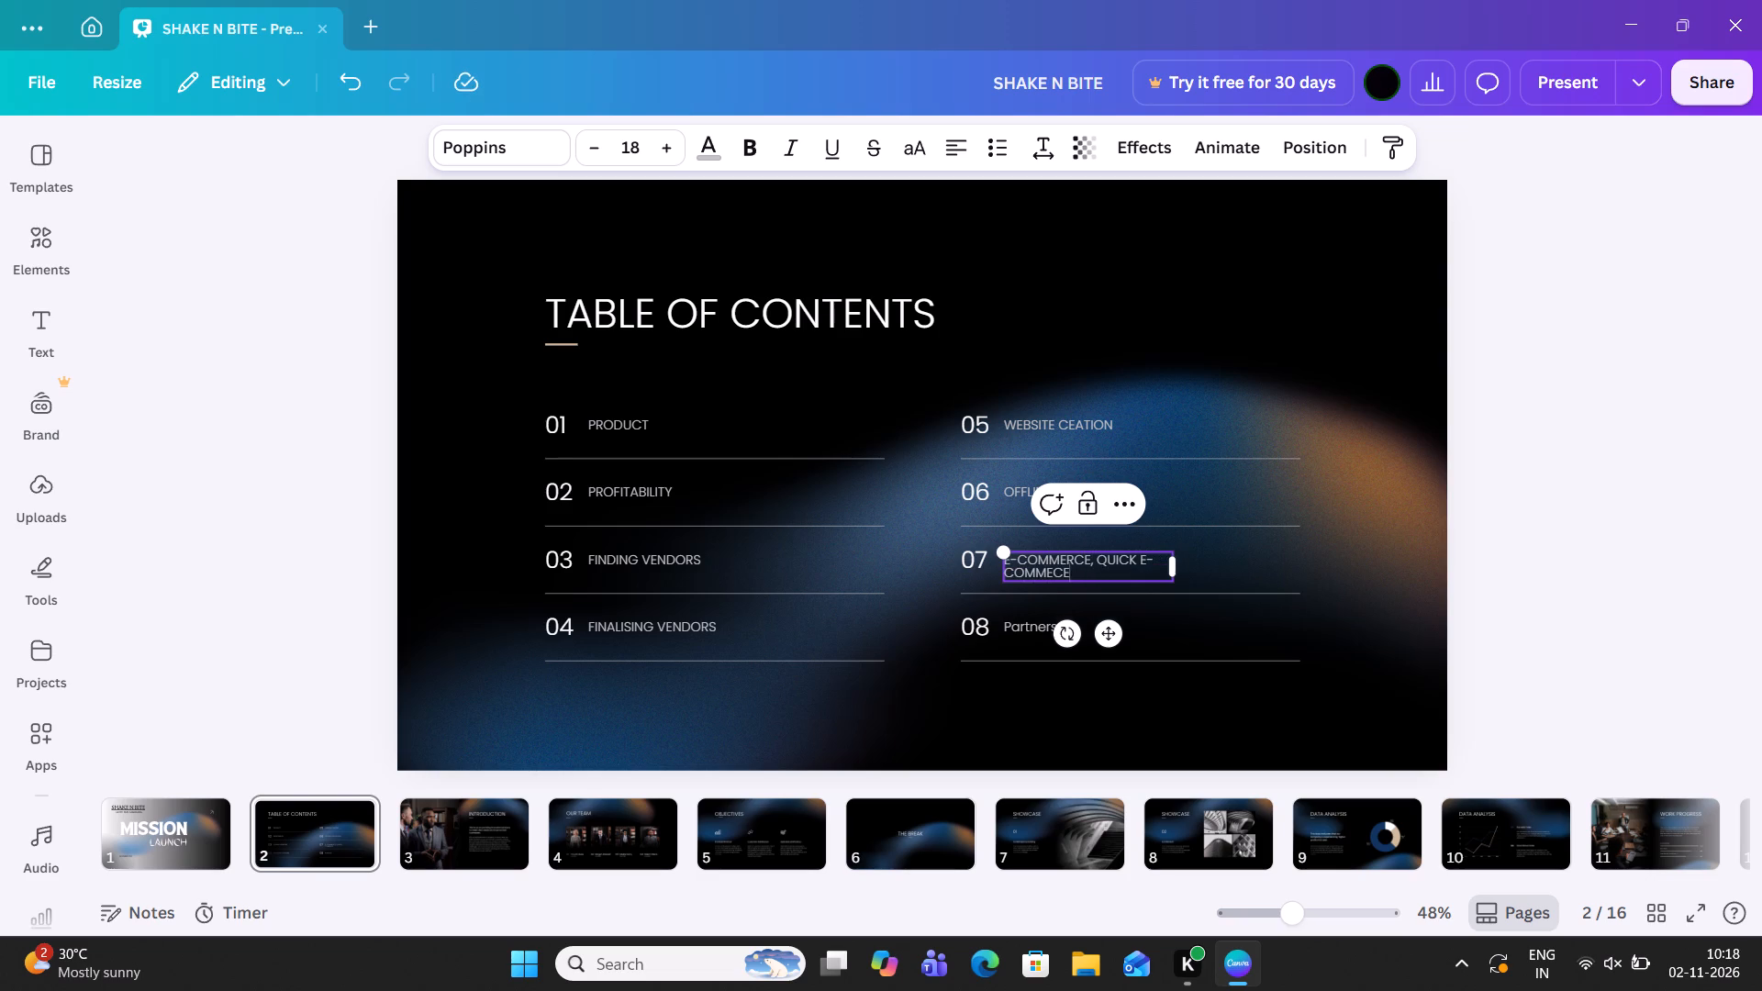
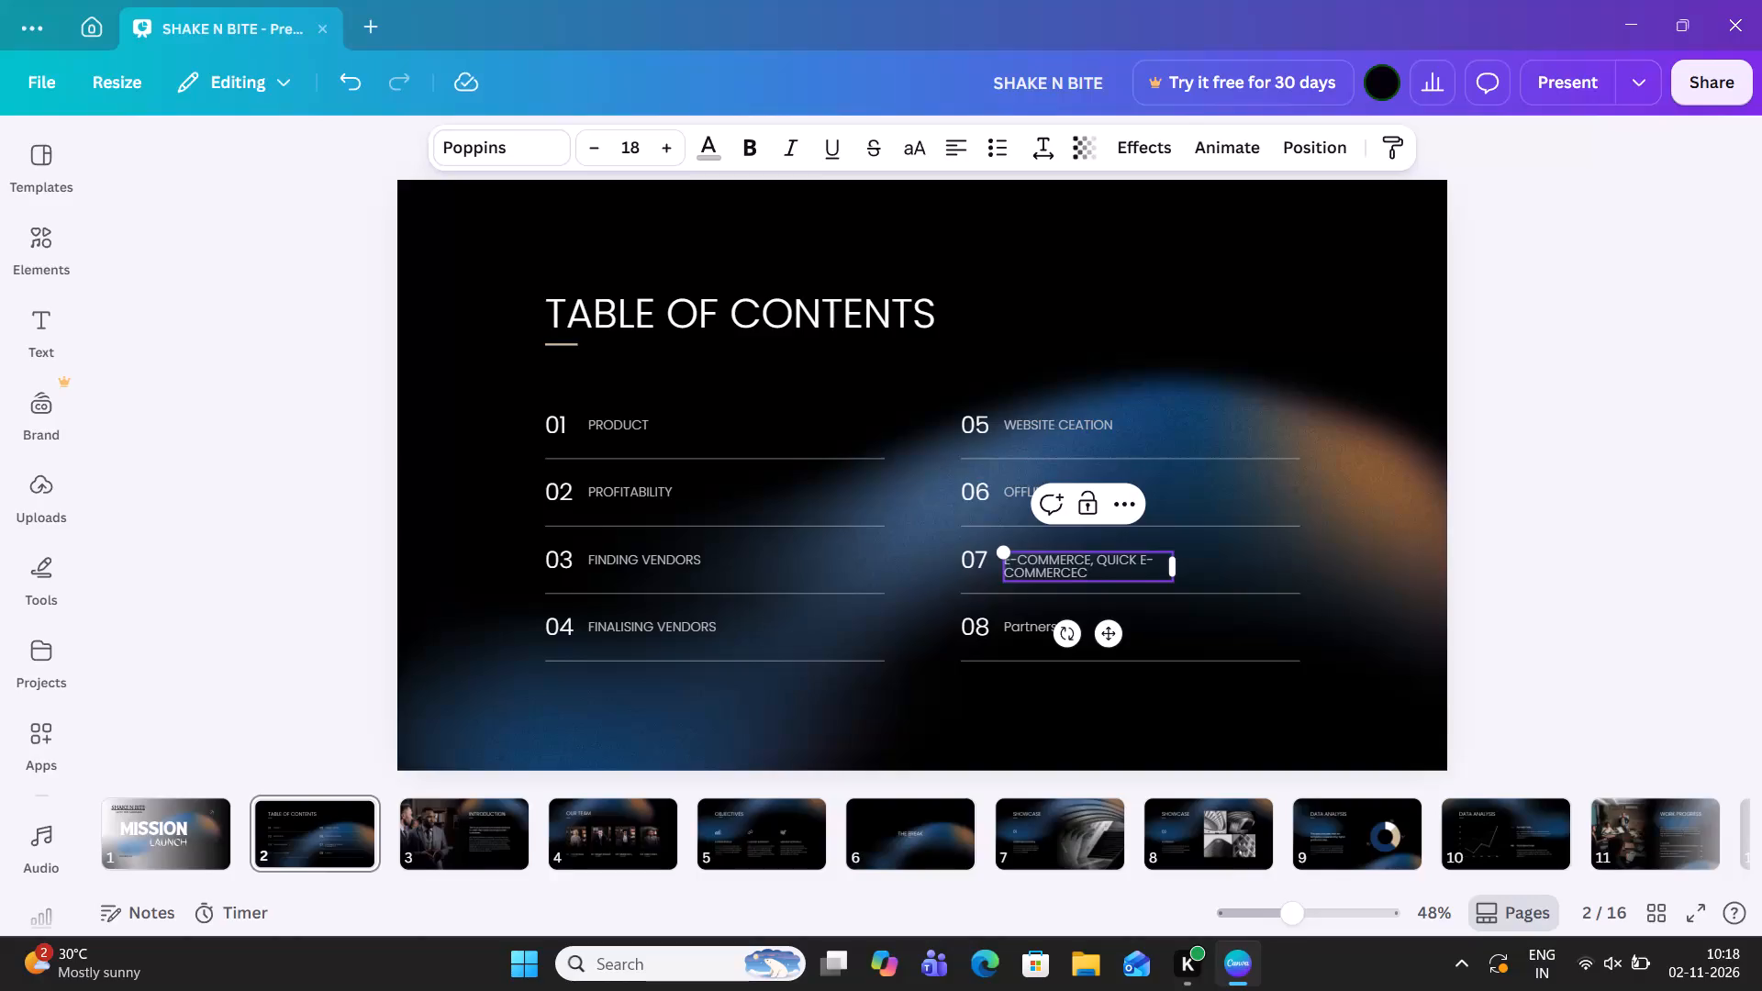
Complete table of contents entry 07 as E-COMMERCE, QUICK E-COMMERCE LISTING and widen its text box to fit one line.
{"action": "key", "text": "BackSpace"}
{"action": "key", "text": "space"}
{"action": "type", "text": "LISTING"}
{"action": "left_click_drag", "start_coordinate": [1175, 571], "coordinate": [1185, 570]}
{"action": "left_click_drag", "start_coordinate": [1185, 570], "coordinate": [1291, 552]}
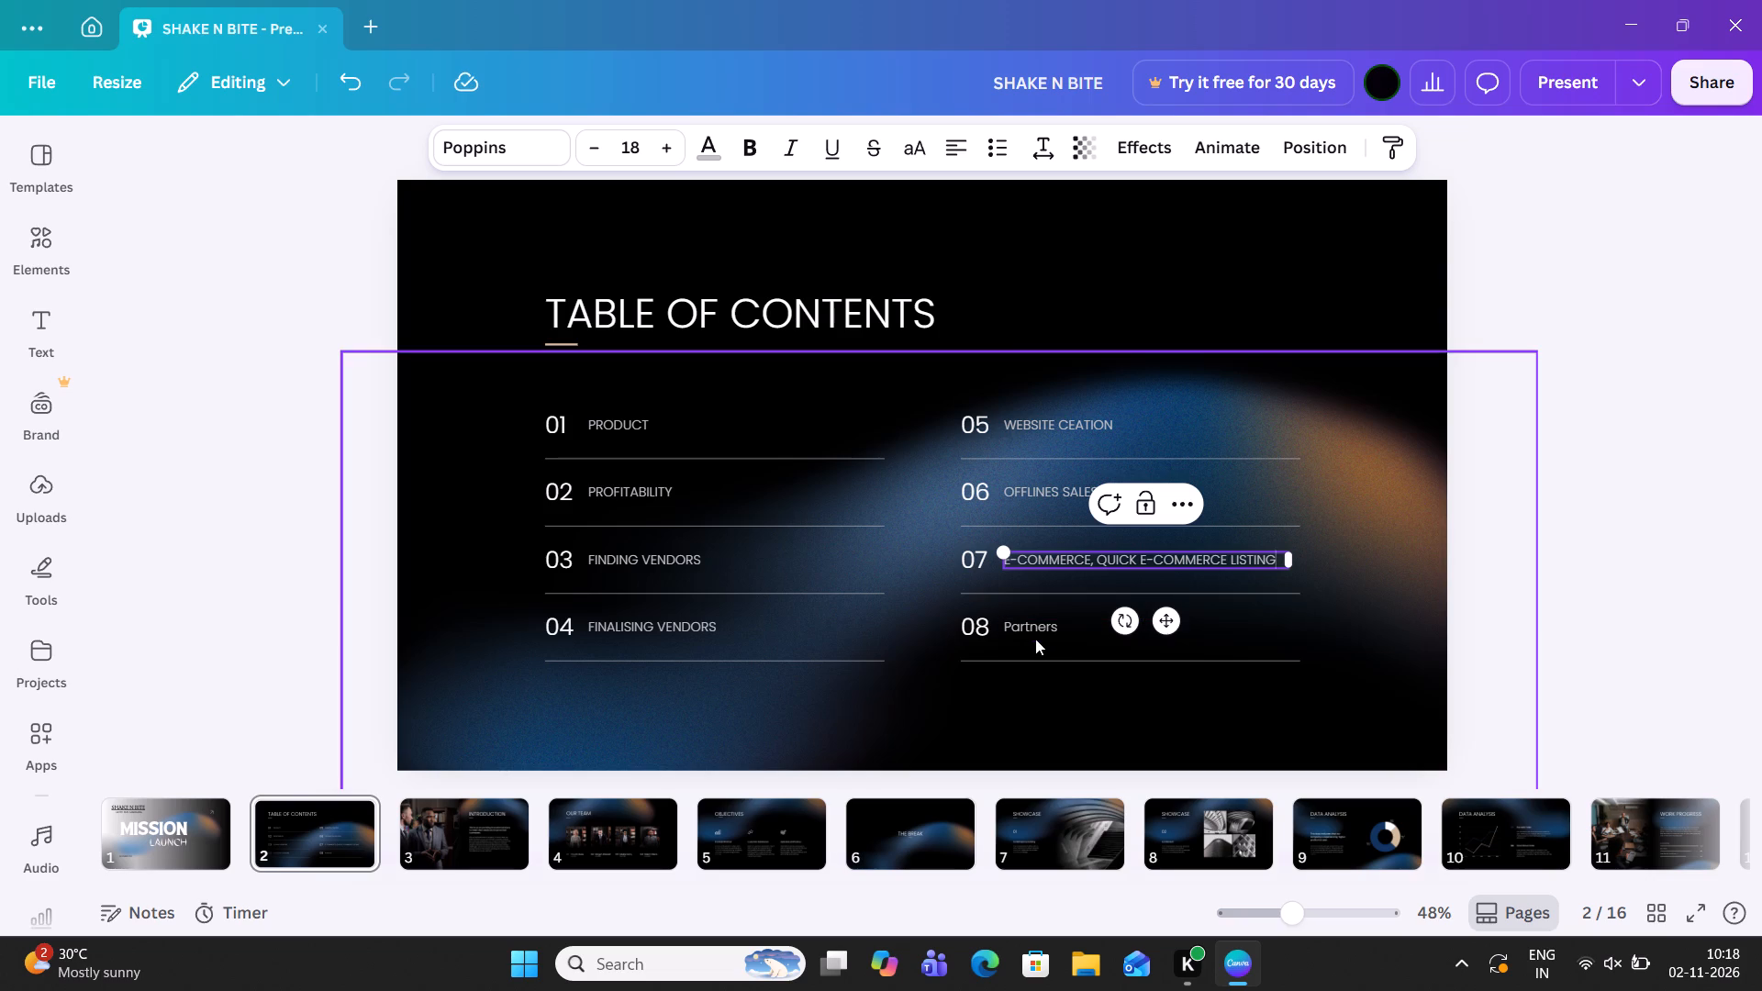
Replace the table of contents entry 08, "Partners", with PRICING.
{"action": "double_click", "coordinate": [1038, 629]}
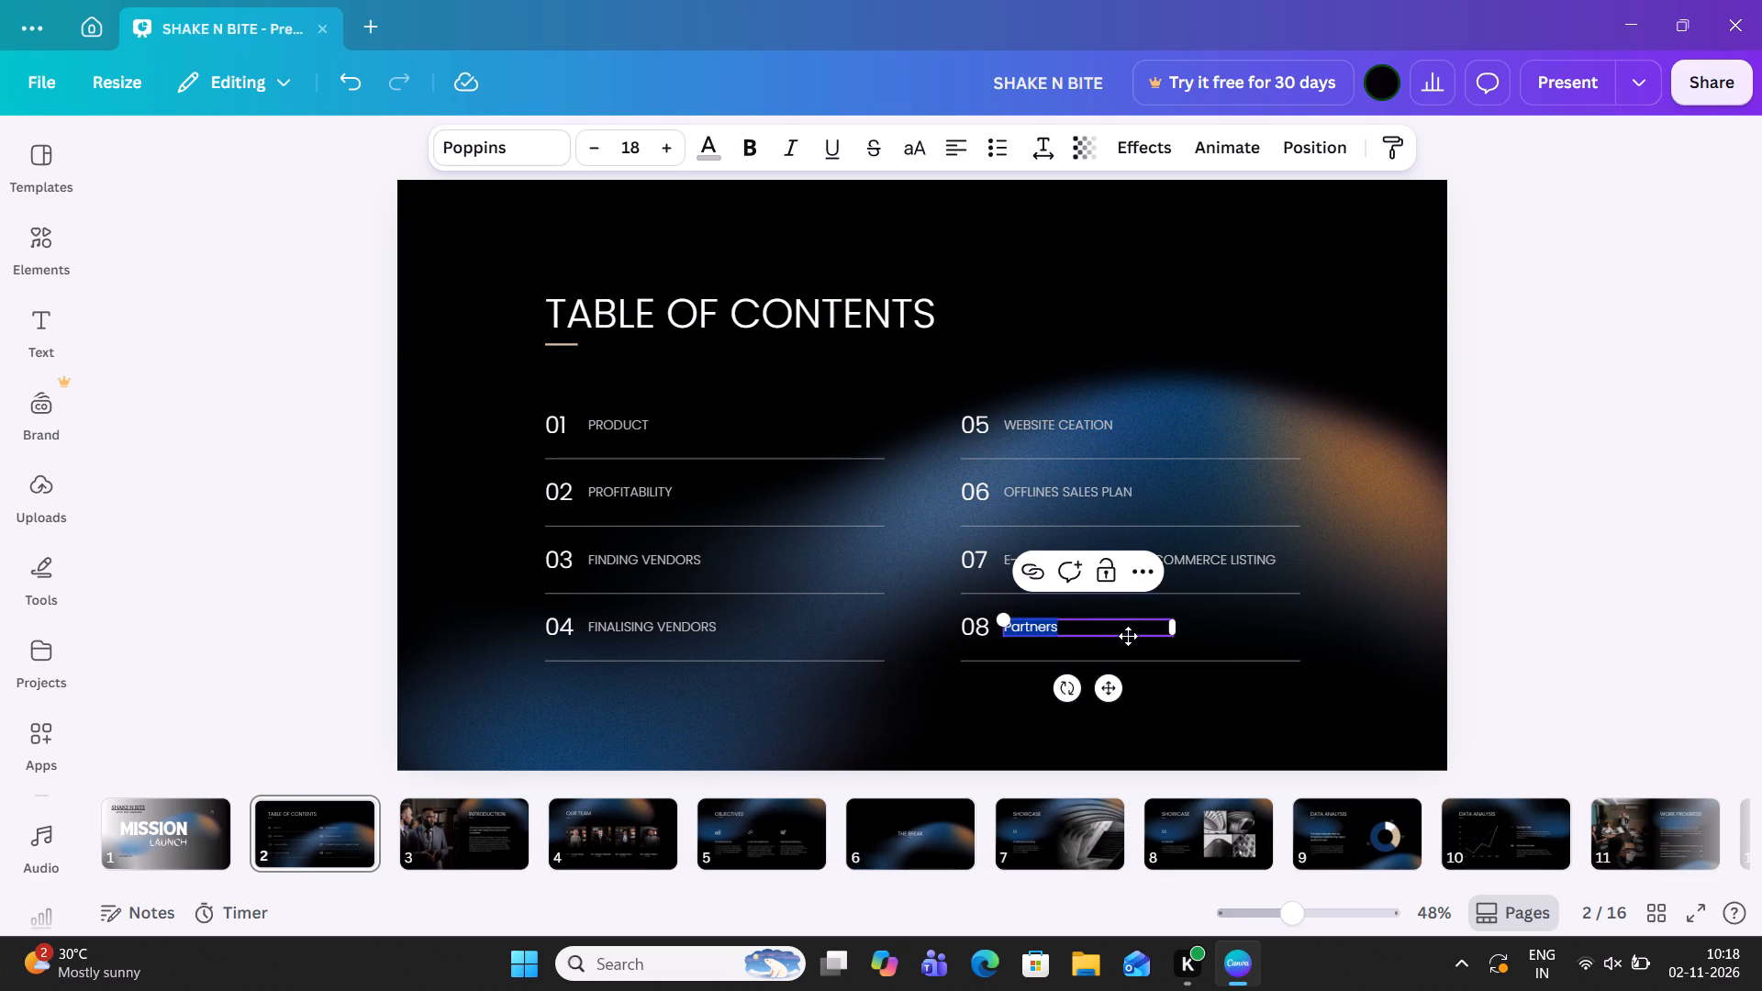
{"action": "type", "text": "PRICING"}
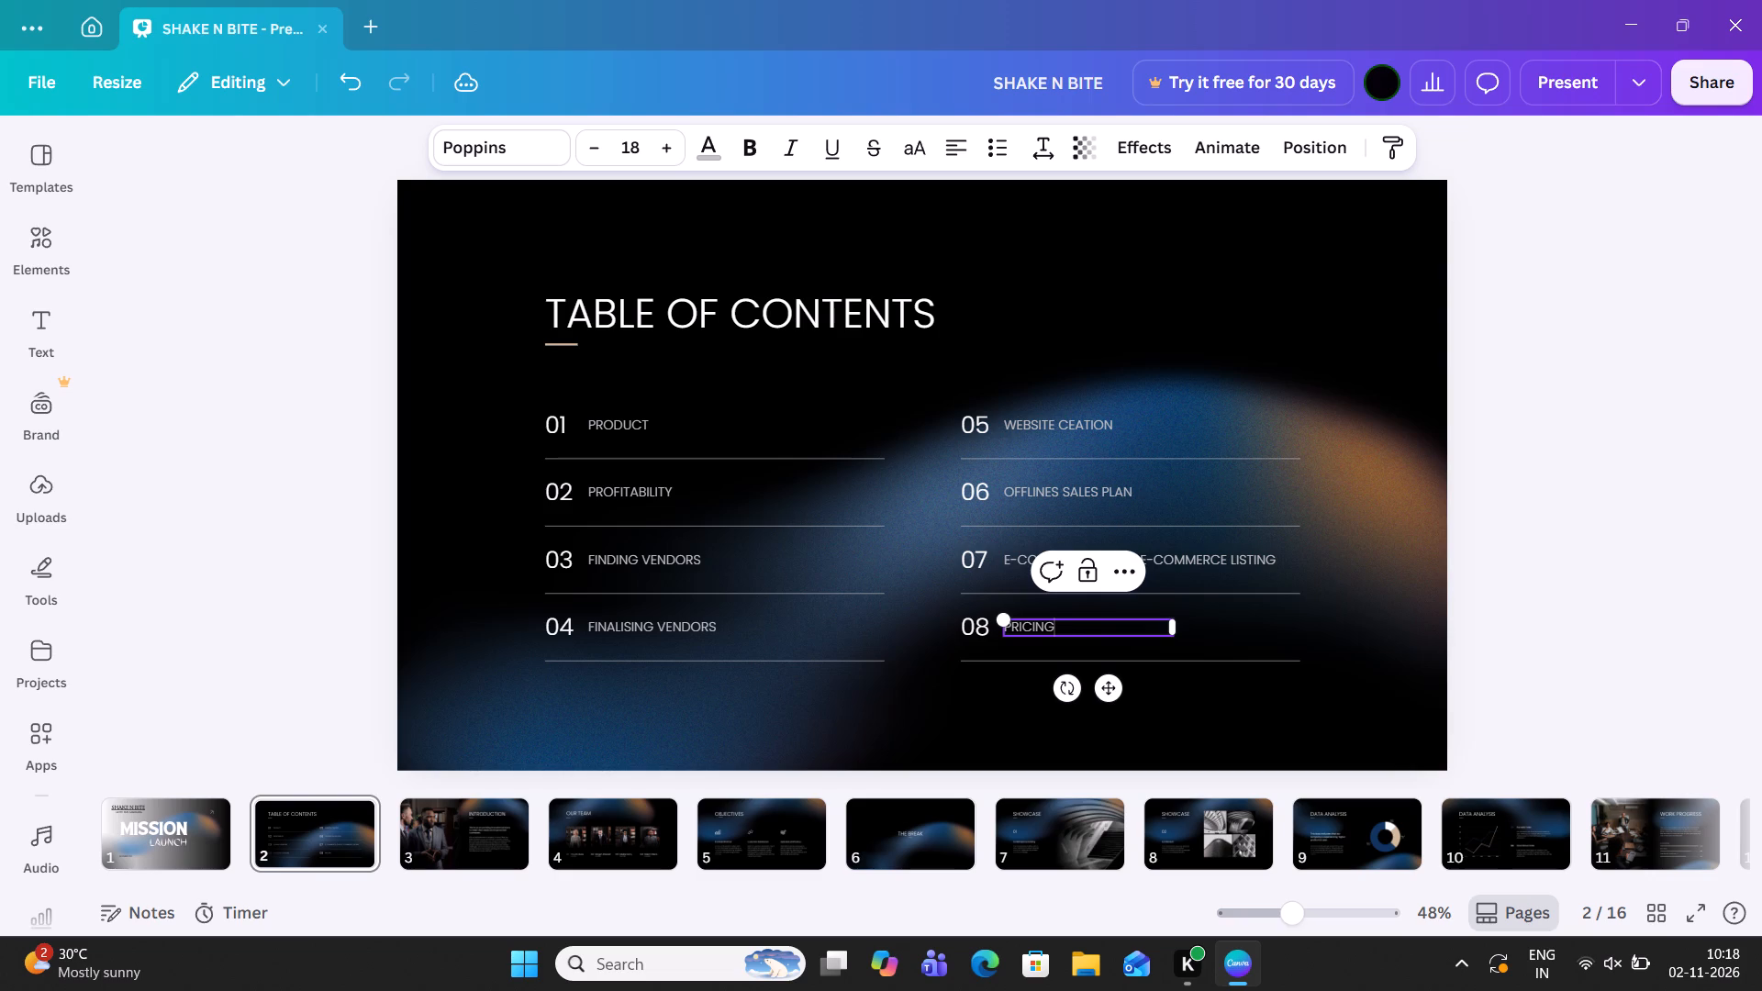
{"action": "key", "text": "space"}
{"action": "type", "text": "F"}
{"action": "key", "text": "BackSpace"}
Duplicate the number 08, place the copy below number 04 in the first column, and change it to 09.
{"action": "left_click", "coordinate": [982, 627]}
{"action": "left_click", "coordinate": [973, 570]}
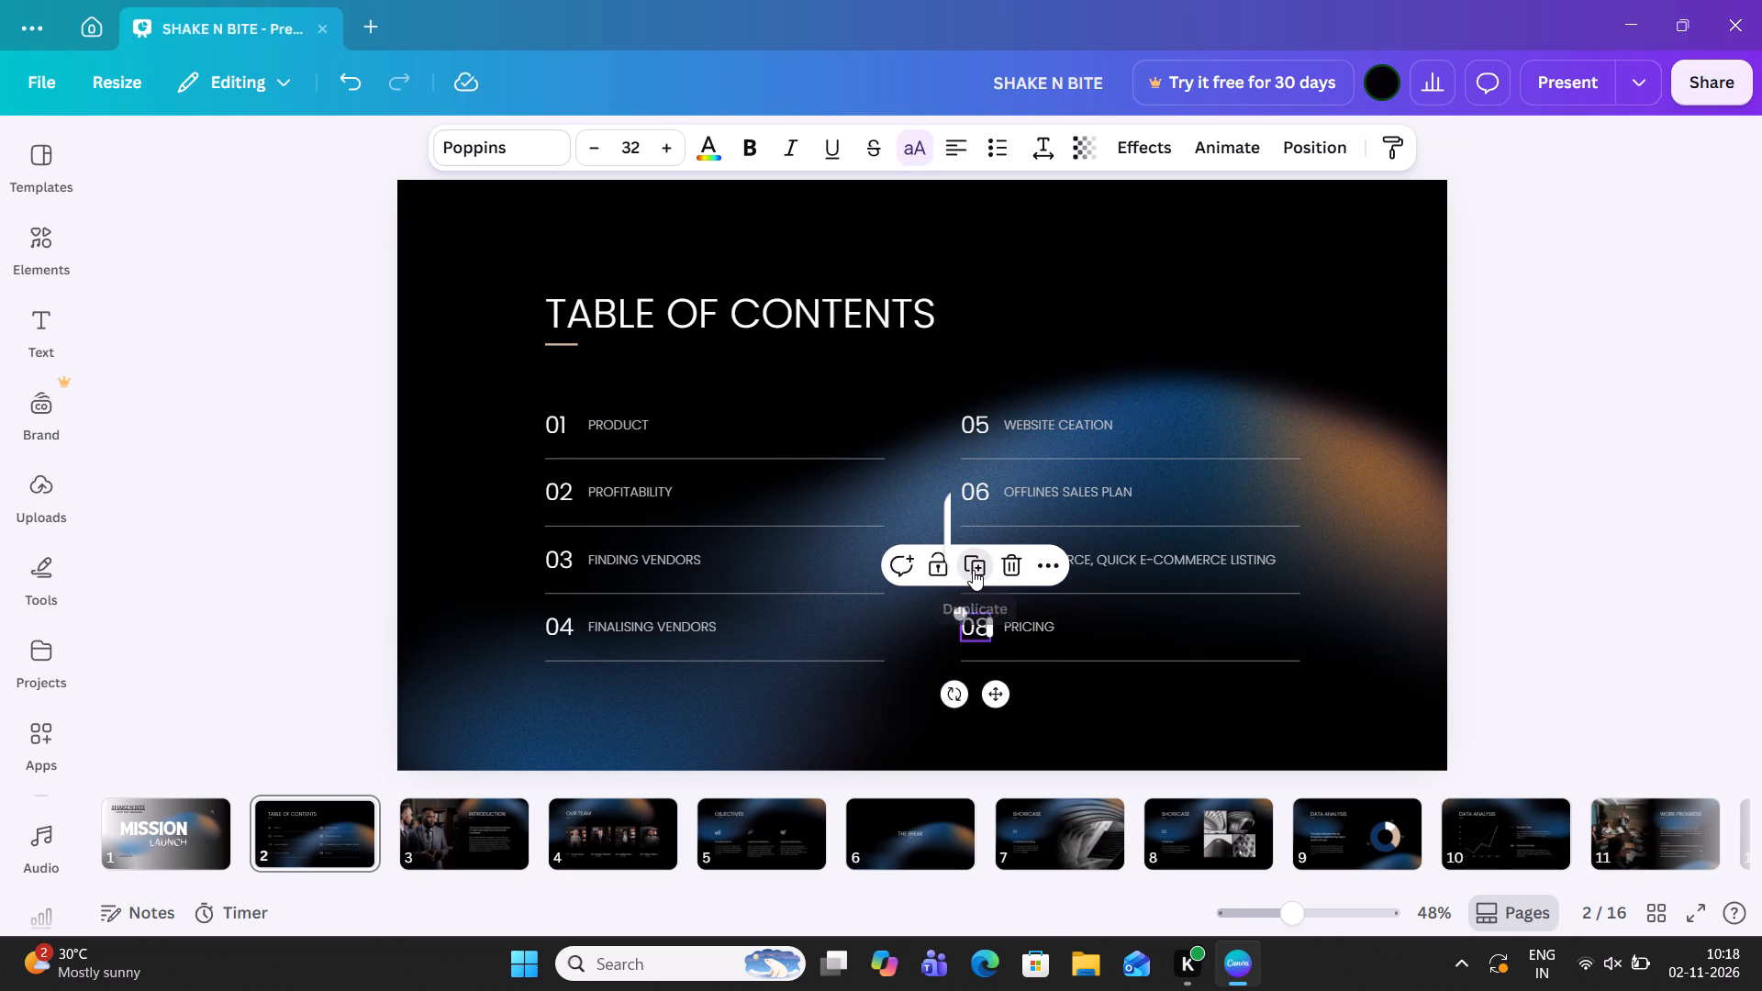
{"action": "left_click_drag", "start_coordinate": [997, 700], "coordinate": [865, 702]}
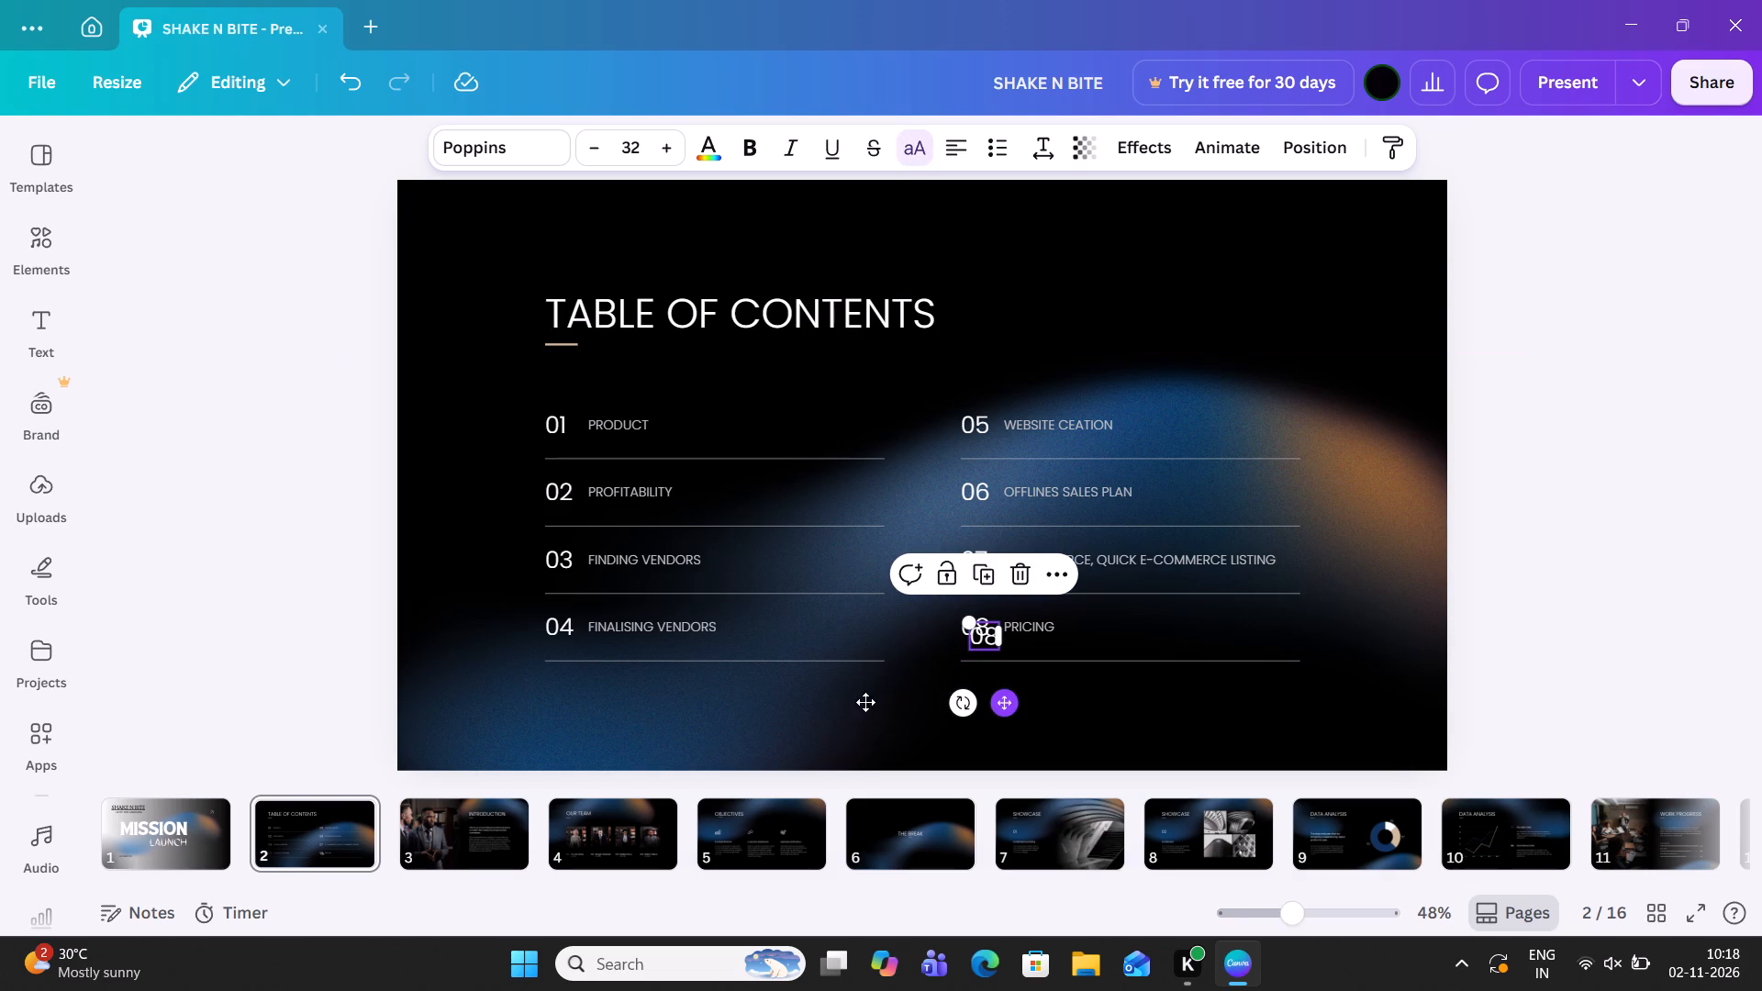
{"action": "left_click_drag", "start_coordinate": [865, 702], "coordinate": [559, 761]}
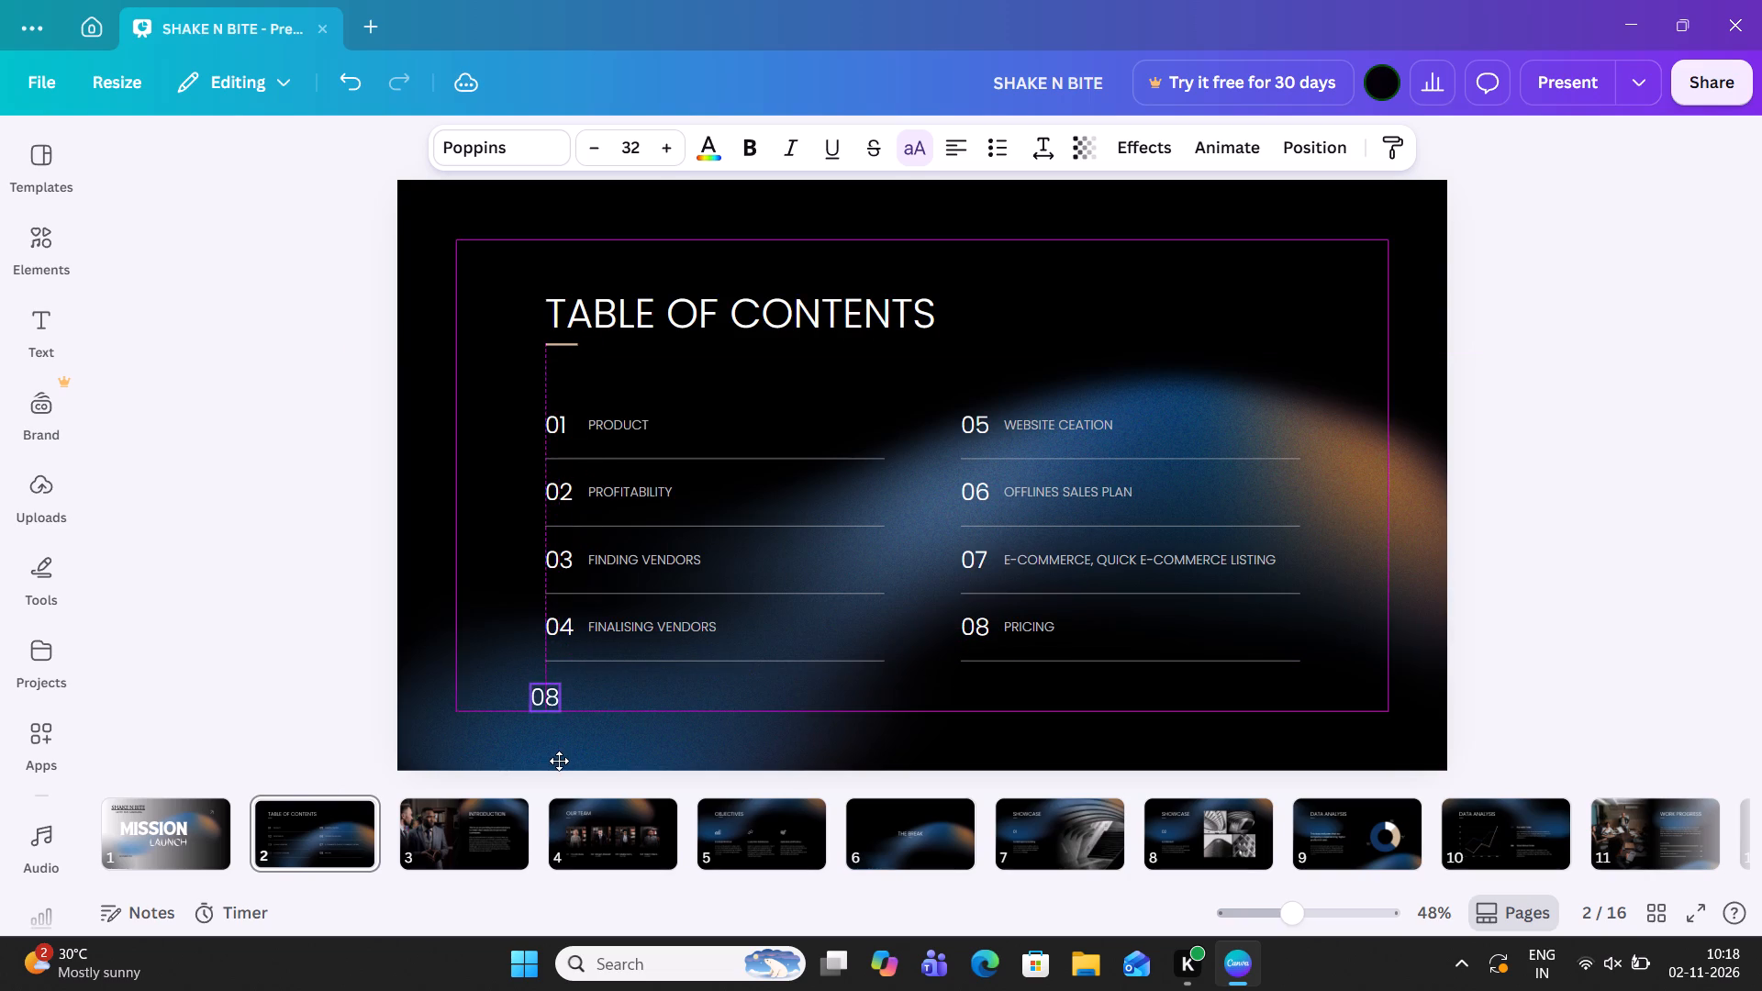
{"action": "left_click_drag", "start_coordinate": [559, 761], "coordinate": [566, 760]}
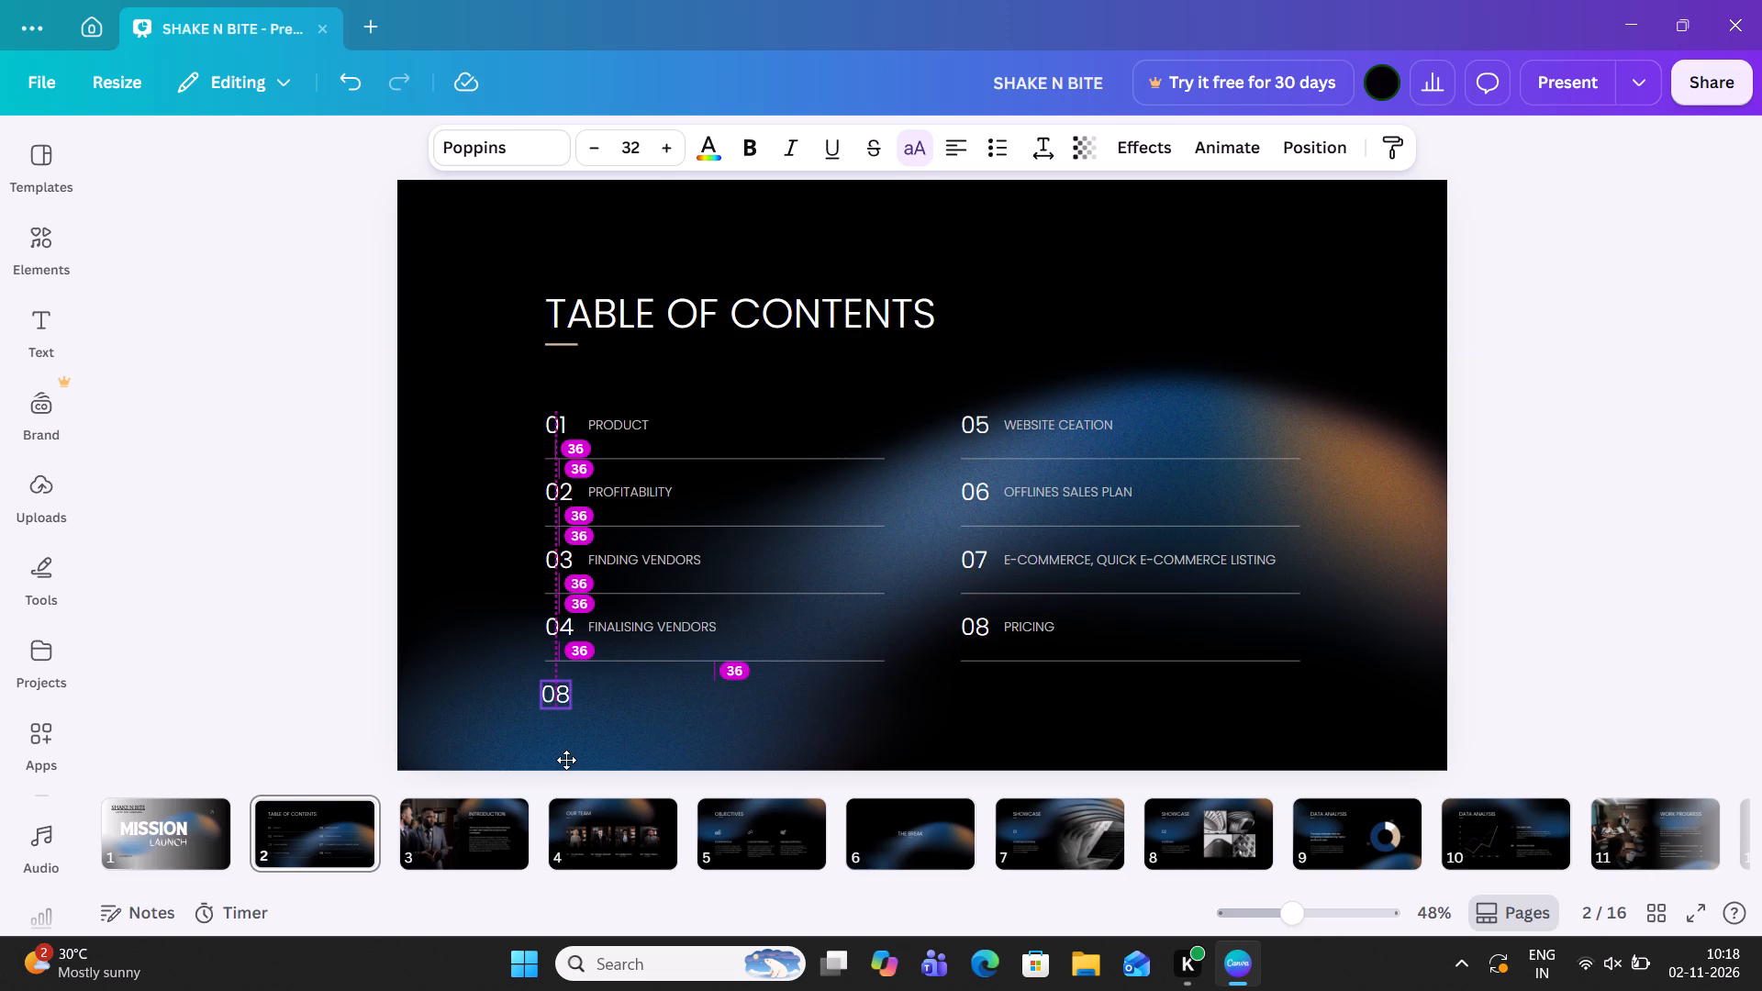
{"action": "left_click_drag", "start_coordinate": [566, 760], "coordinate": [566, 762]}
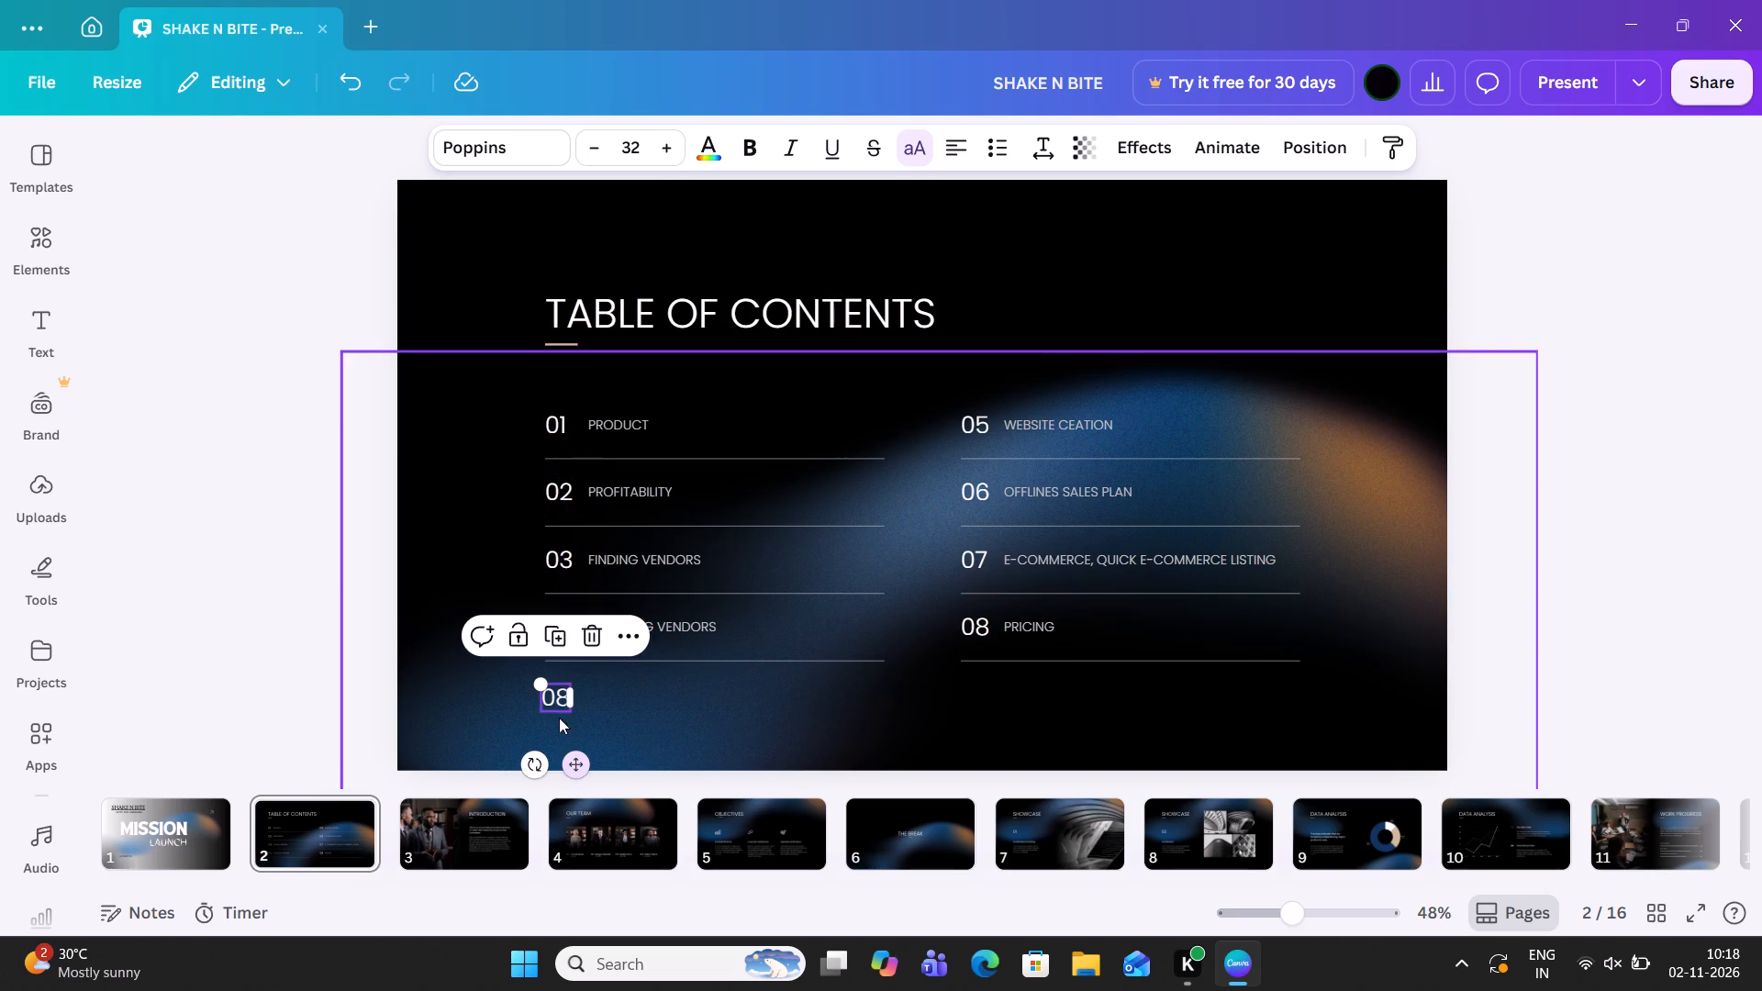
{"action": "double_click", "coordinate": [568, 694]}
{"action": "left_click", "coordinate": [568, 694]}
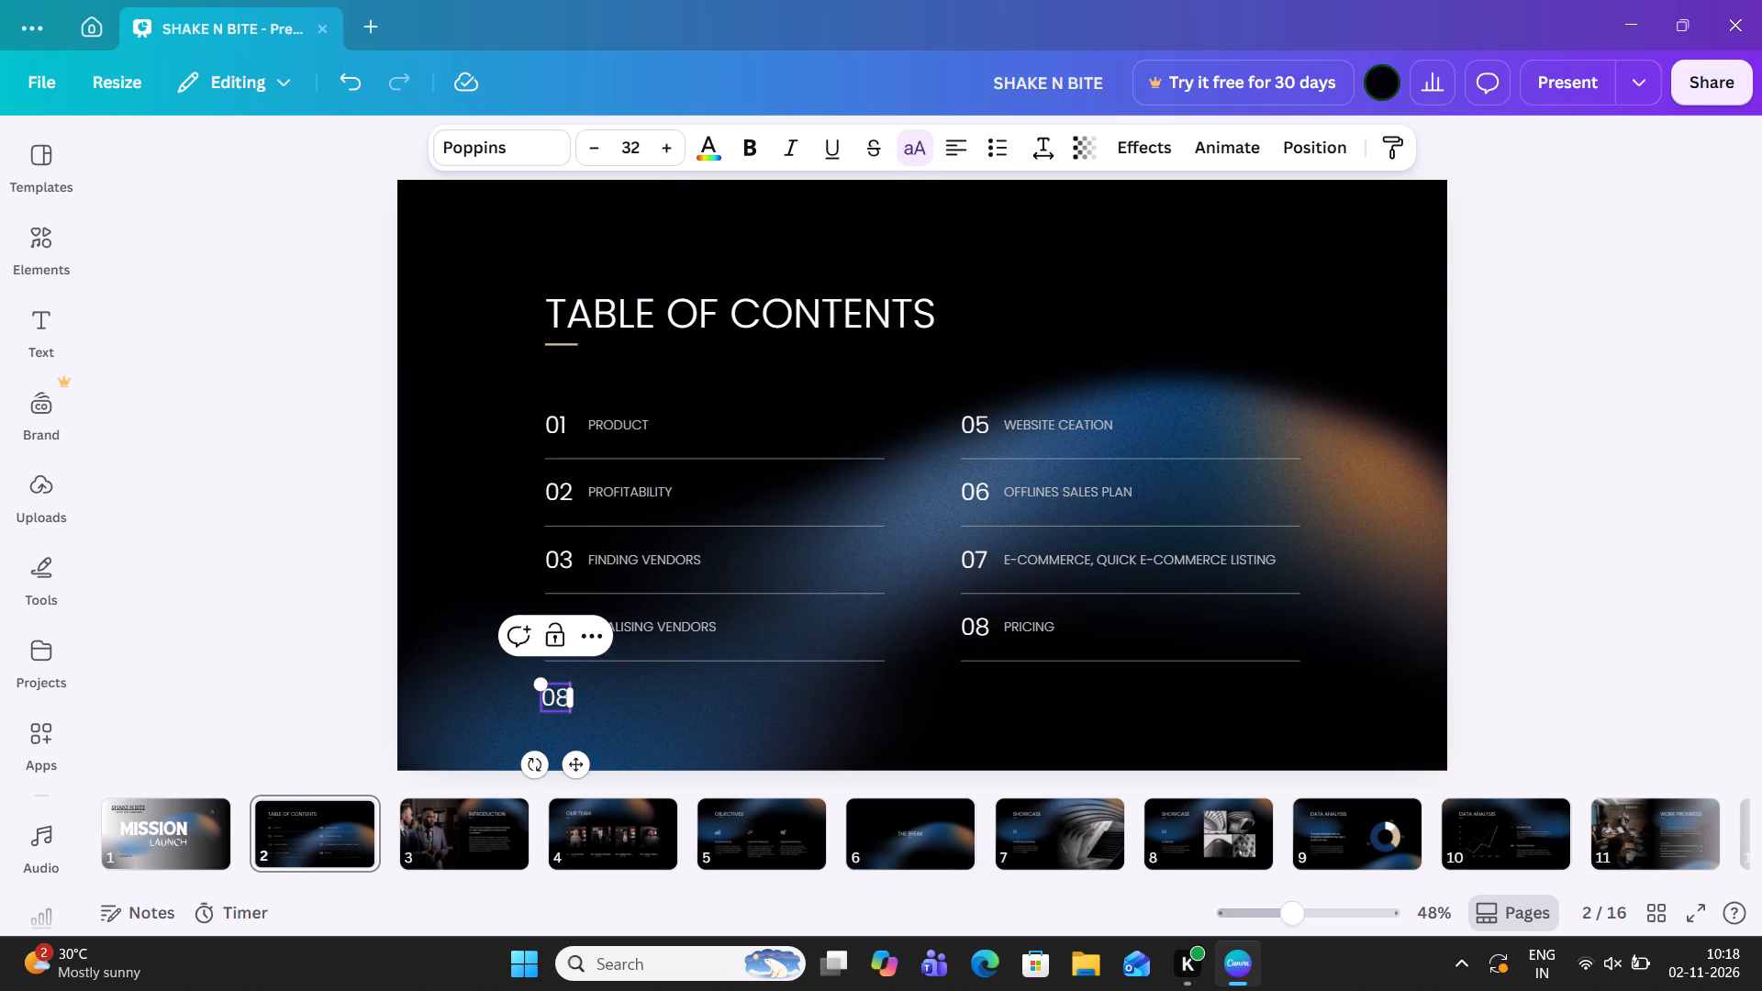
{"action": "key", "text": "BackSpace"}
{"action": "key", "text": "9"}
{"action": "left_click", "coordinate": [619, 724]}
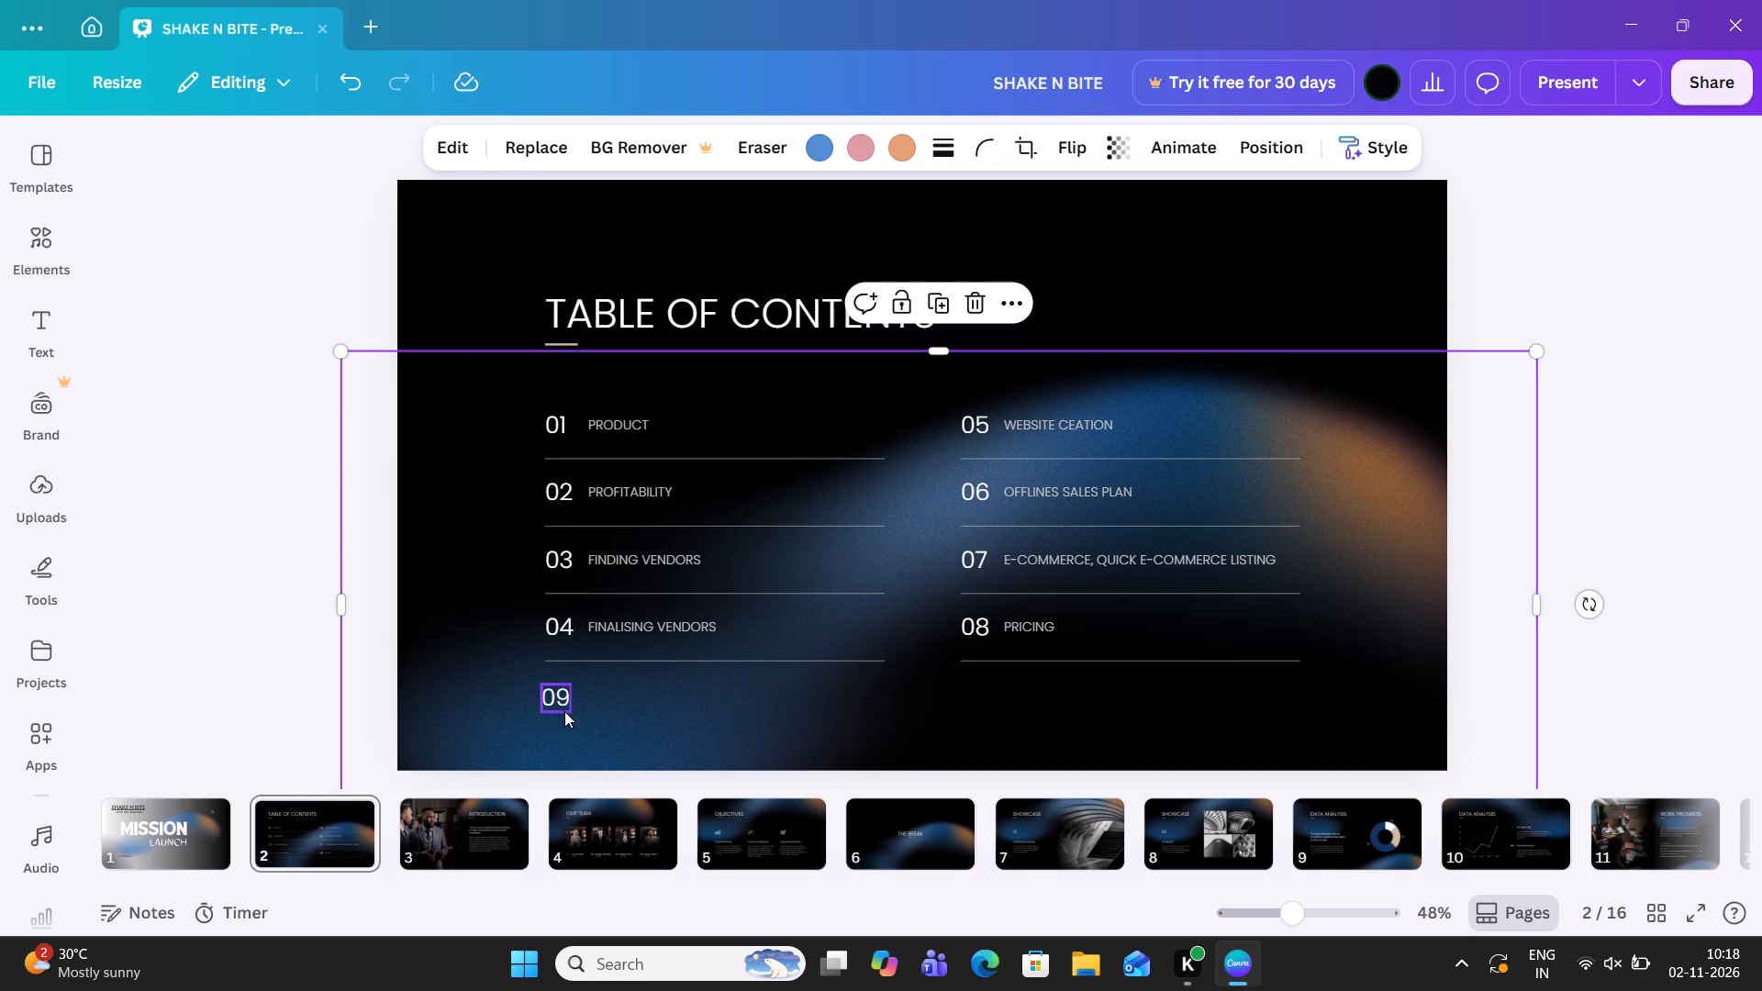
Duplicate the number 09, align the copy below number 08 in the second column, and change it to 10.
{"action": "left_click", "coordinate": [561, 708]}
{"action": "left_click", "coordinate": [557, 640]}
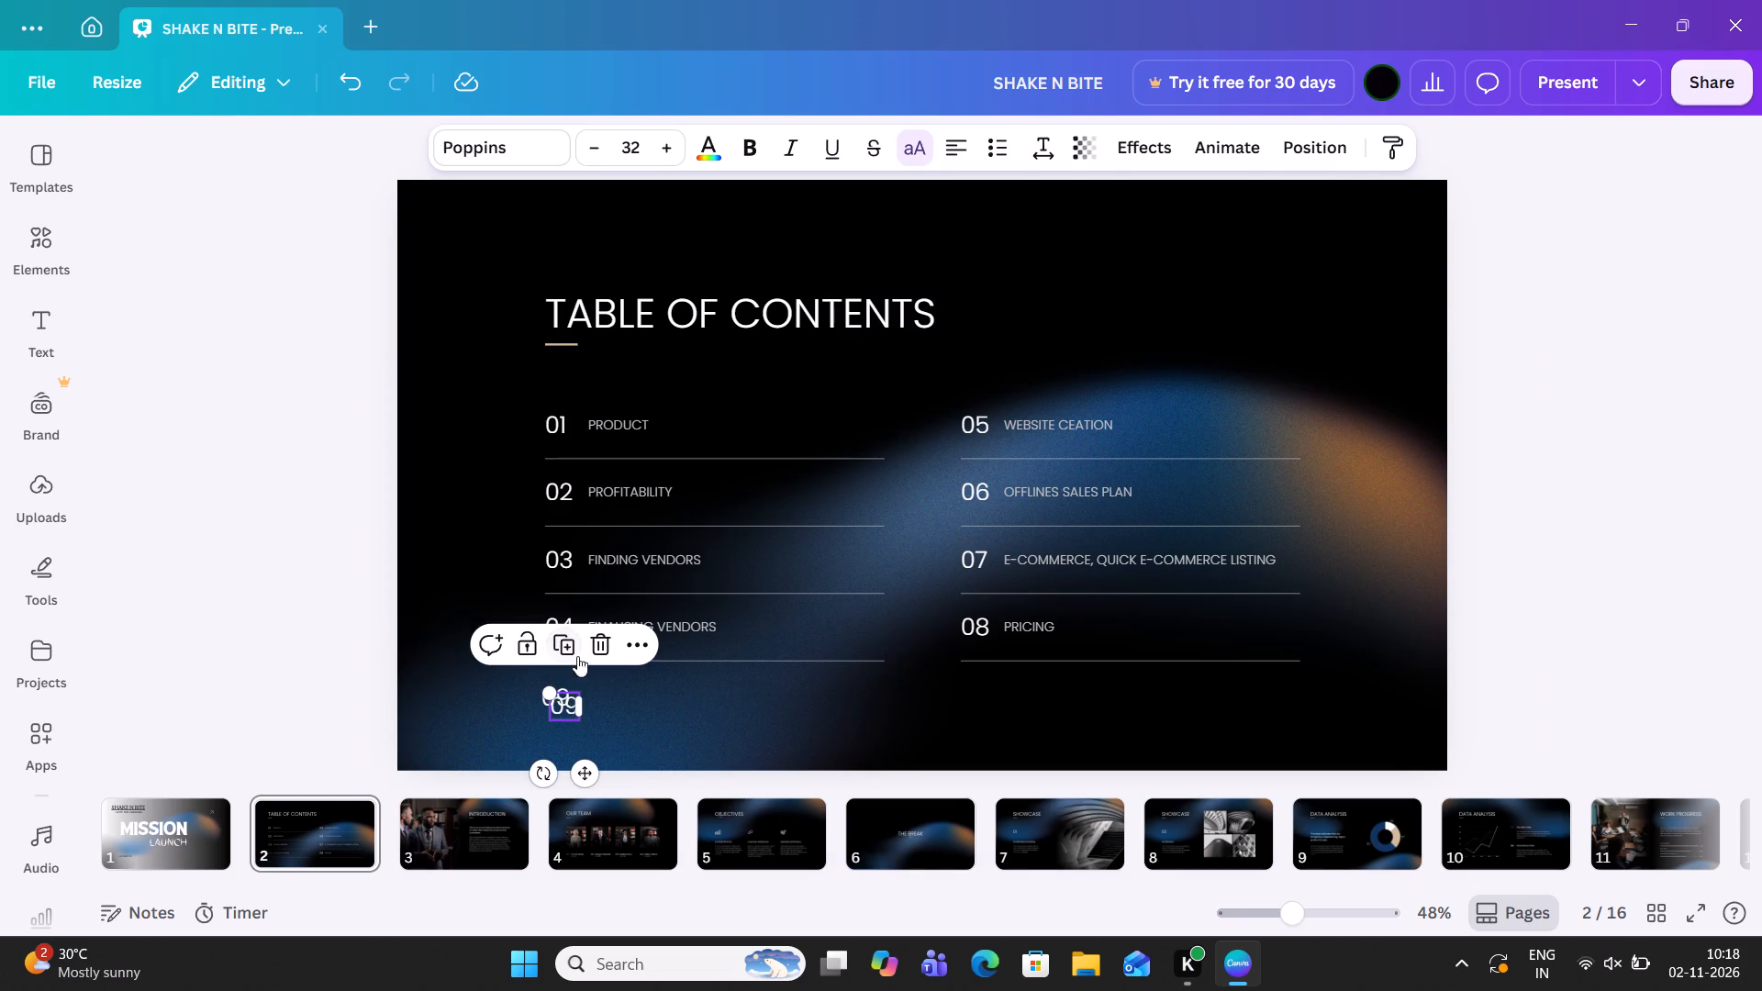
{"action": "left_click_drag", "start_coordinate": [579, 771], "coordinate": [736, 777]}
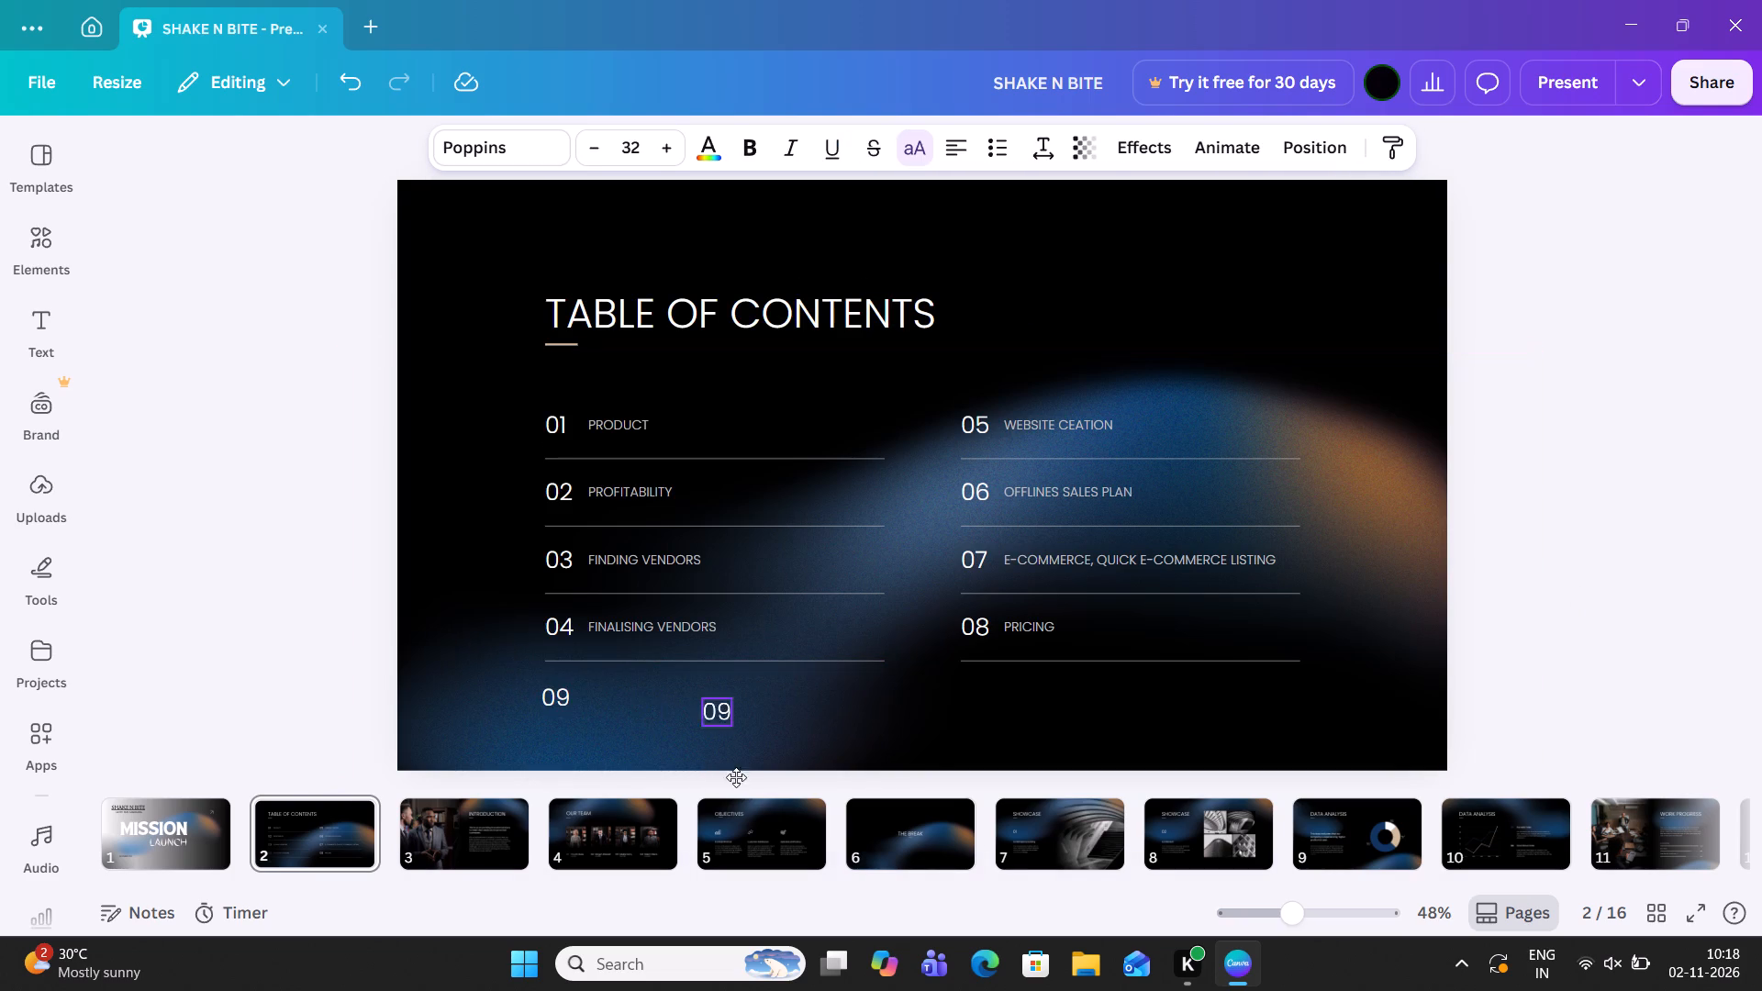
{"action": "left_click_drag", "start_coordinate": [736, 777], "coordinate": [988, 762]}
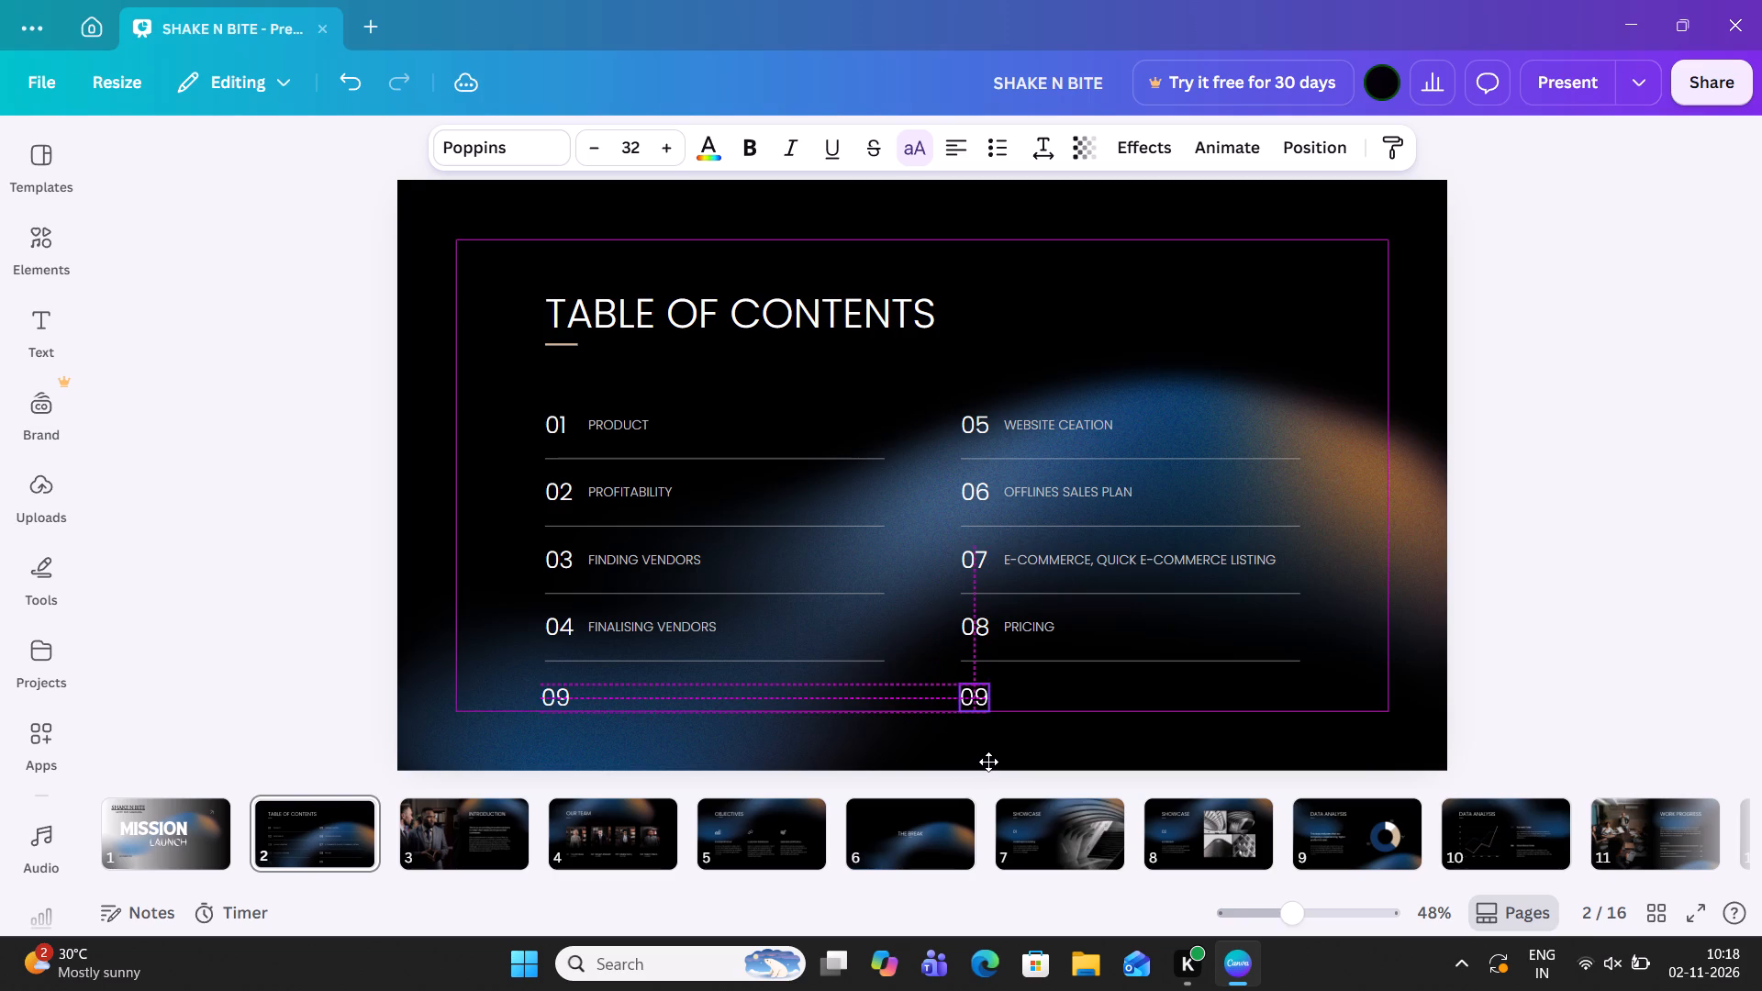
{"action": "left_click_drag", "start_coordinate": [988, 762], "coordinate": [990, 767]}
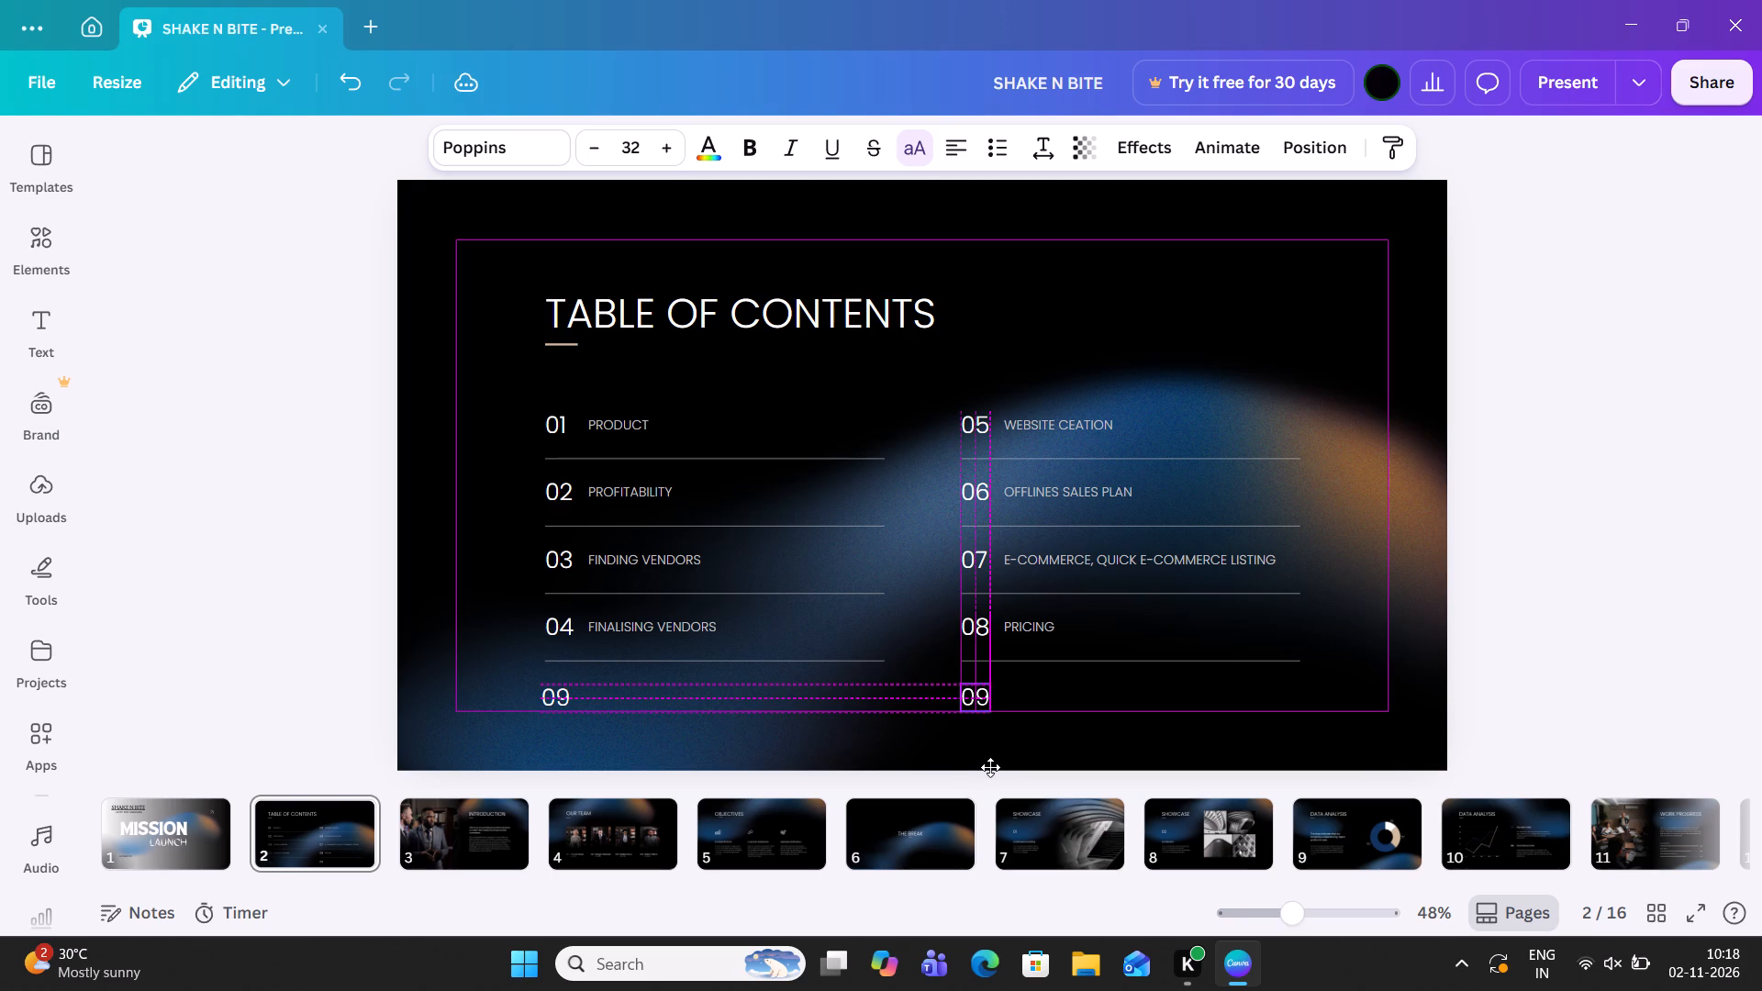
{"action": "left_click_drag", "start_coordinate": [990, 767], "coordinate": [990, 771]}
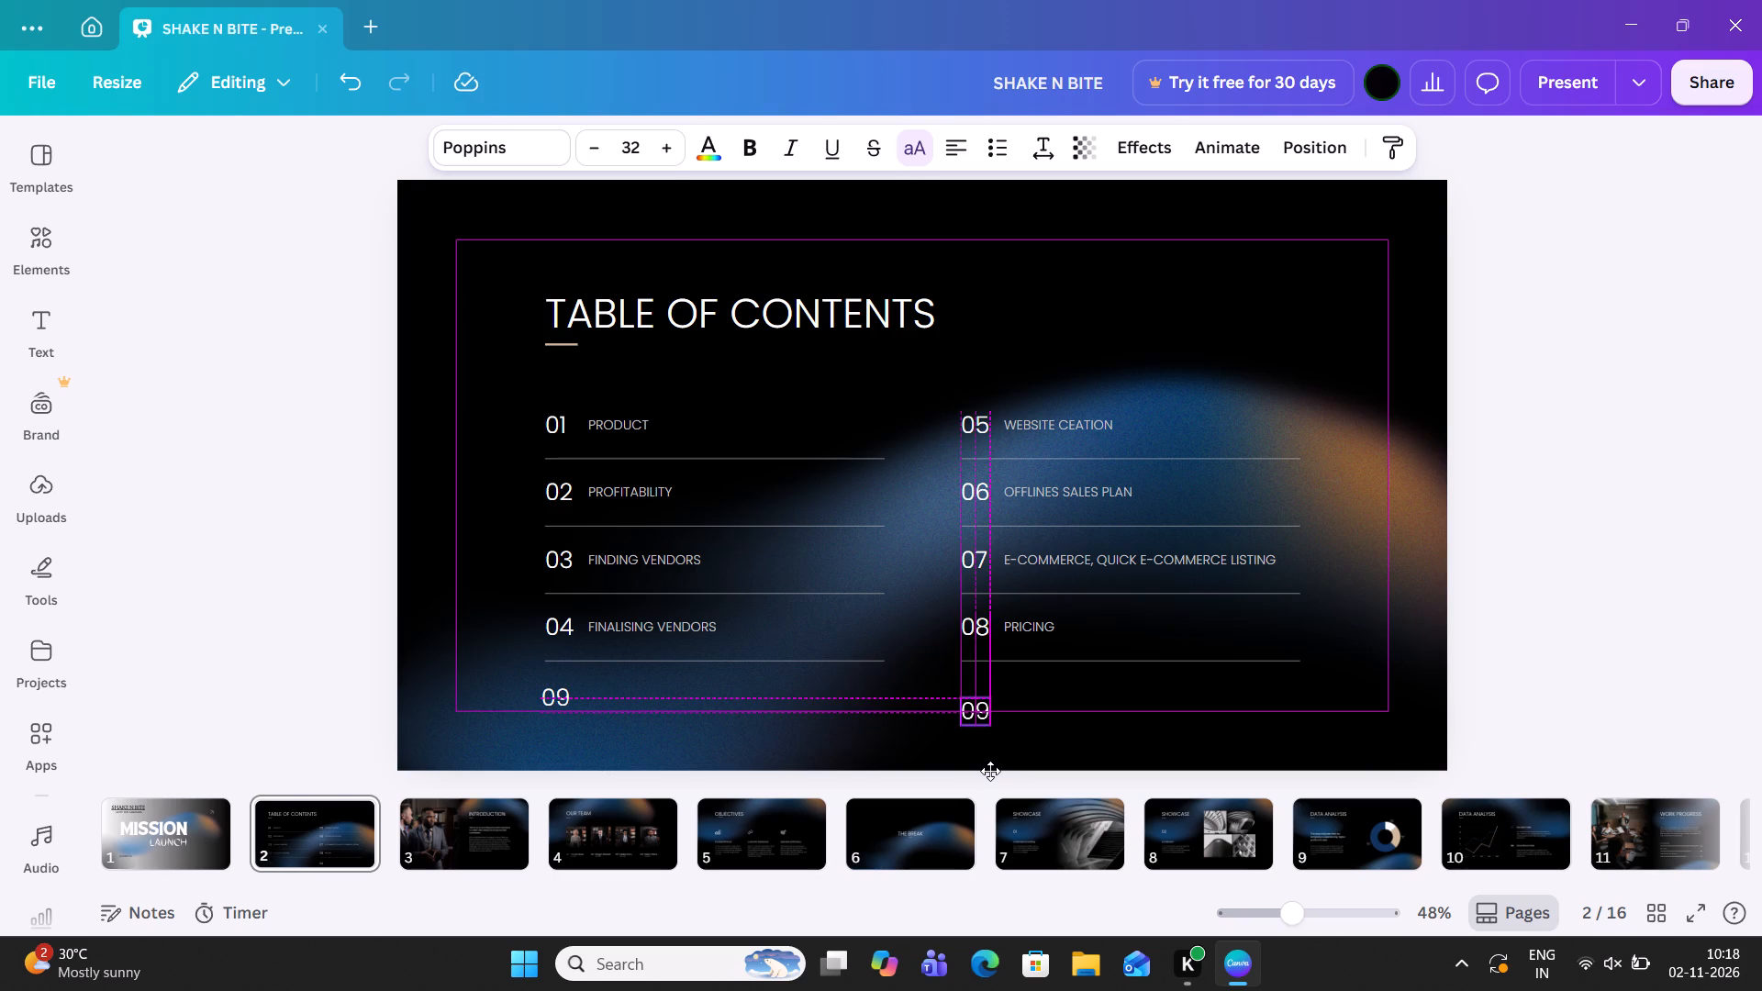
{"action": "left_click_drag", "start_coordinate": [990, 771], "coordinate": [989, 763]}
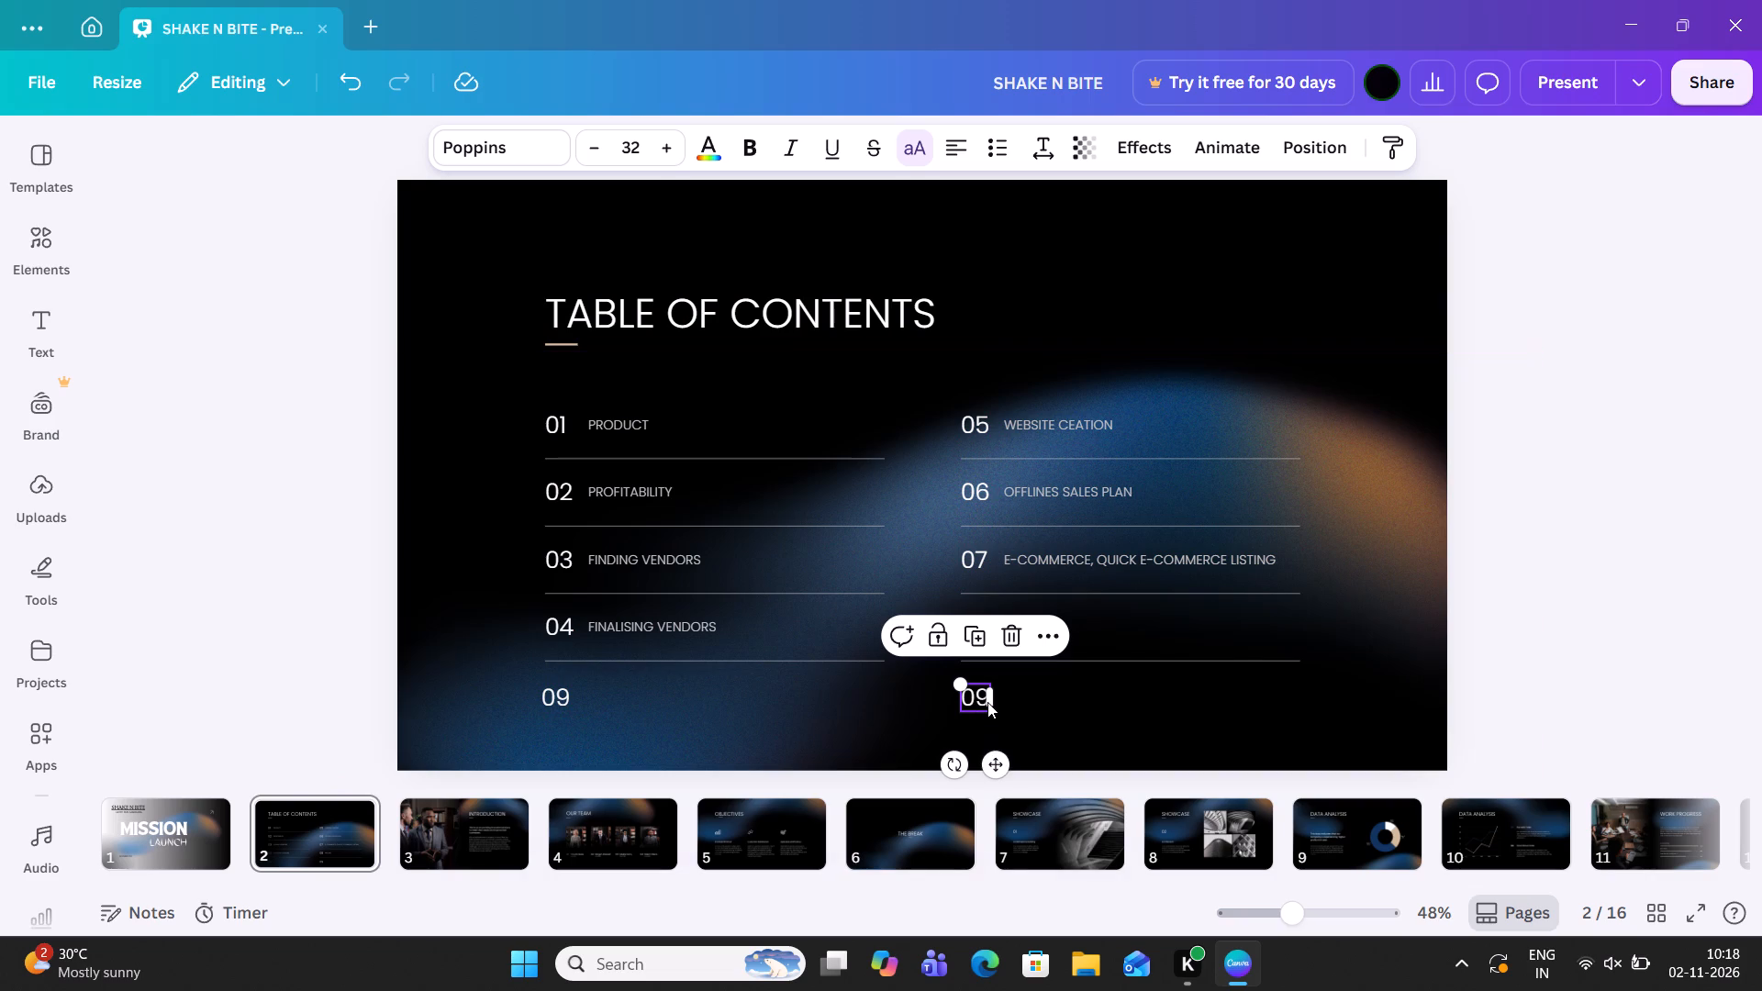
{"action": "double_click", "coordinate": [987, 702]}
{"action": "type", "text": "10"}
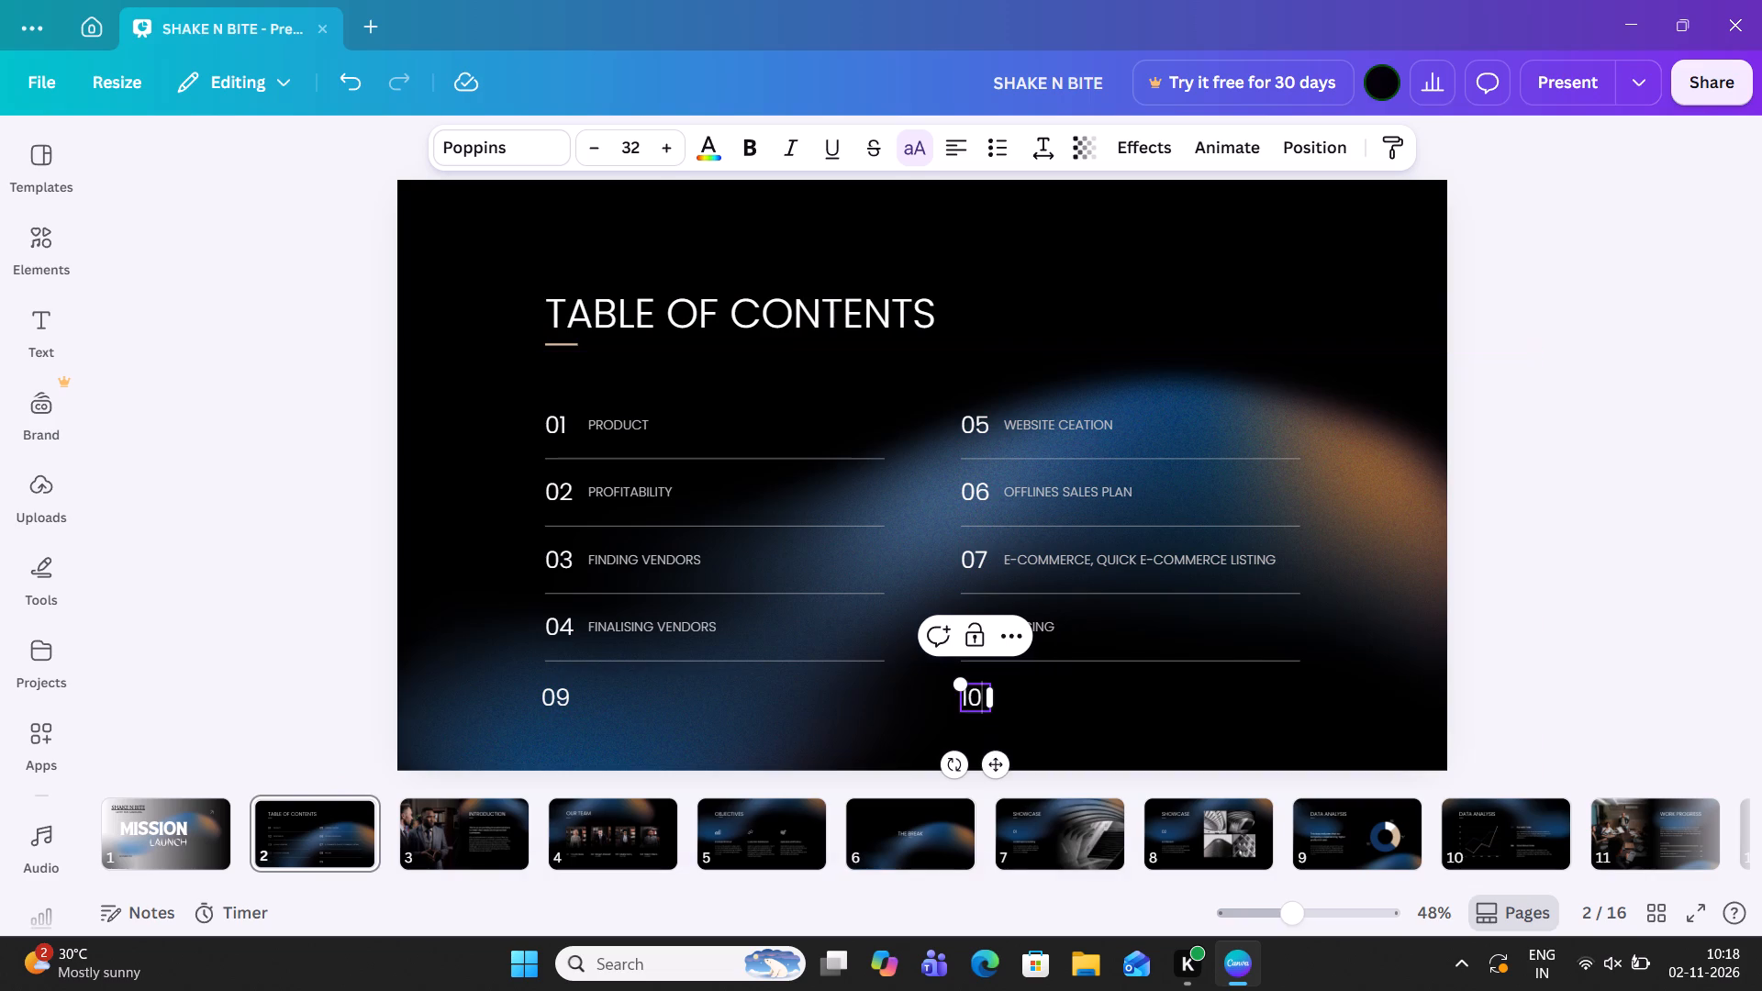
{"action": "left_click", "coordinate": [1584, 457]}
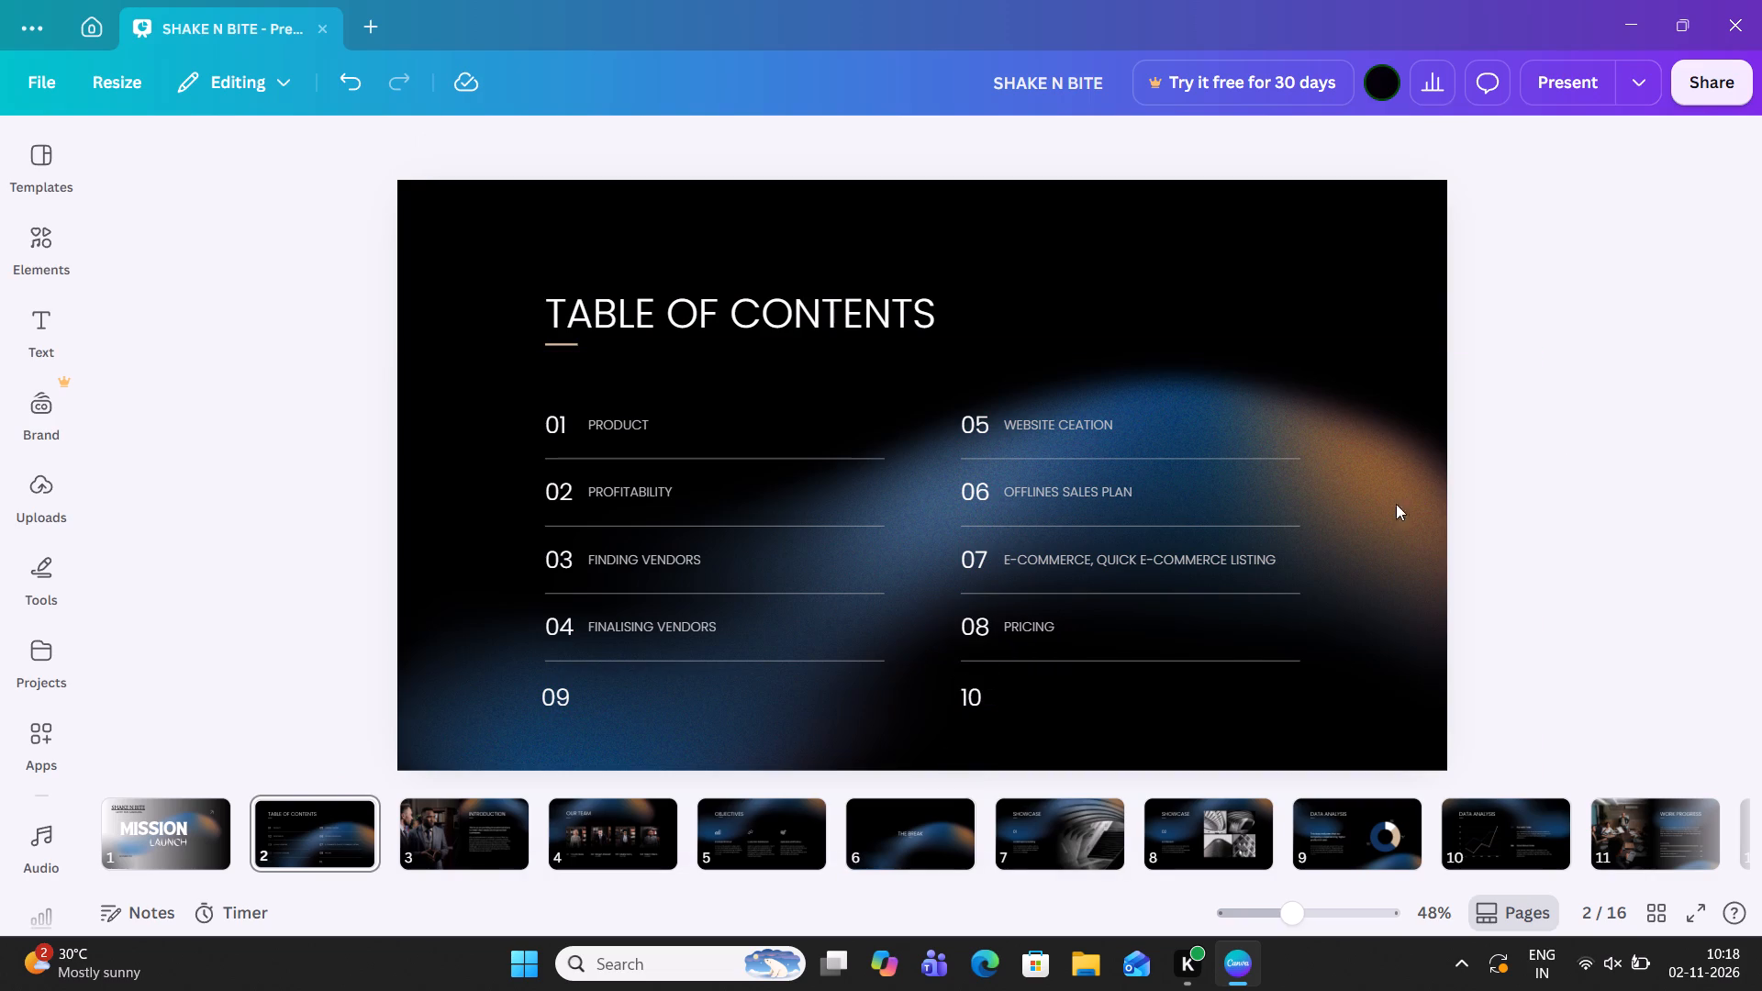
Duplicate the FINALISING VENDORS text, place the copy beside number 09, and reword it as FINAL CHECK.
{"action": "left_click", "coordinate": [680, 632]}
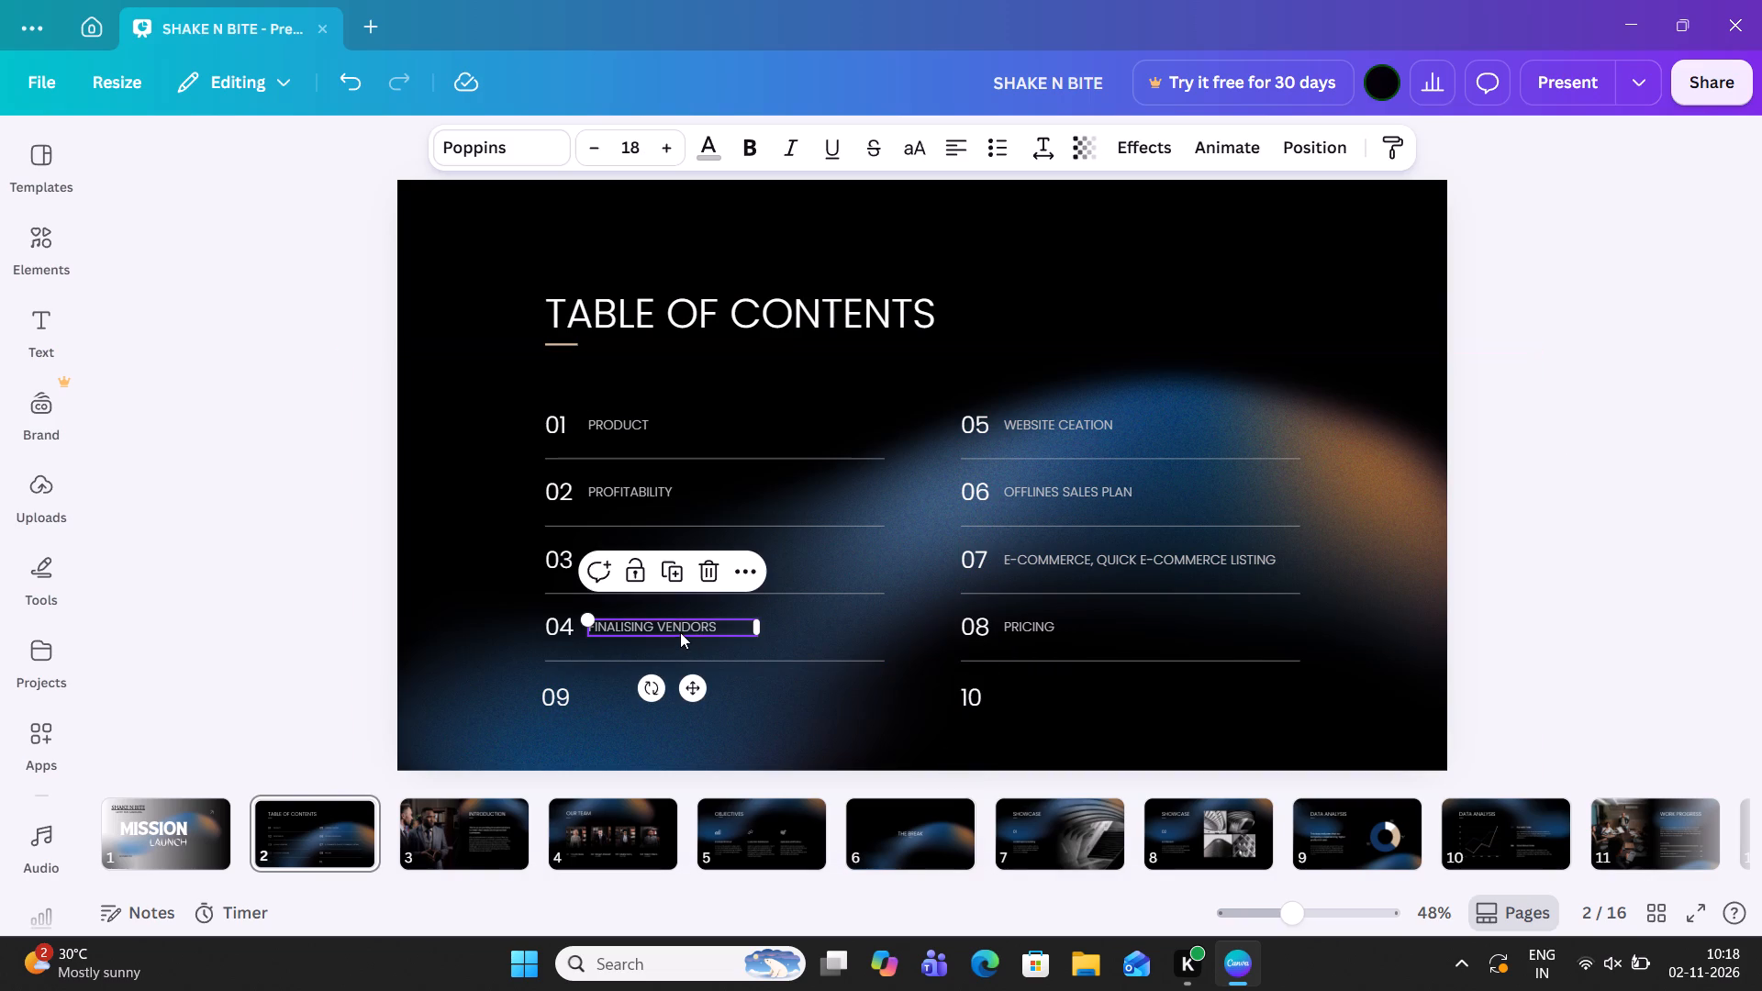
{"action": "left_click", "coordinate": [664, 569]}
{"action": "left_click_drag", "start_coordinate": [706, 706], "coordinate": [700, 767]}
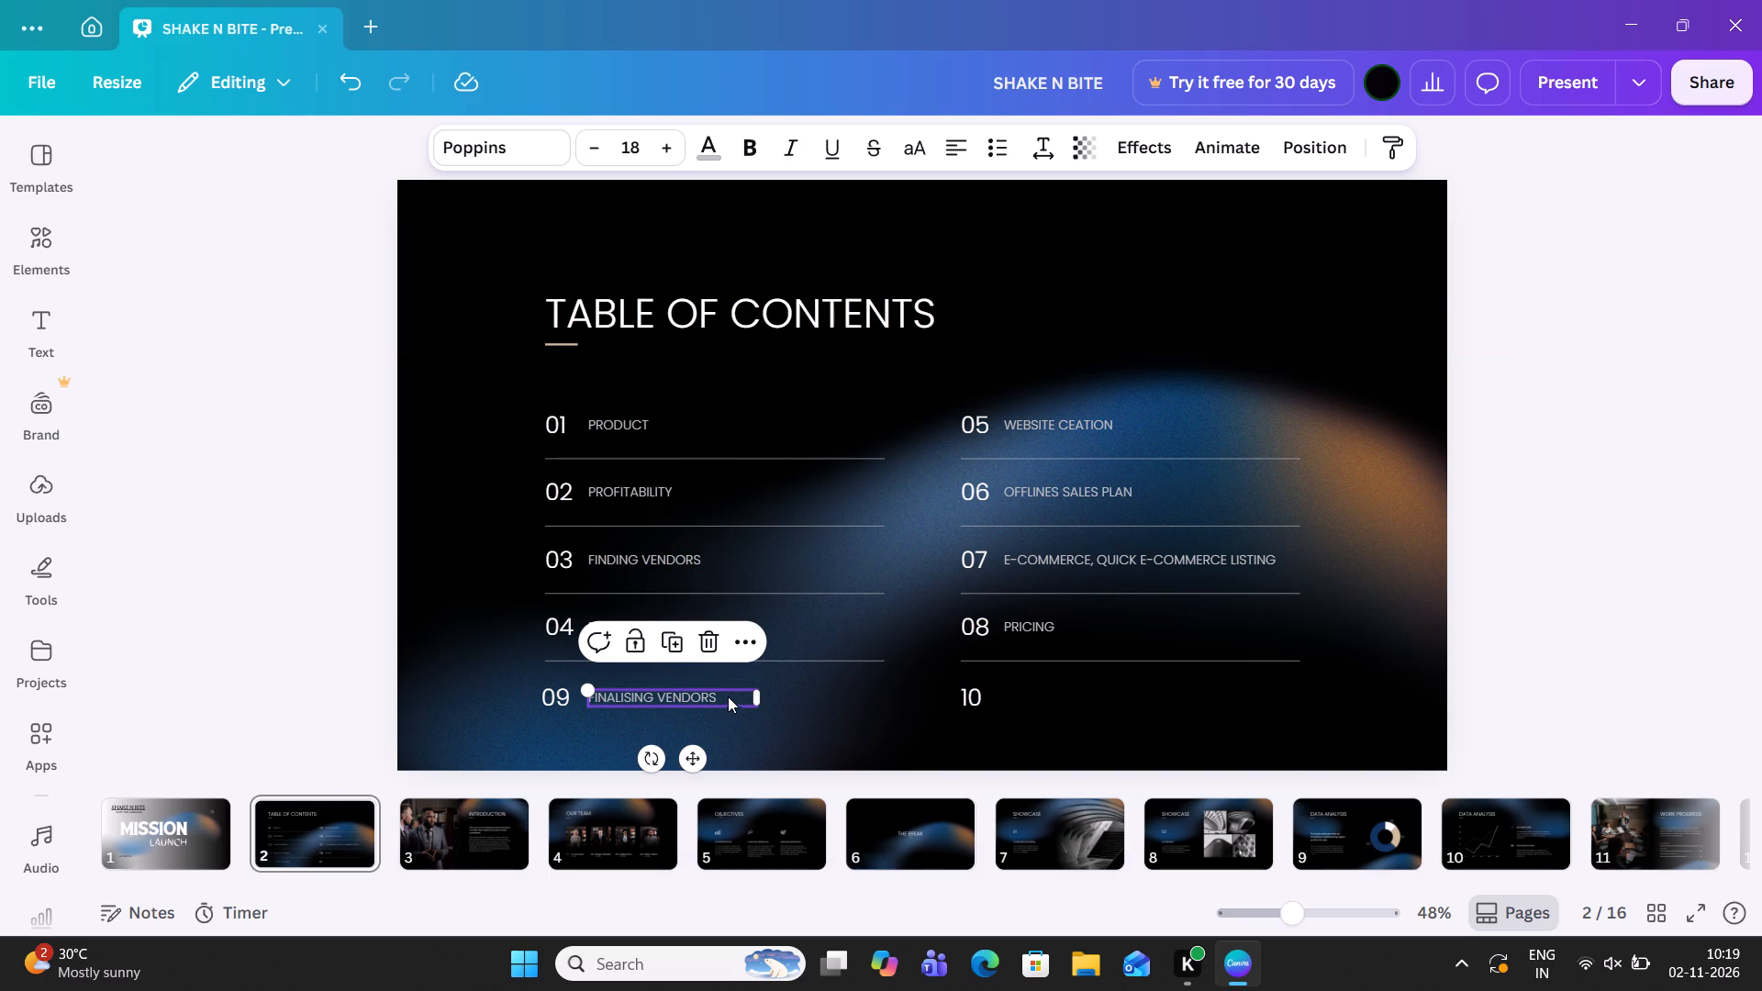
{"action": "double_click", "coordinate": [728, 696]}
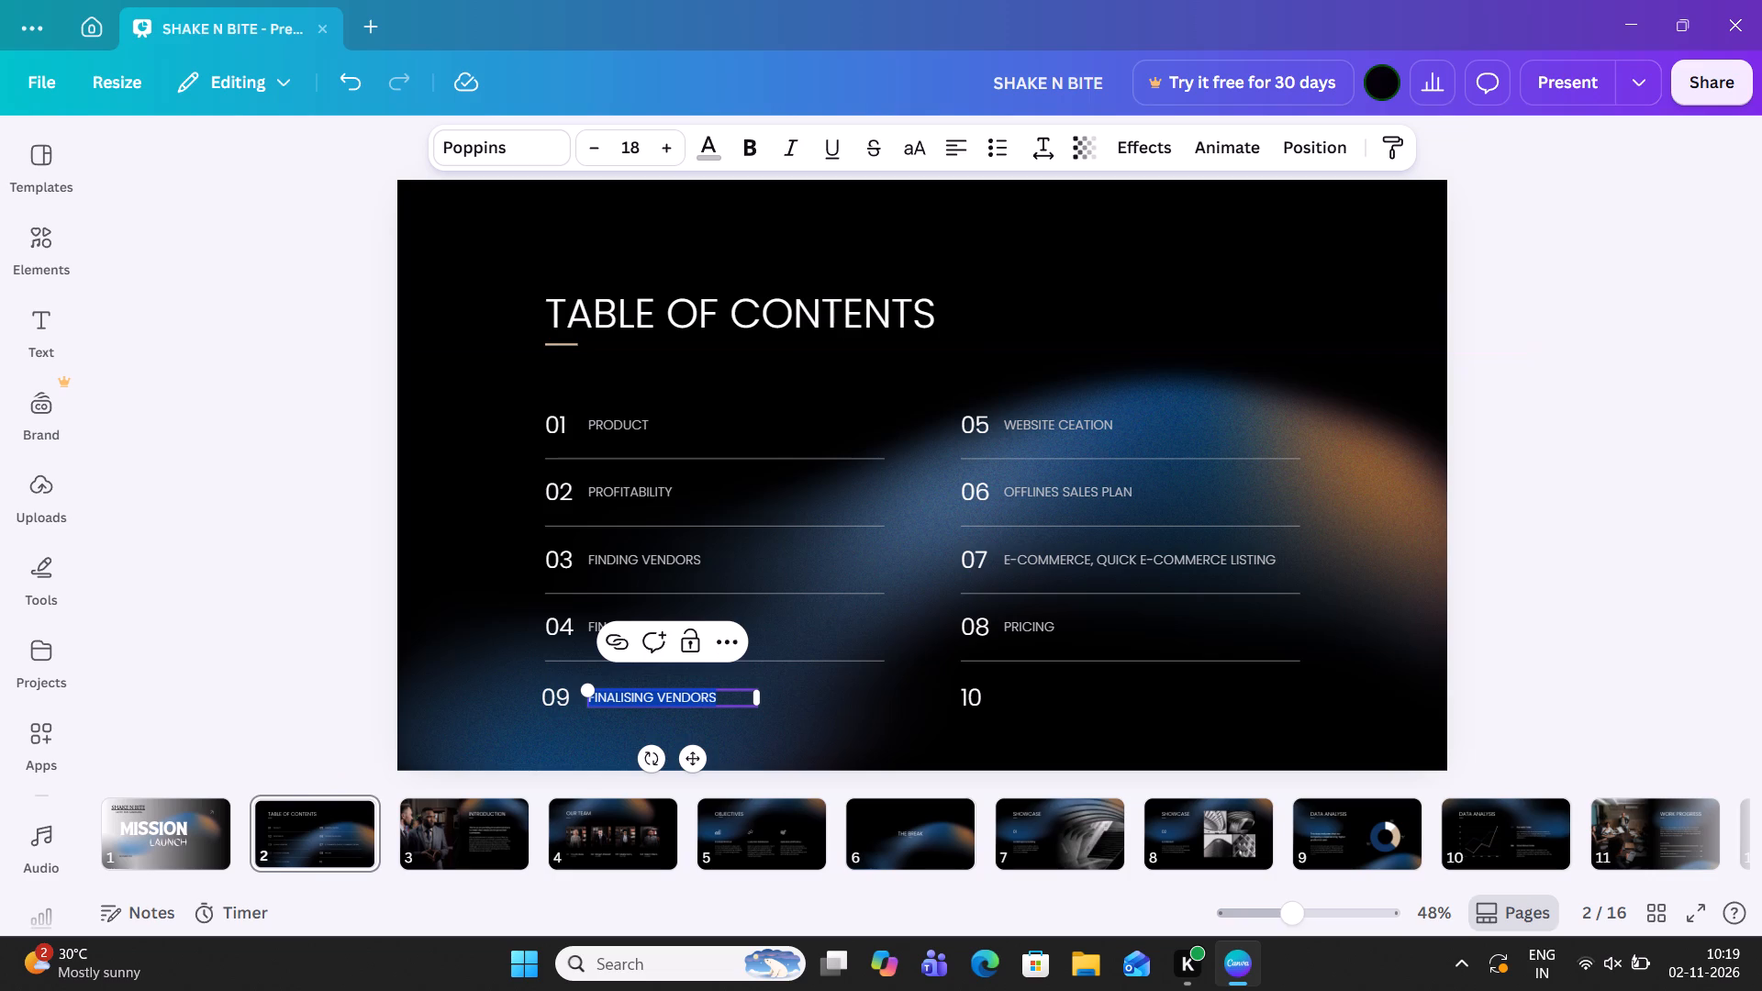
{"action": "type", "text": "FINAL"}
{"action": "key", "text": "space"}
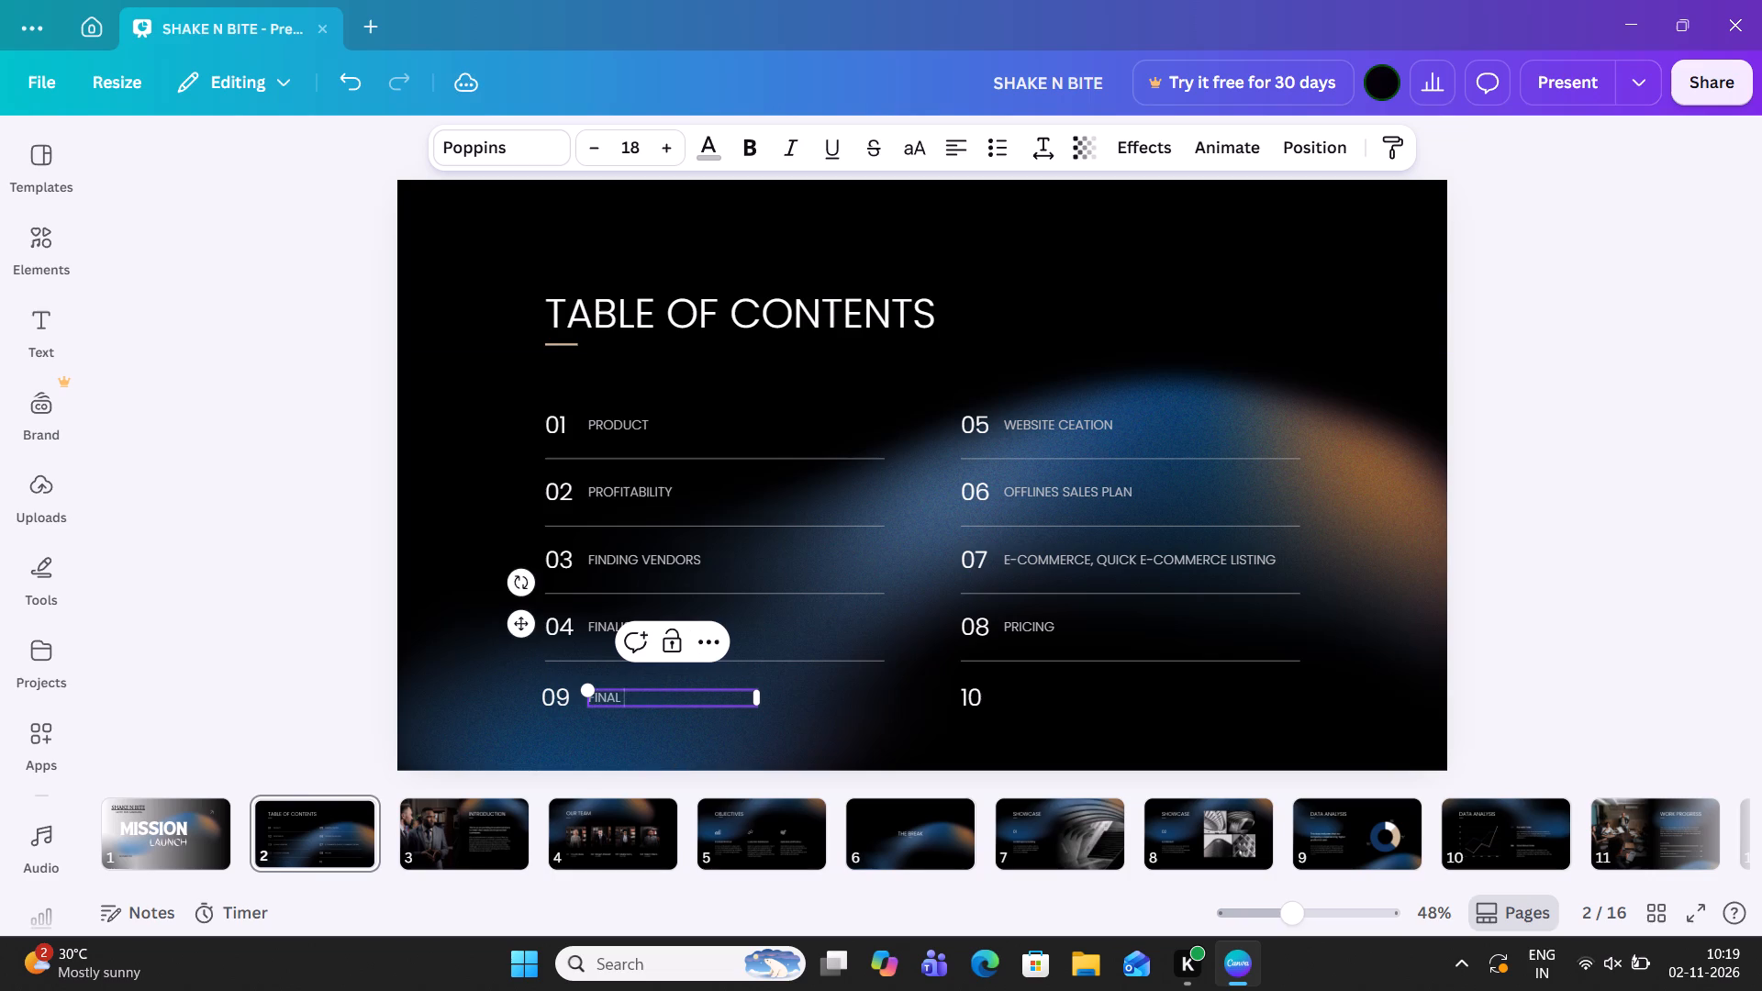
{"action": "type", "text": "CHECKING"}
{"action": "key", "text": "BackSpace"}
{"action": "key", "text": "BackSpace"}
{"action": "key", "text": "BackSpace"}
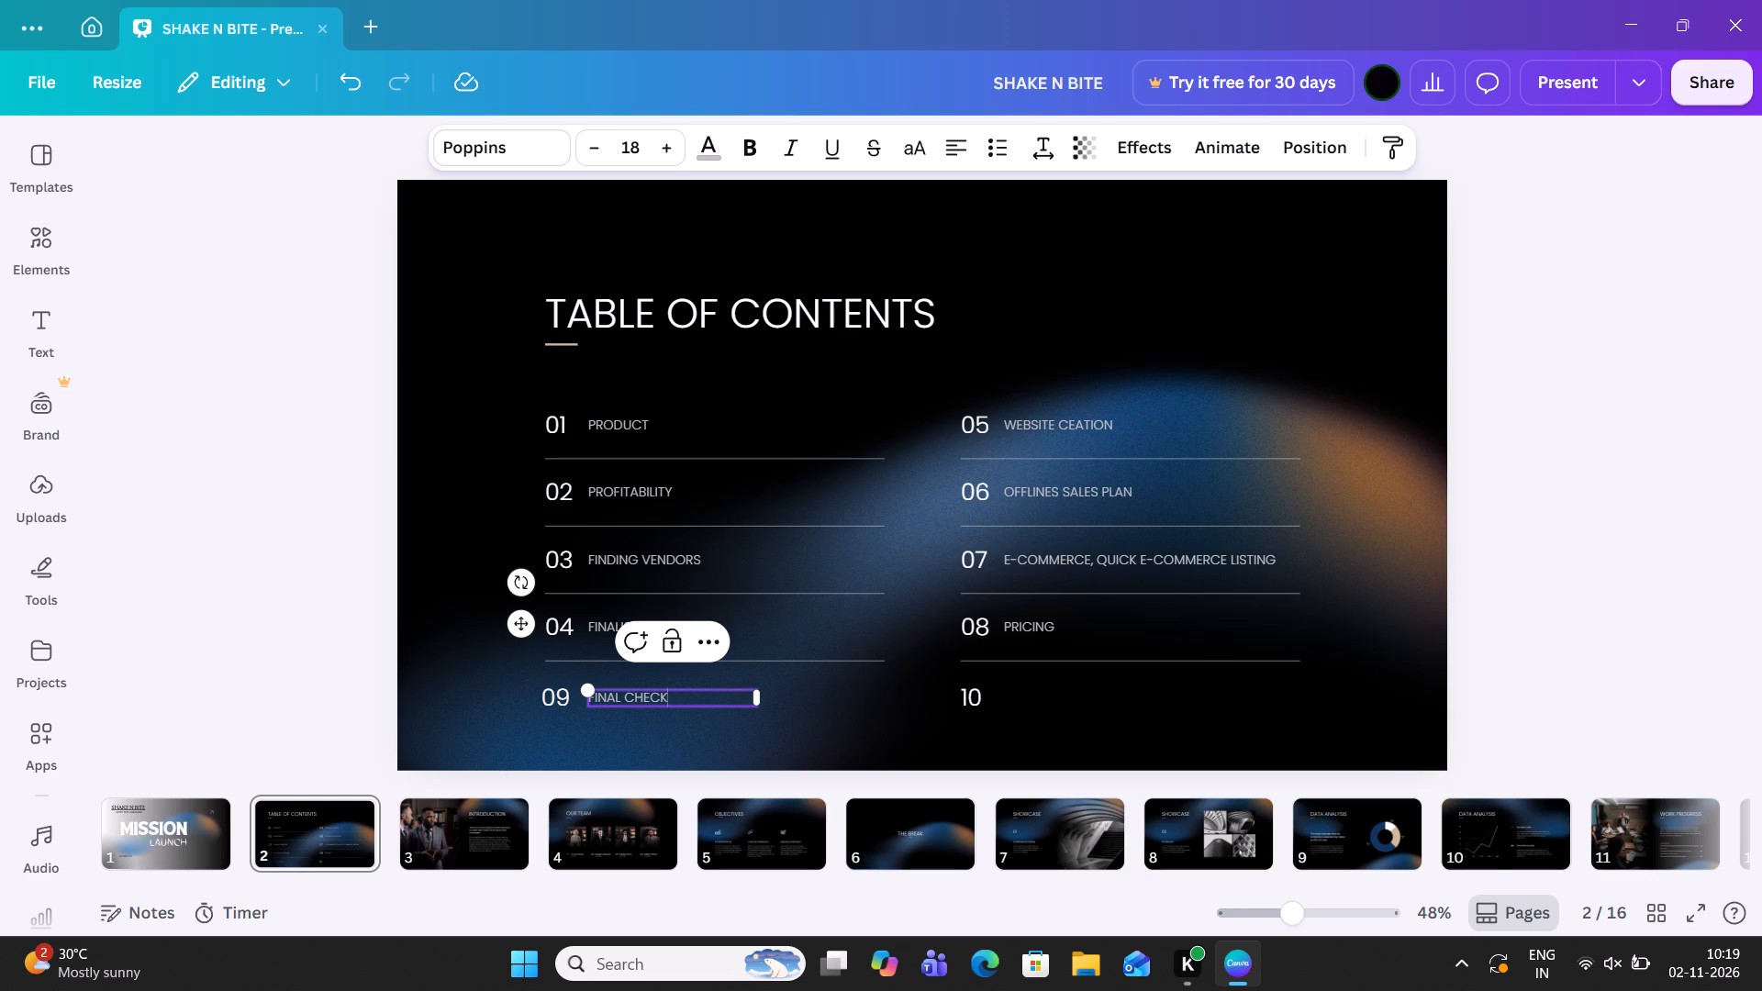
Duplicate the PRICING text of entry 08 and place the copy beside number 10, level with FINAL CHECK.
{"action": "left_click", "coordinate": [1025, 629]}
{"action": "left_click", "coordinate": [1079, 573]}
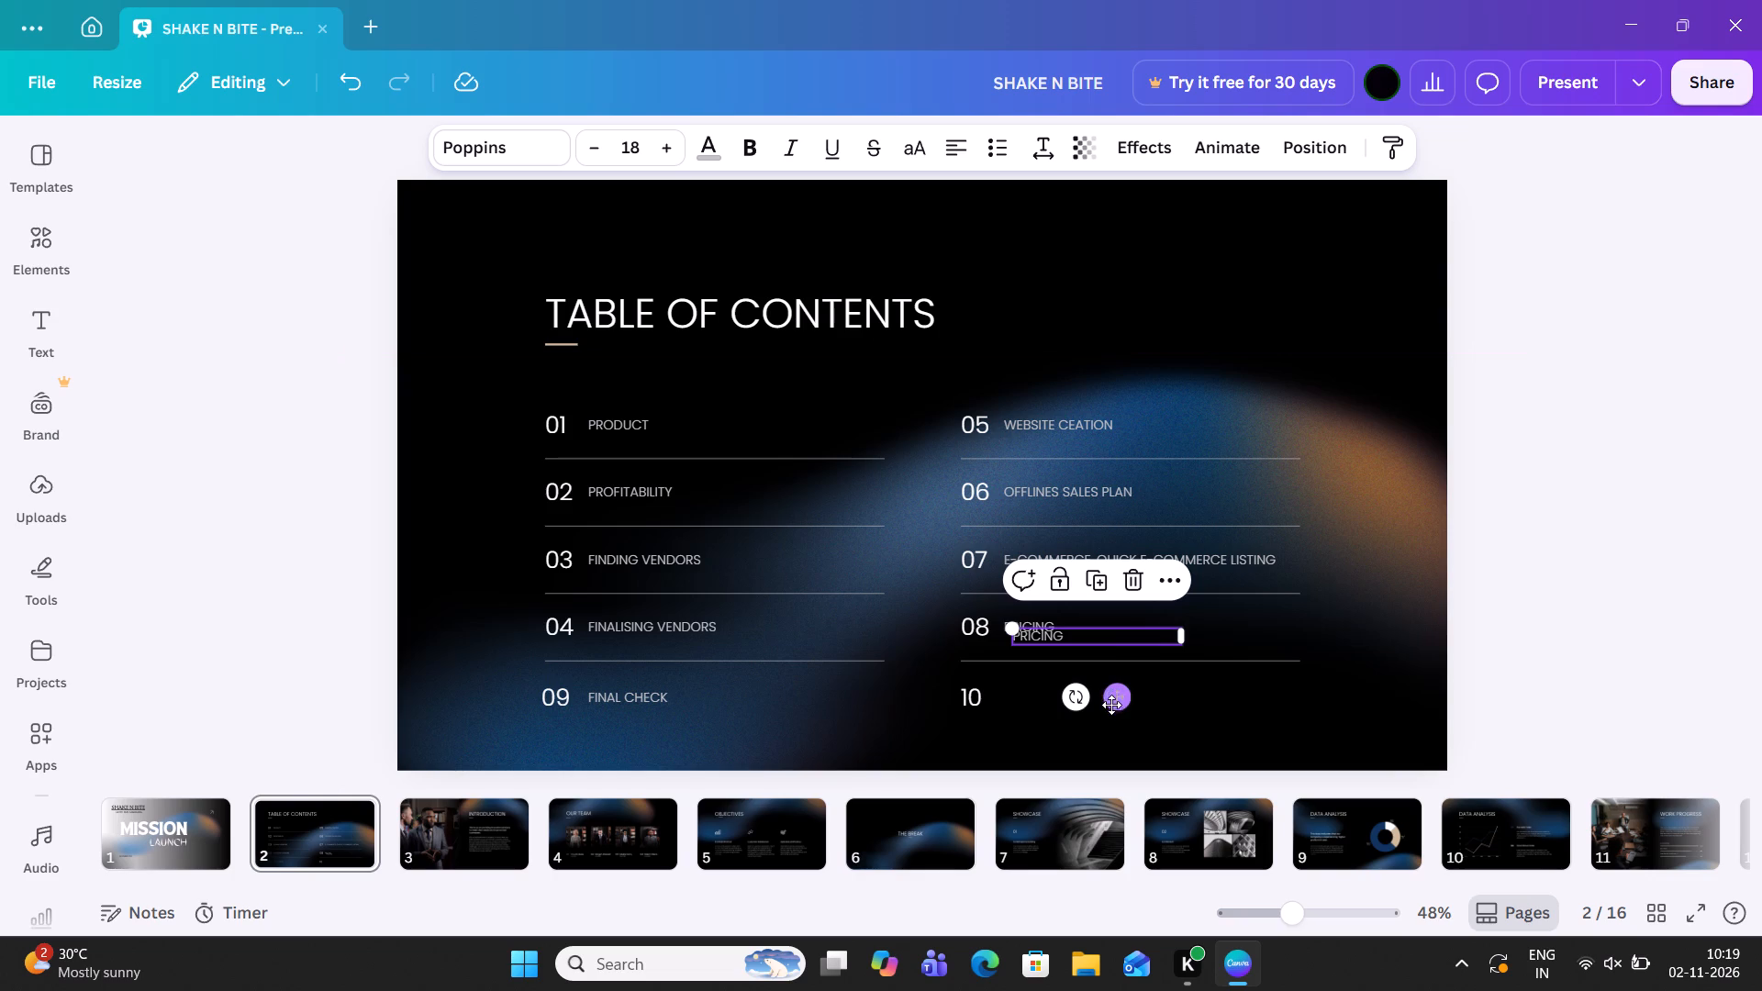
{"action": "left_click_drag", "start_coordinate": [1115, 697], "coordinate": [1110, 763]}
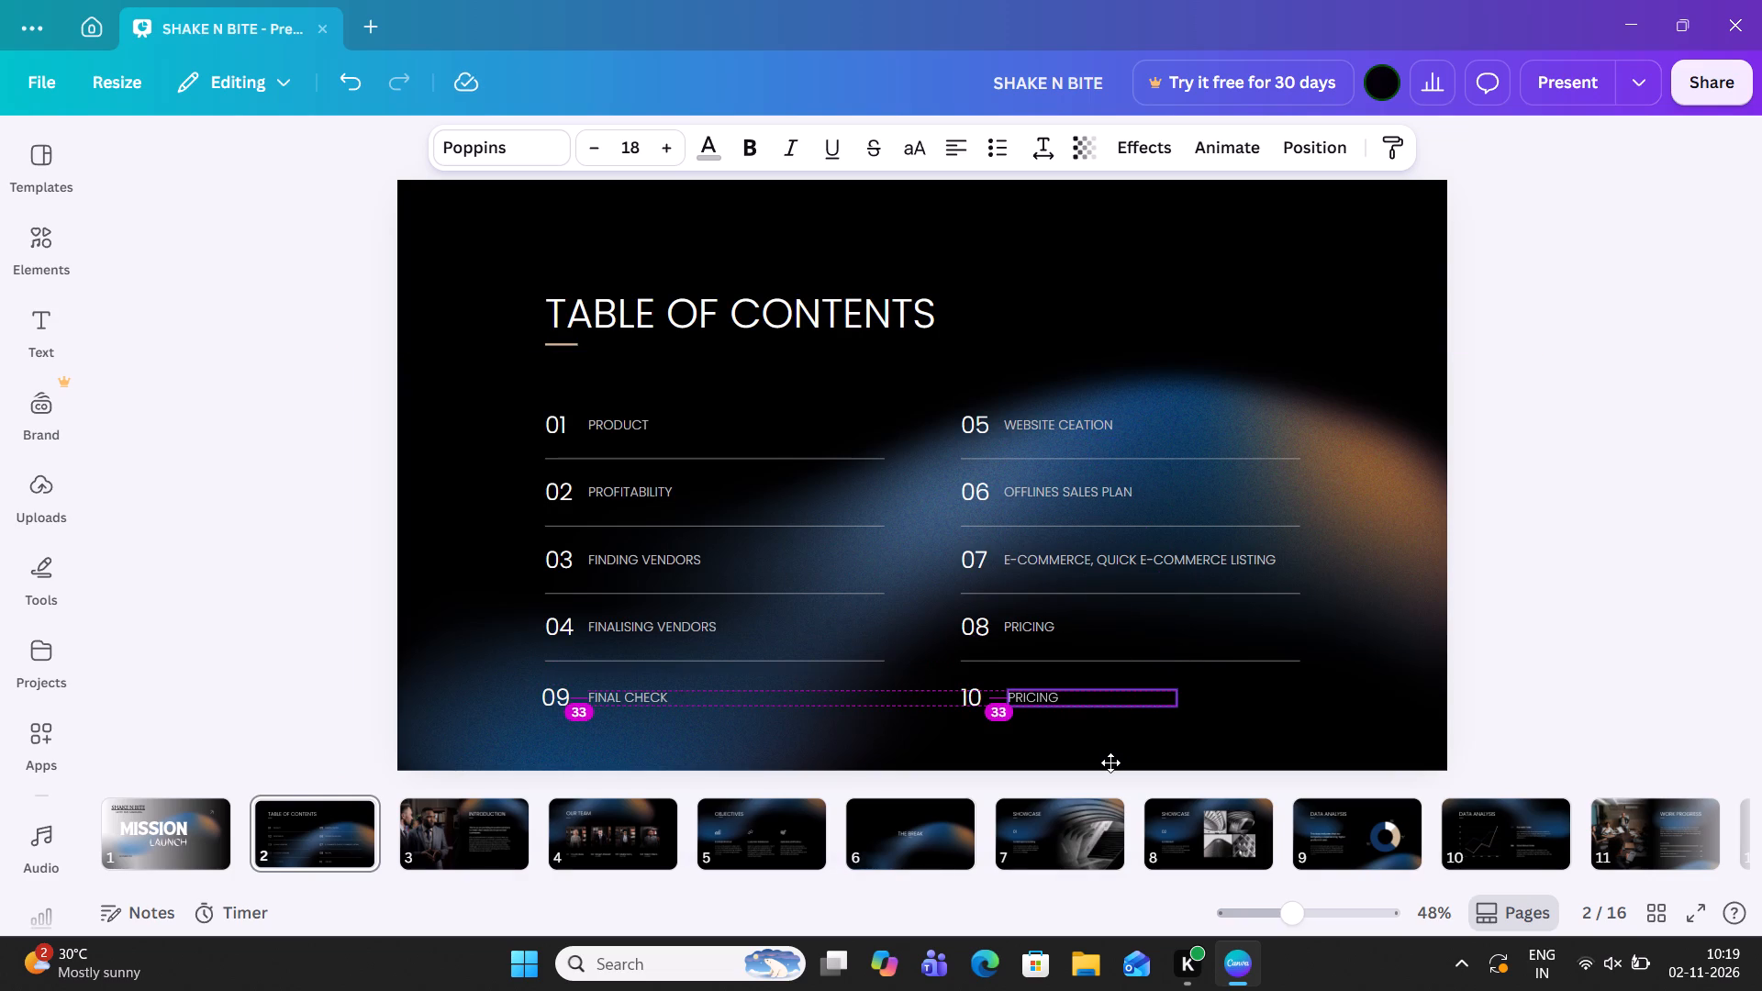
{"action": "left_click_drag", "start_coordinate": [1110, 763], "coordinate": [1111, 763]}
{"action": "left_click_drag", "start_coordinate": [1111, 763], "coordinate": [1111, 762]}
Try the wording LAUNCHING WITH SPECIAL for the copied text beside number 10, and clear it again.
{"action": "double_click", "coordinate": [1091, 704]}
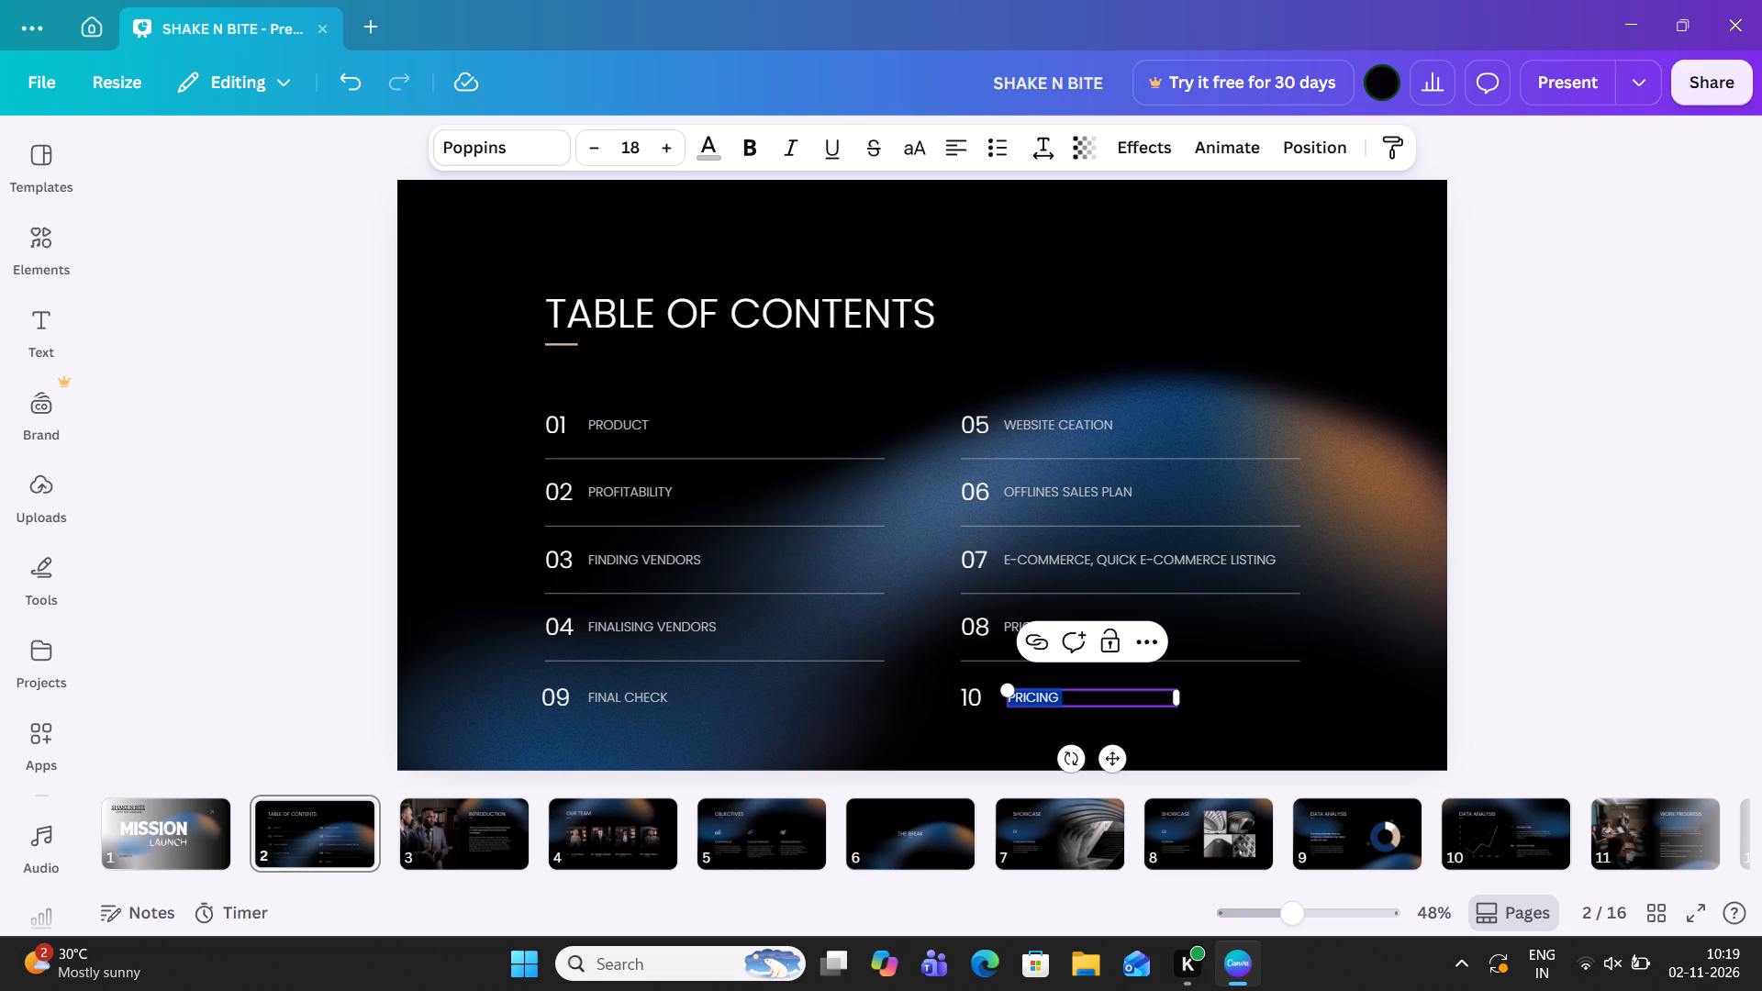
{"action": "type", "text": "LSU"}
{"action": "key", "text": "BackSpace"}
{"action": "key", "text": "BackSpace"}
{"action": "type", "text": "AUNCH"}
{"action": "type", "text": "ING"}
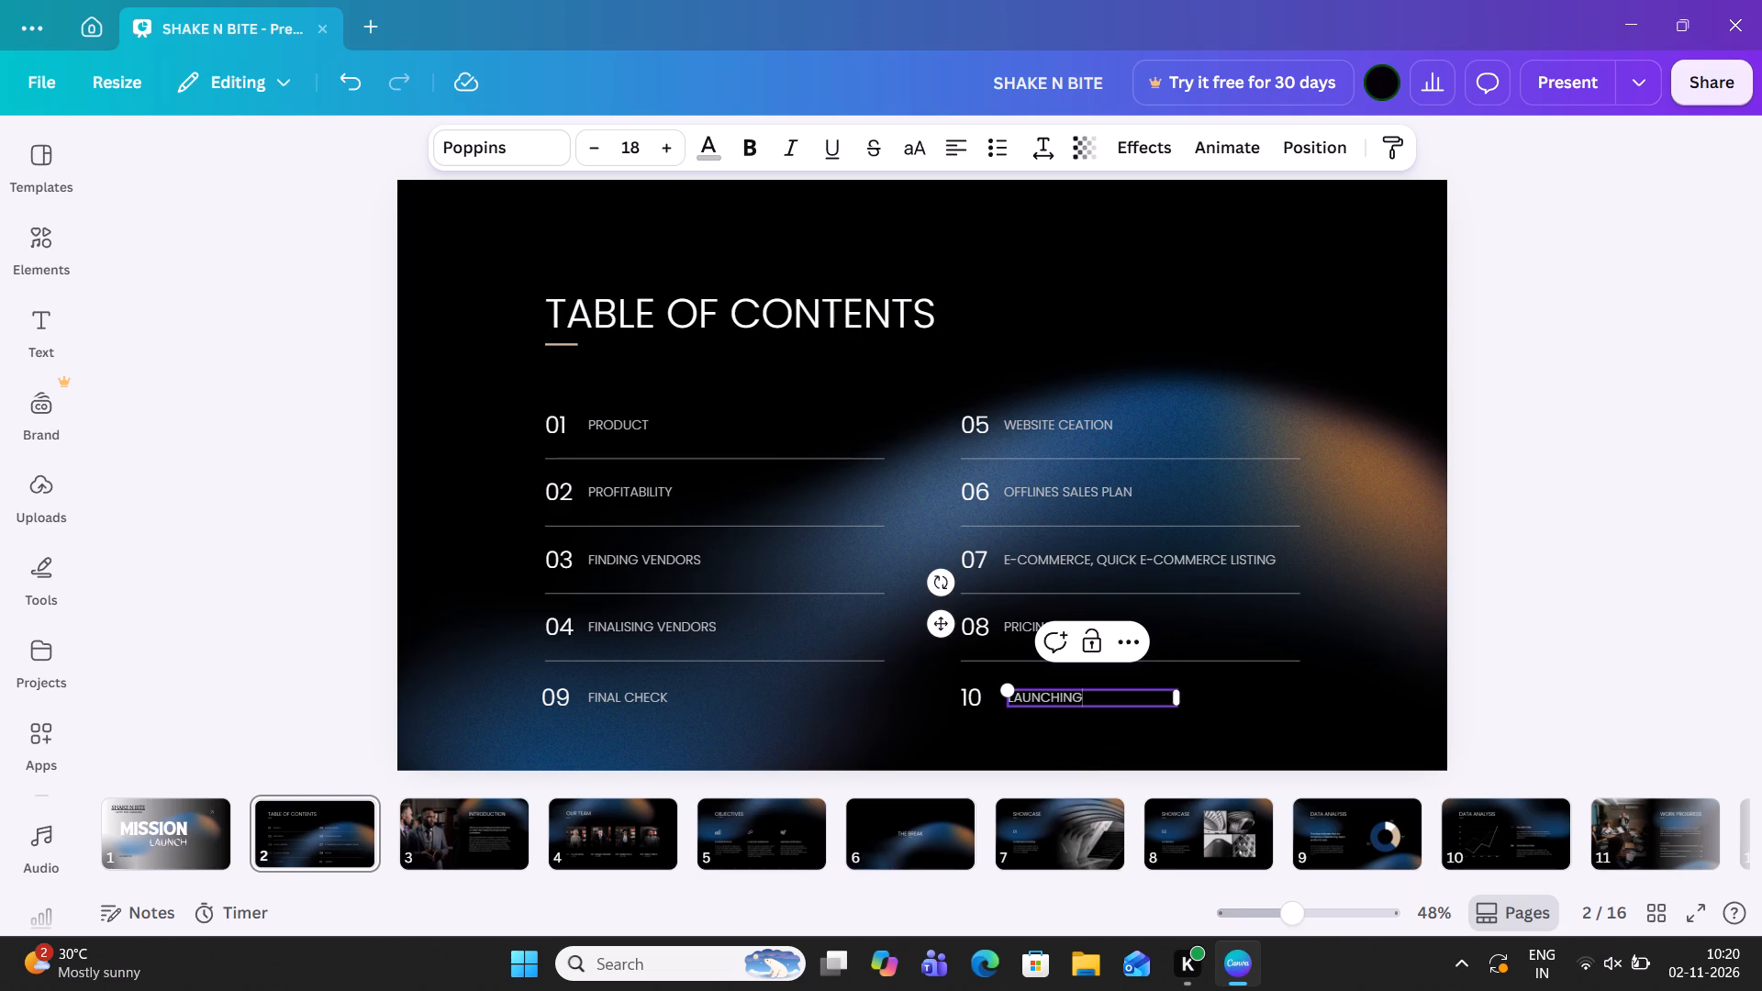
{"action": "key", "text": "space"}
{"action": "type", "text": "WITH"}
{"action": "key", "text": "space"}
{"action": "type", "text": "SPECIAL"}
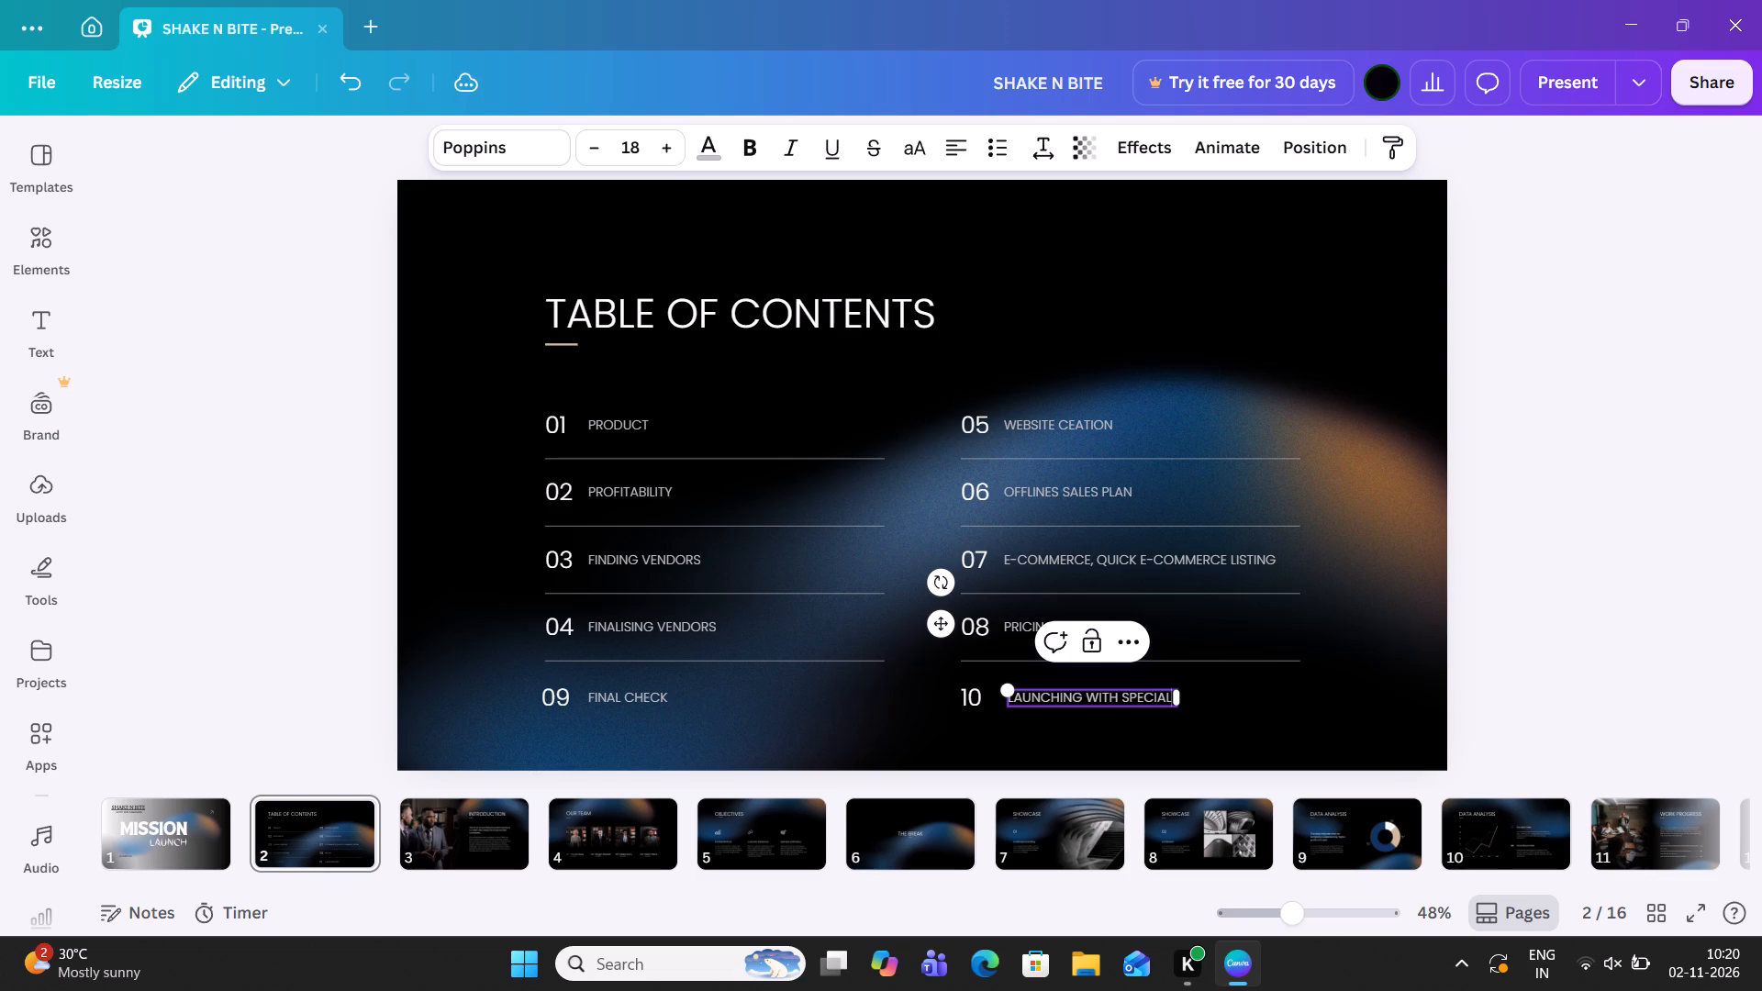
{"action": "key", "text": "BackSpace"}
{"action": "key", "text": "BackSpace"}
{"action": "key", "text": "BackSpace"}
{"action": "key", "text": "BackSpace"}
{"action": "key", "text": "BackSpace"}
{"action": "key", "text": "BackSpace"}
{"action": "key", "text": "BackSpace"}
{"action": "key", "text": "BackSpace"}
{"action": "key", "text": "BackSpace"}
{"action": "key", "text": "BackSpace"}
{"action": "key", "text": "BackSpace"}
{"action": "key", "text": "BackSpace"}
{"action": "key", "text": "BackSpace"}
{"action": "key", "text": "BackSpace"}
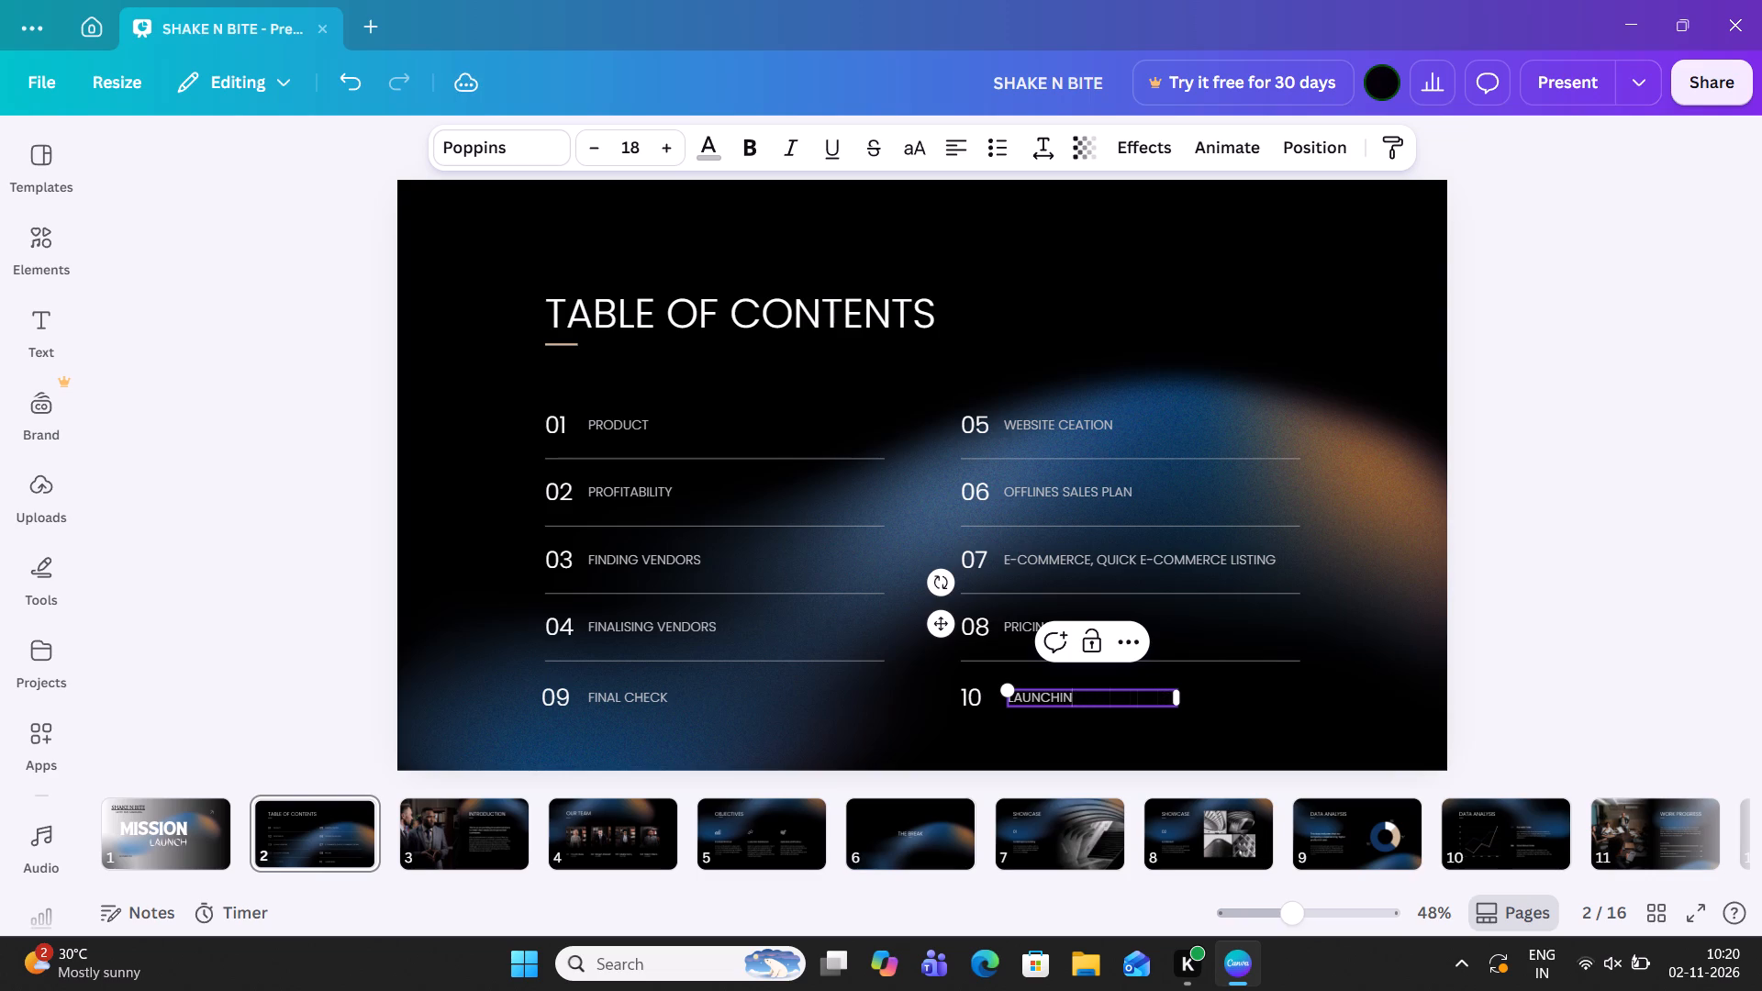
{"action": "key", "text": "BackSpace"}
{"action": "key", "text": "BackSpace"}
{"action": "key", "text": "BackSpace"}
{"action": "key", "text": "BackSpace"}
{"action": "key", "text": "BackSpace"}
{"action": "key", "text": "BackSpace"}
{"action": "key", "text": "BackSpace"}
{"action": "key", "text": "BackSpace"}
Enter FINAL LAUNCH as the text of table of contents entry 10.
{"action": "type", "text": "FINAL LAUNCH"}
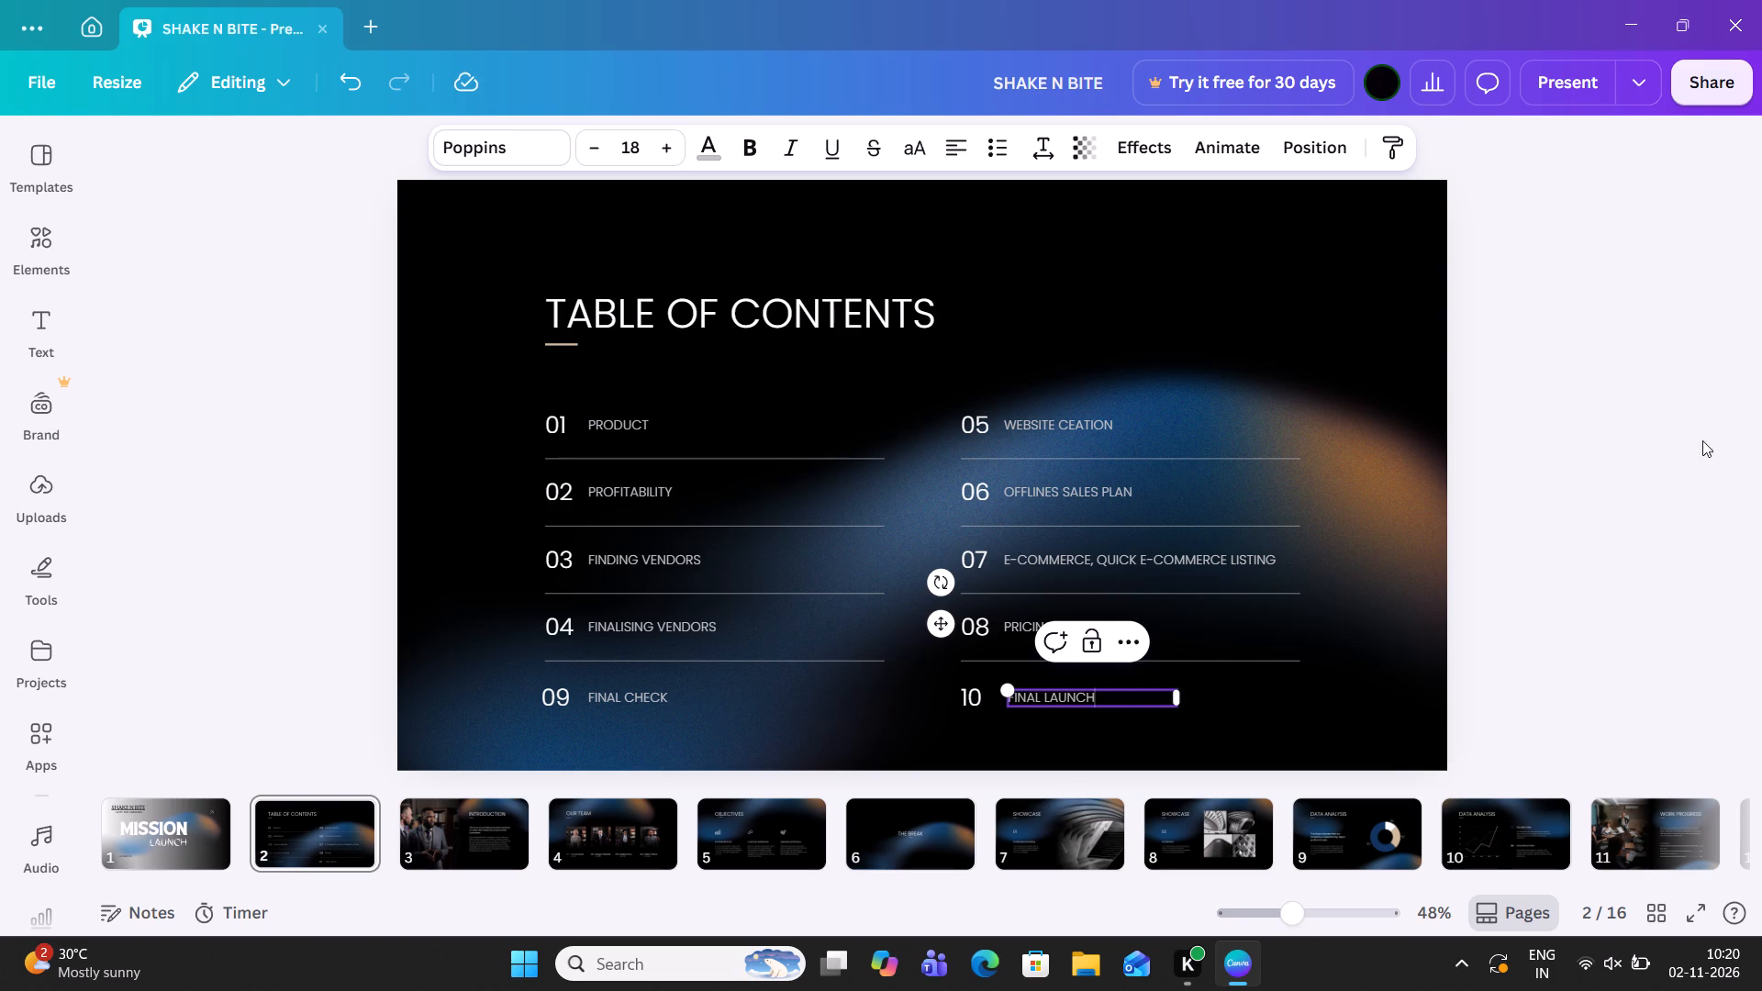
{"action": "left_click", "coordinate": [1531, 458]}
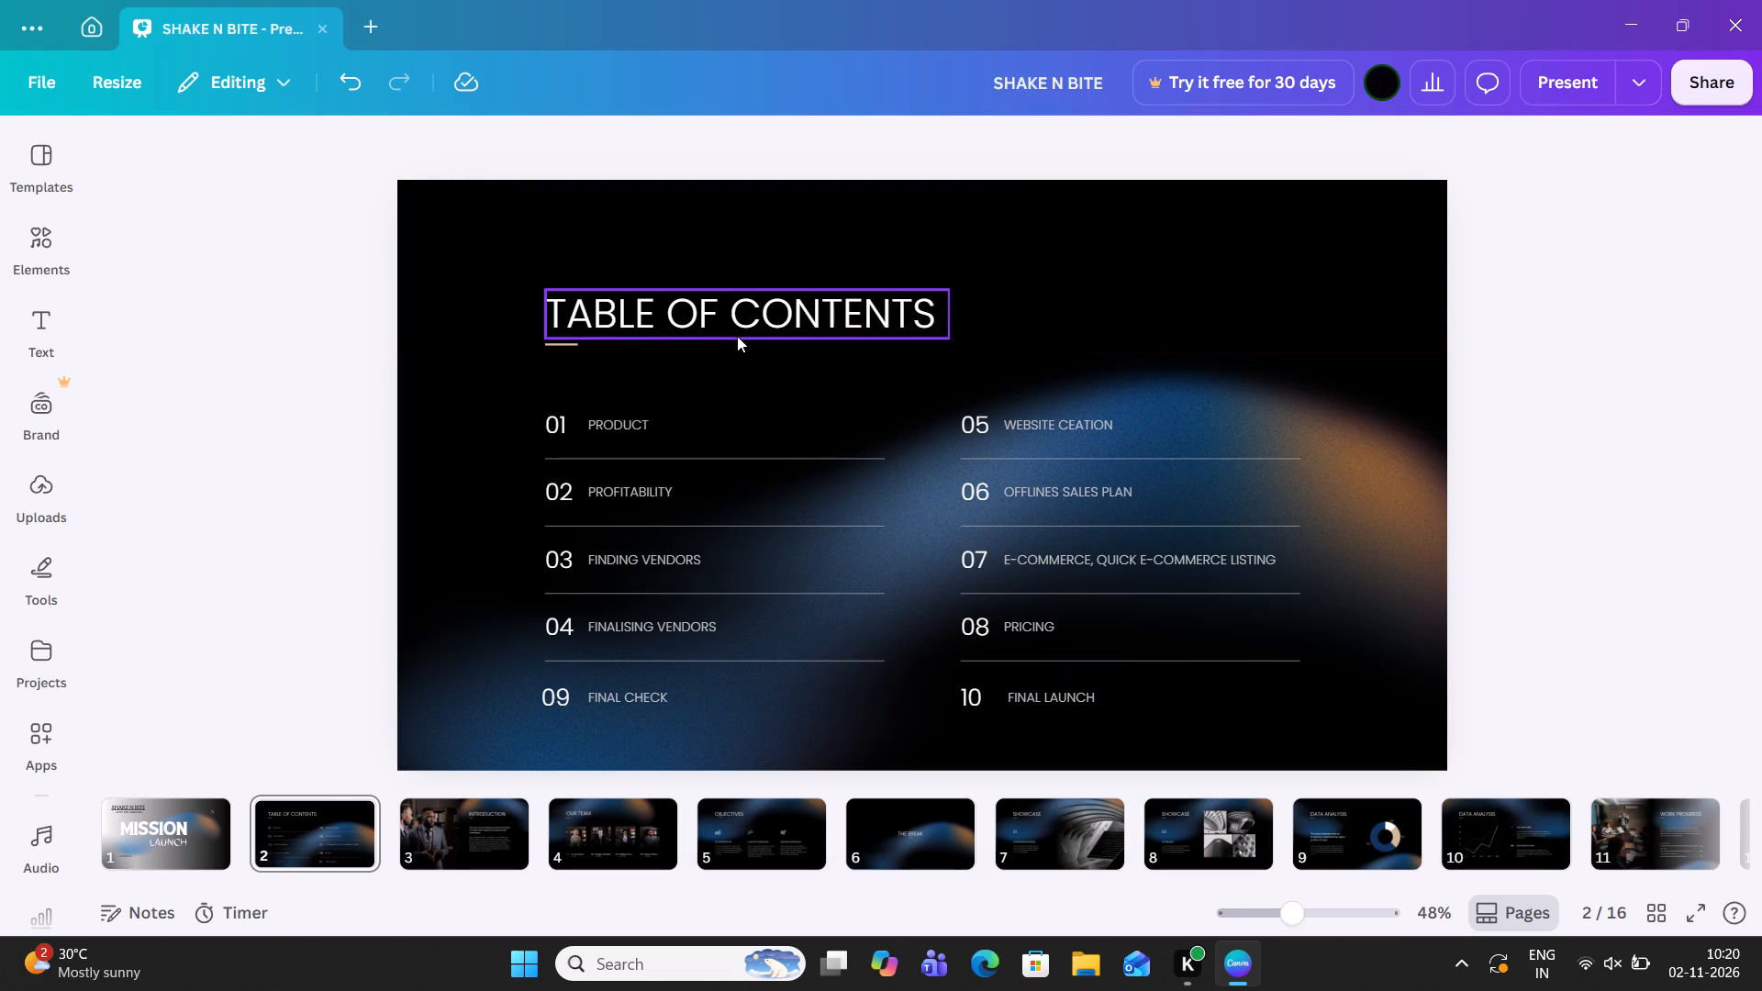
Underline the TABLE OF CONTENTS heading.
{"action": "left_click", "coordinate": [717, 299]}
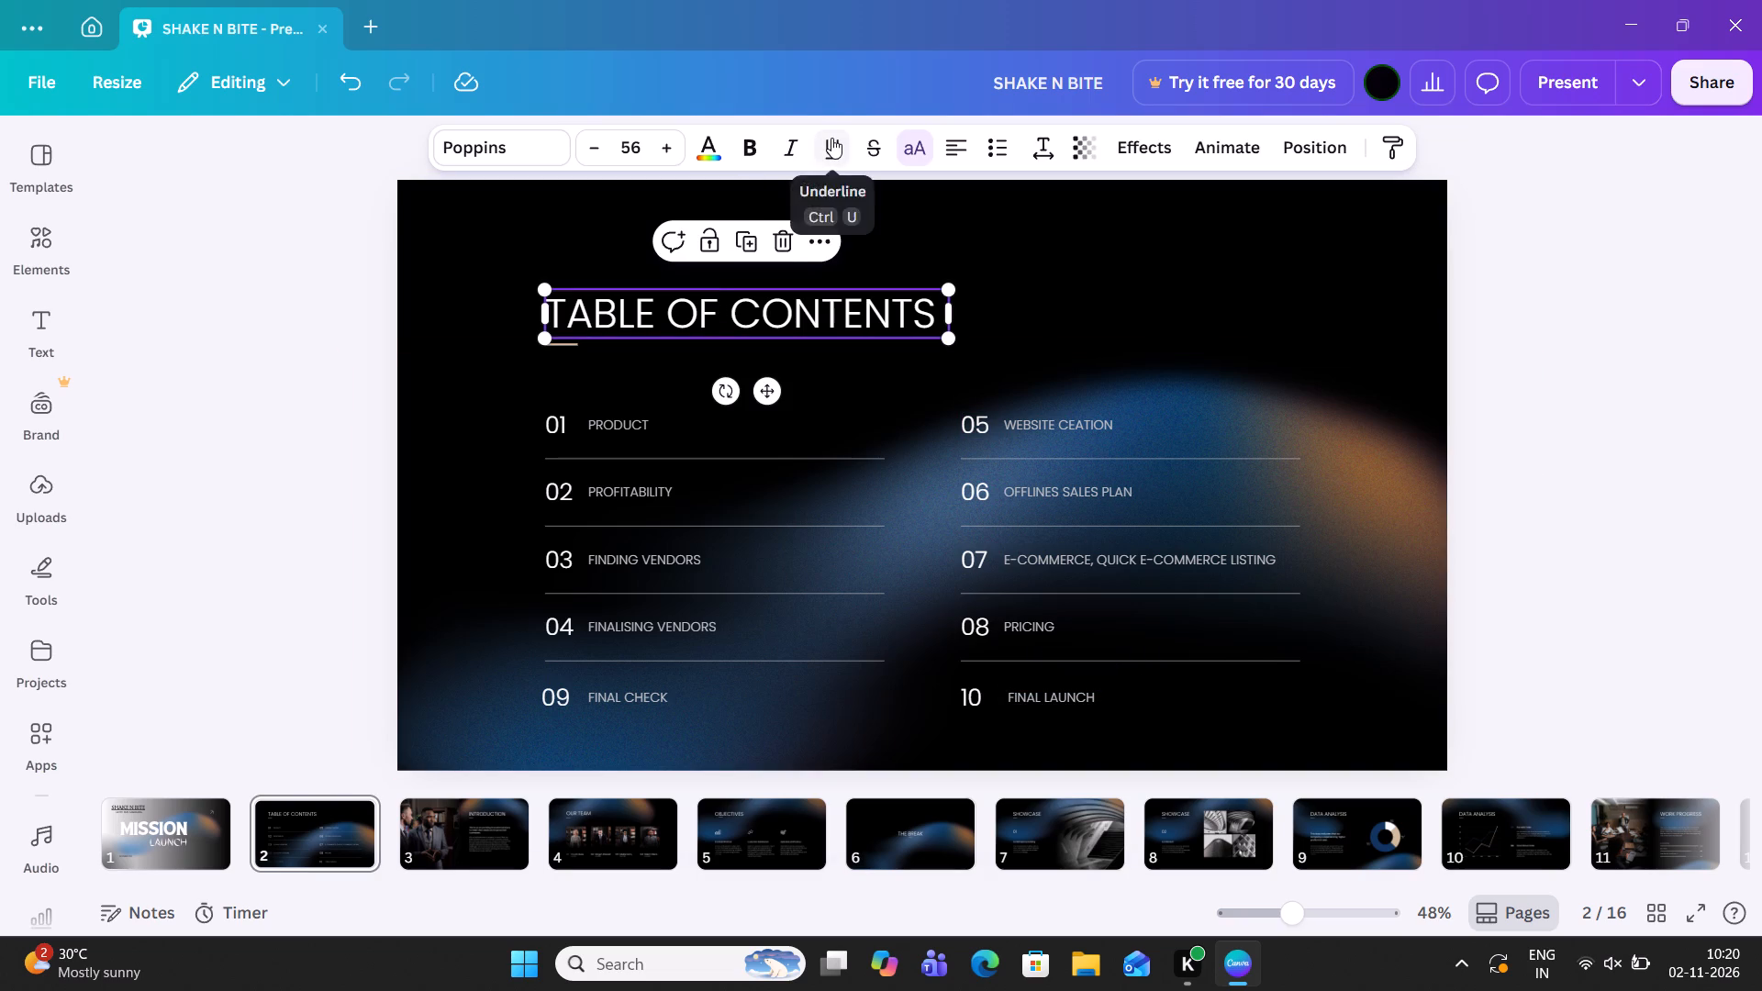
{"action": "left_click", "coordinate": [831, 138]}
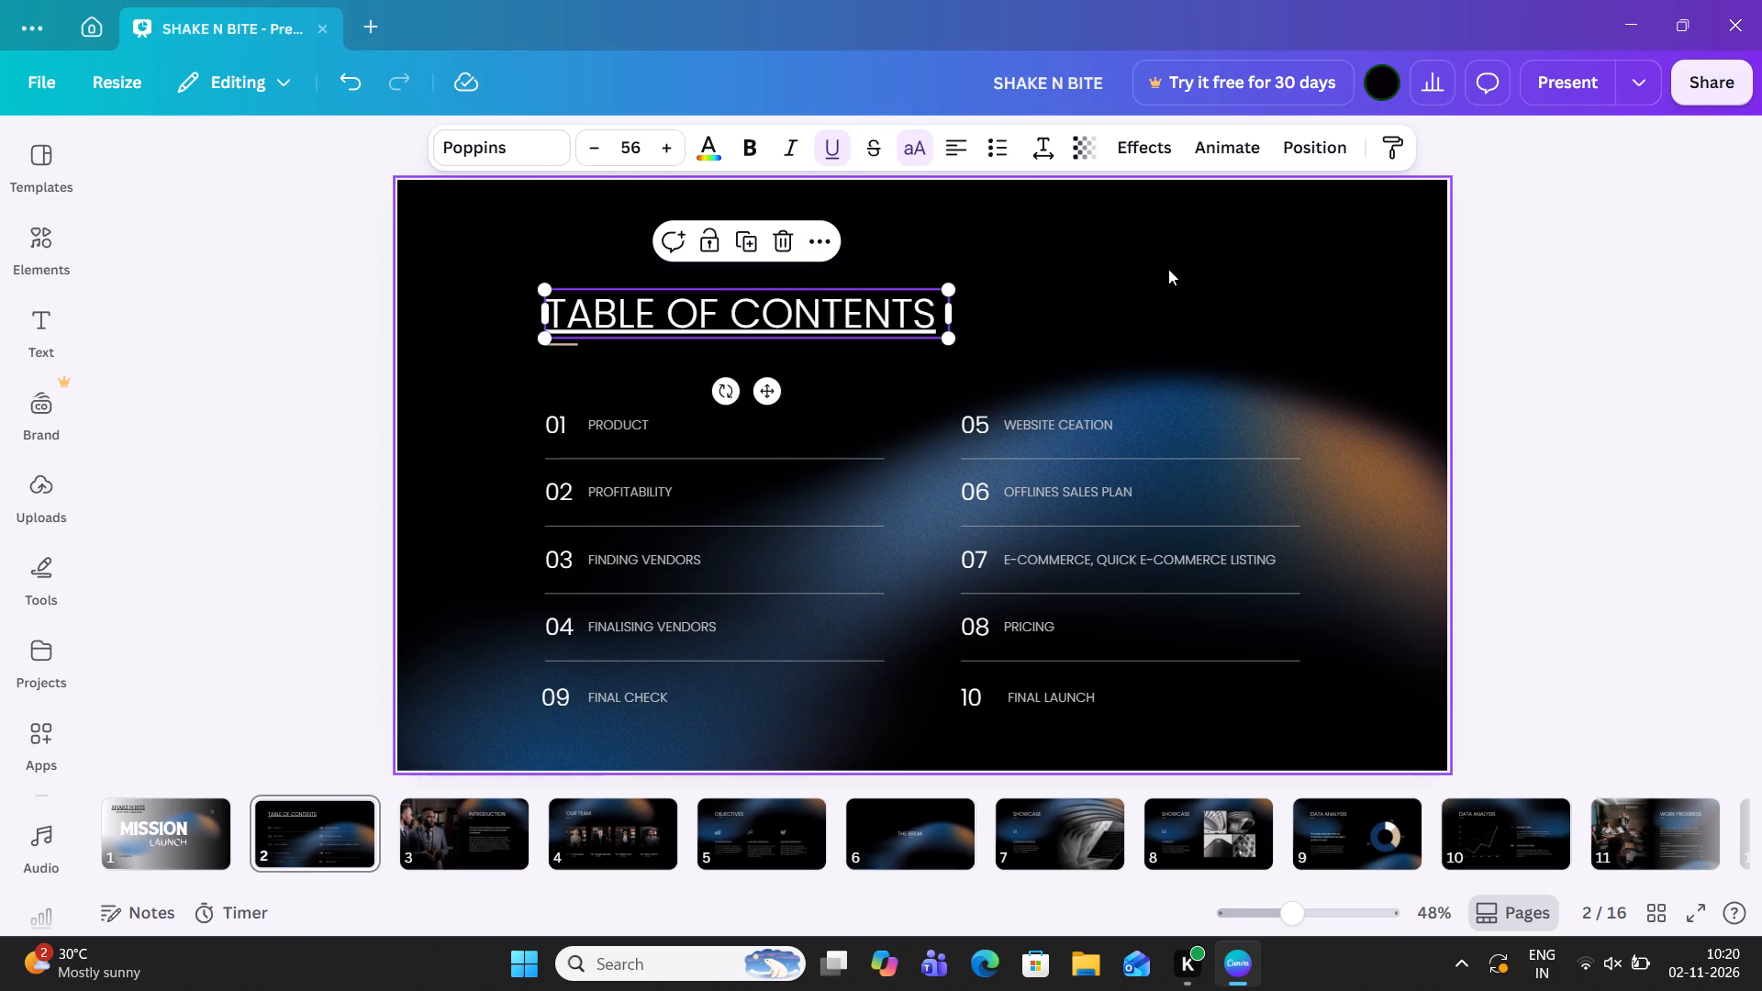
{"action": "left_click", "coordinate": [1653, 336]}
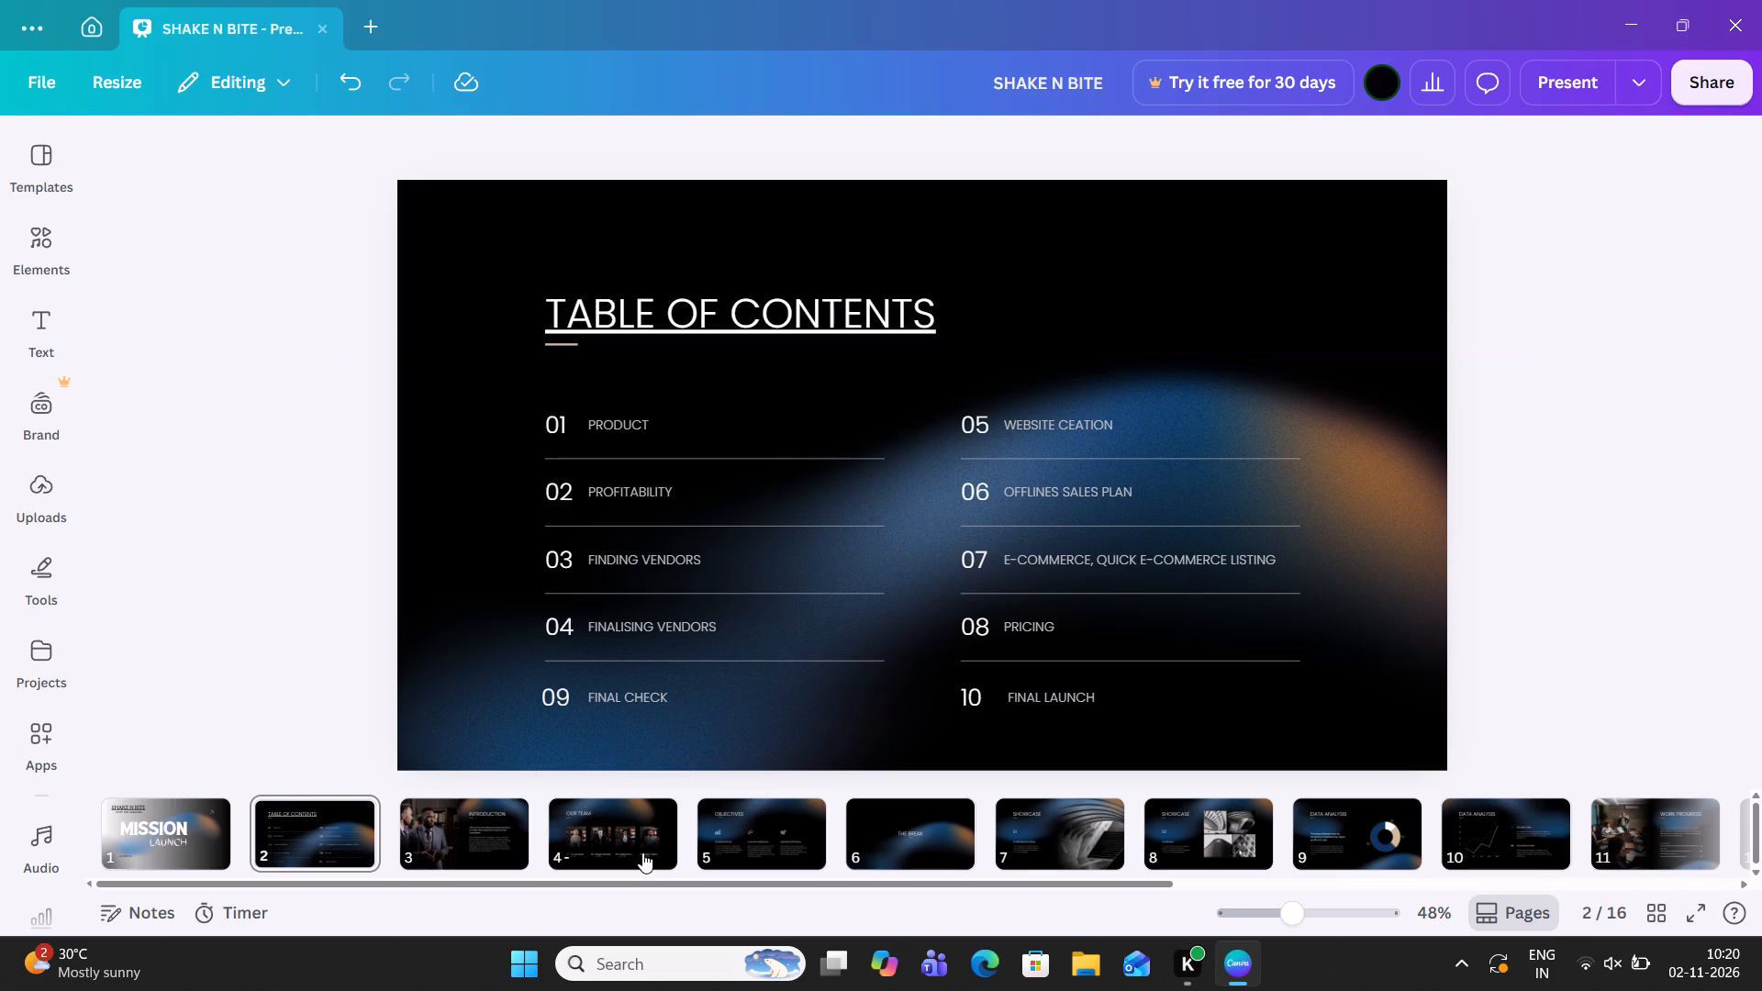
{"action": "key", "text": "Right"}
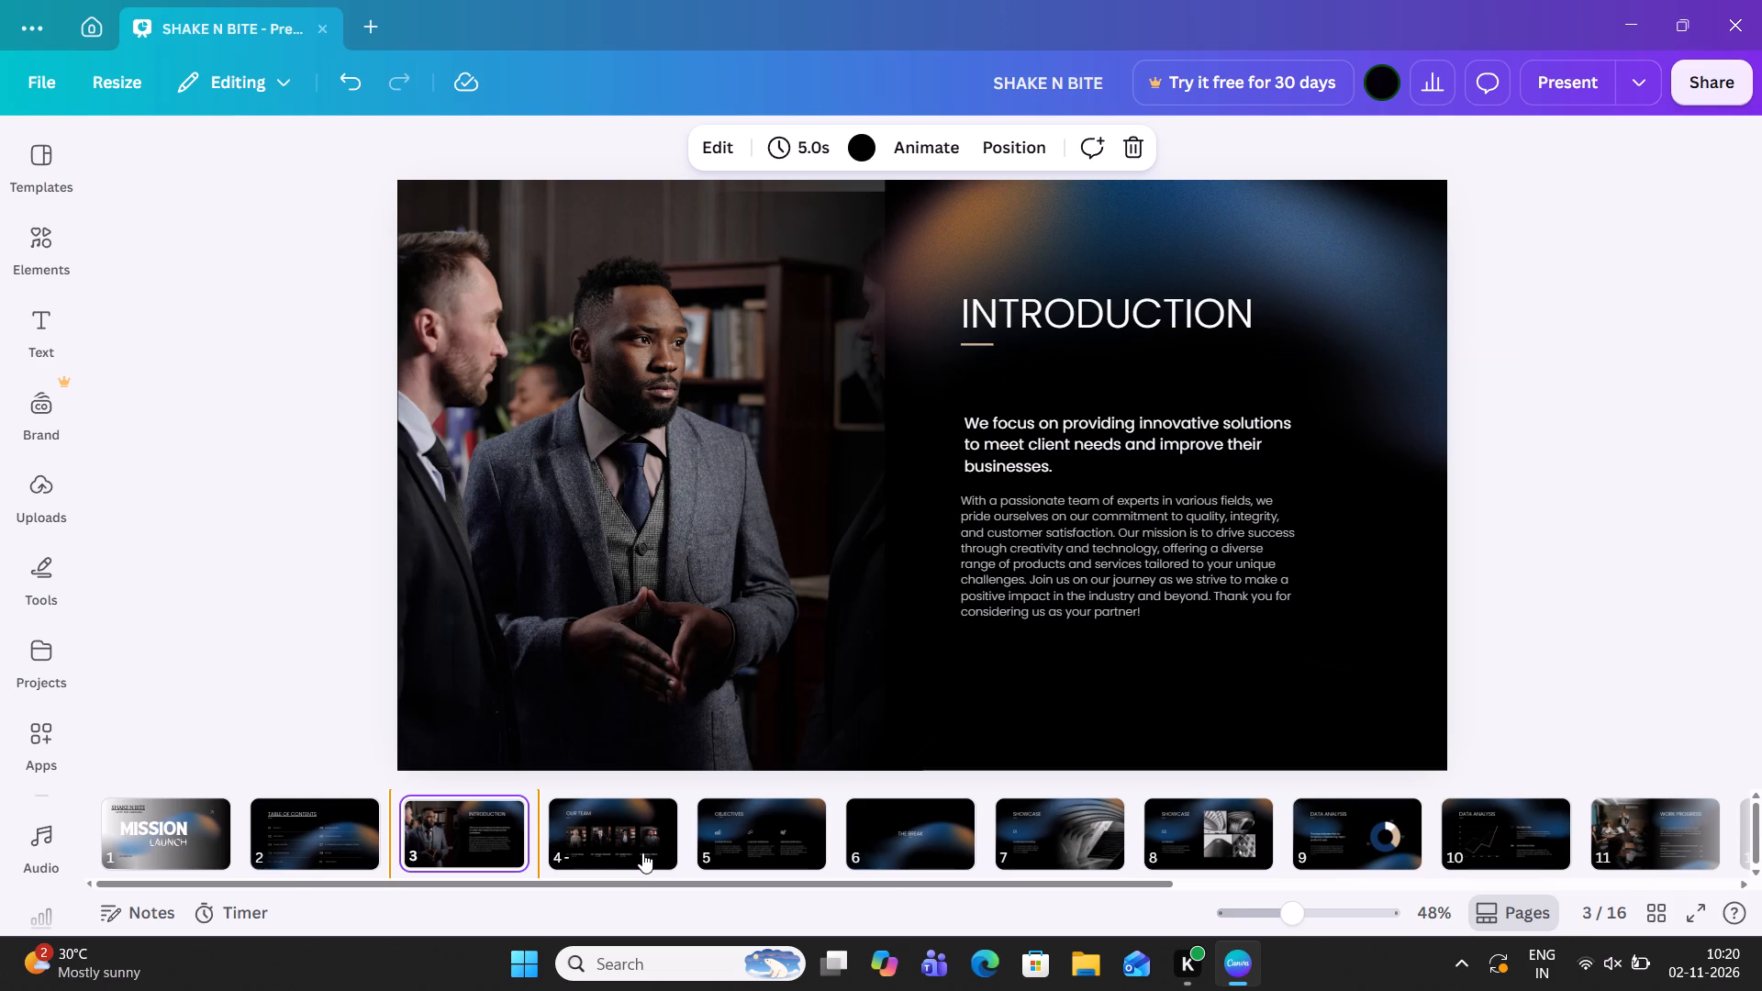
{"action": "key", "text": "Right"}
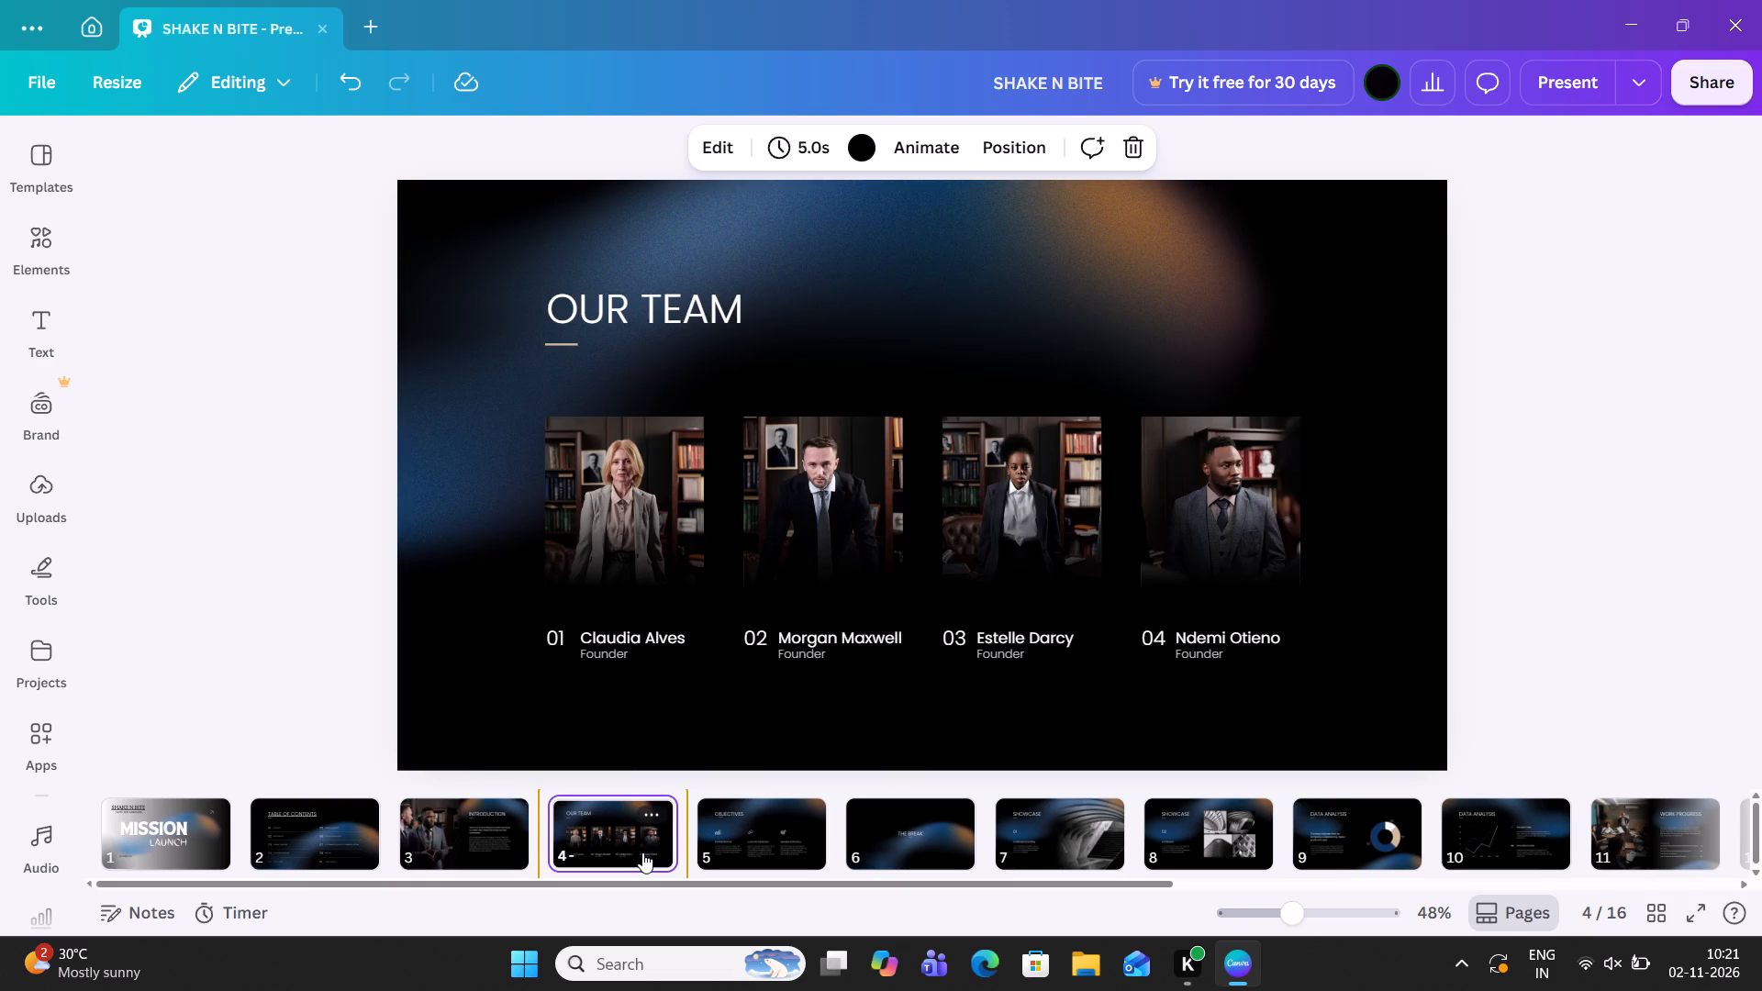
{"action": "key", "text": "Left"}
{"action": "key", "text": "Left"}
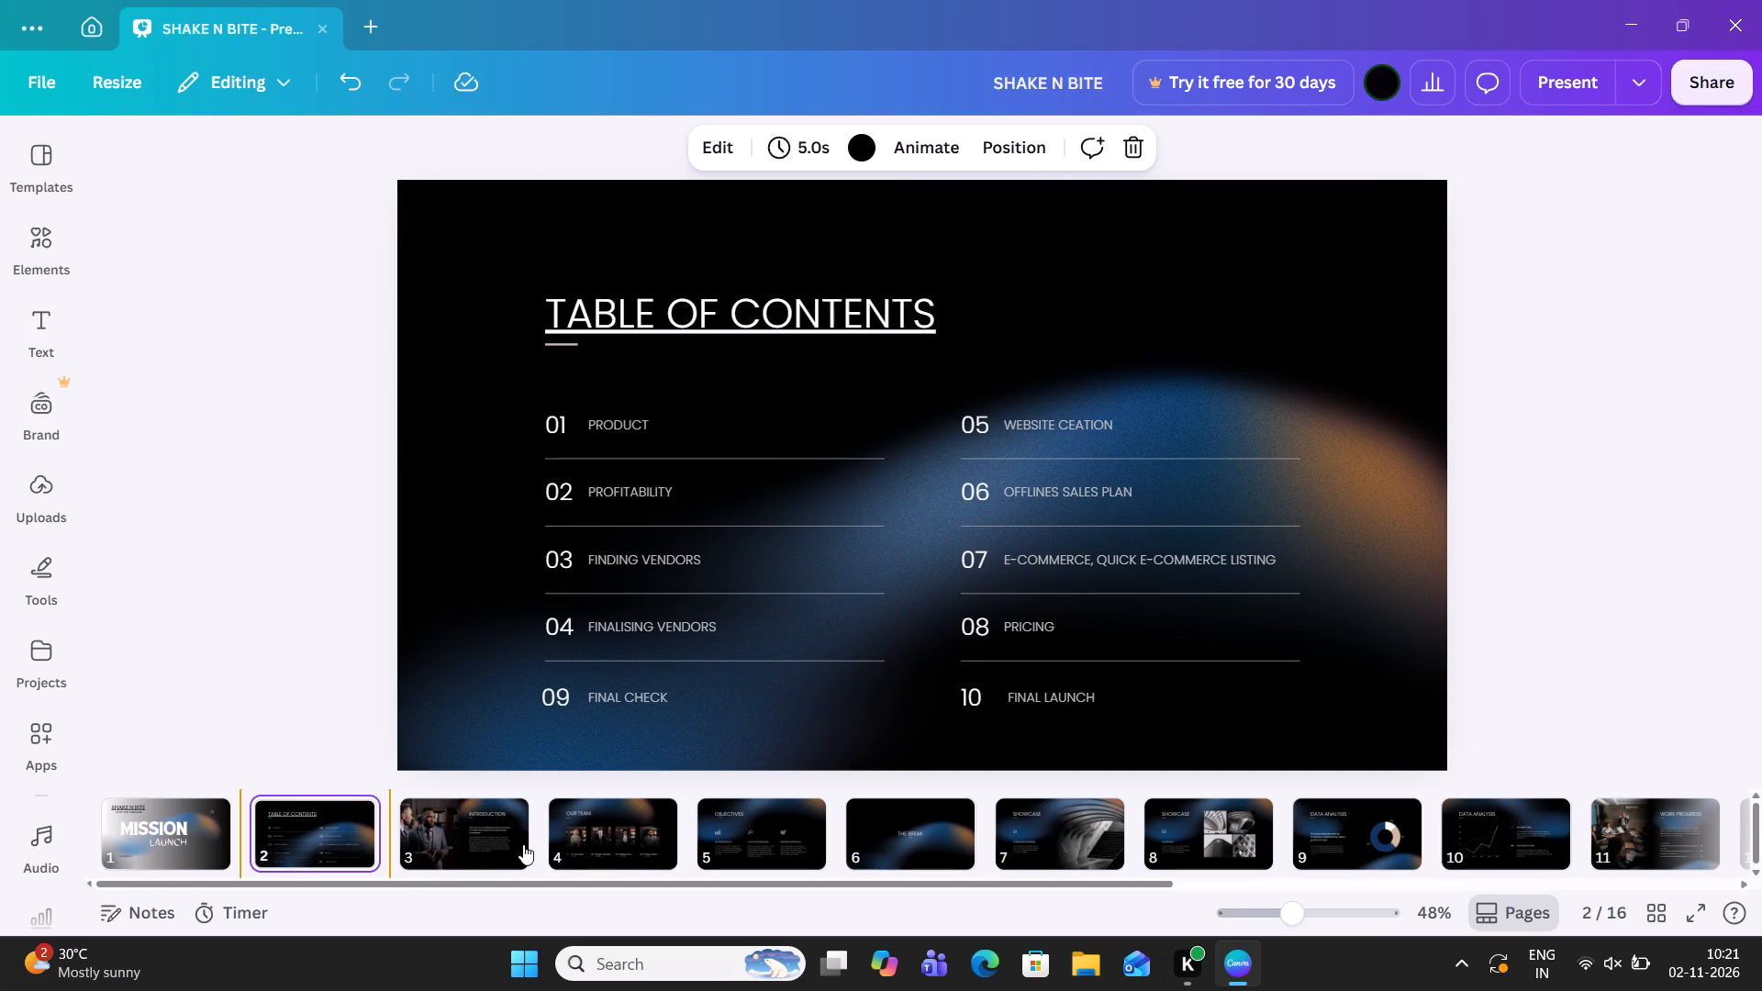
Replace the INTRODUCTION heading on page 3 with PRODUCTS & INDUSTRY.
{"action": "left_click", "coordinate": [489, 839]}
{"action": "double_click", "coordinate": [1195, 309]}
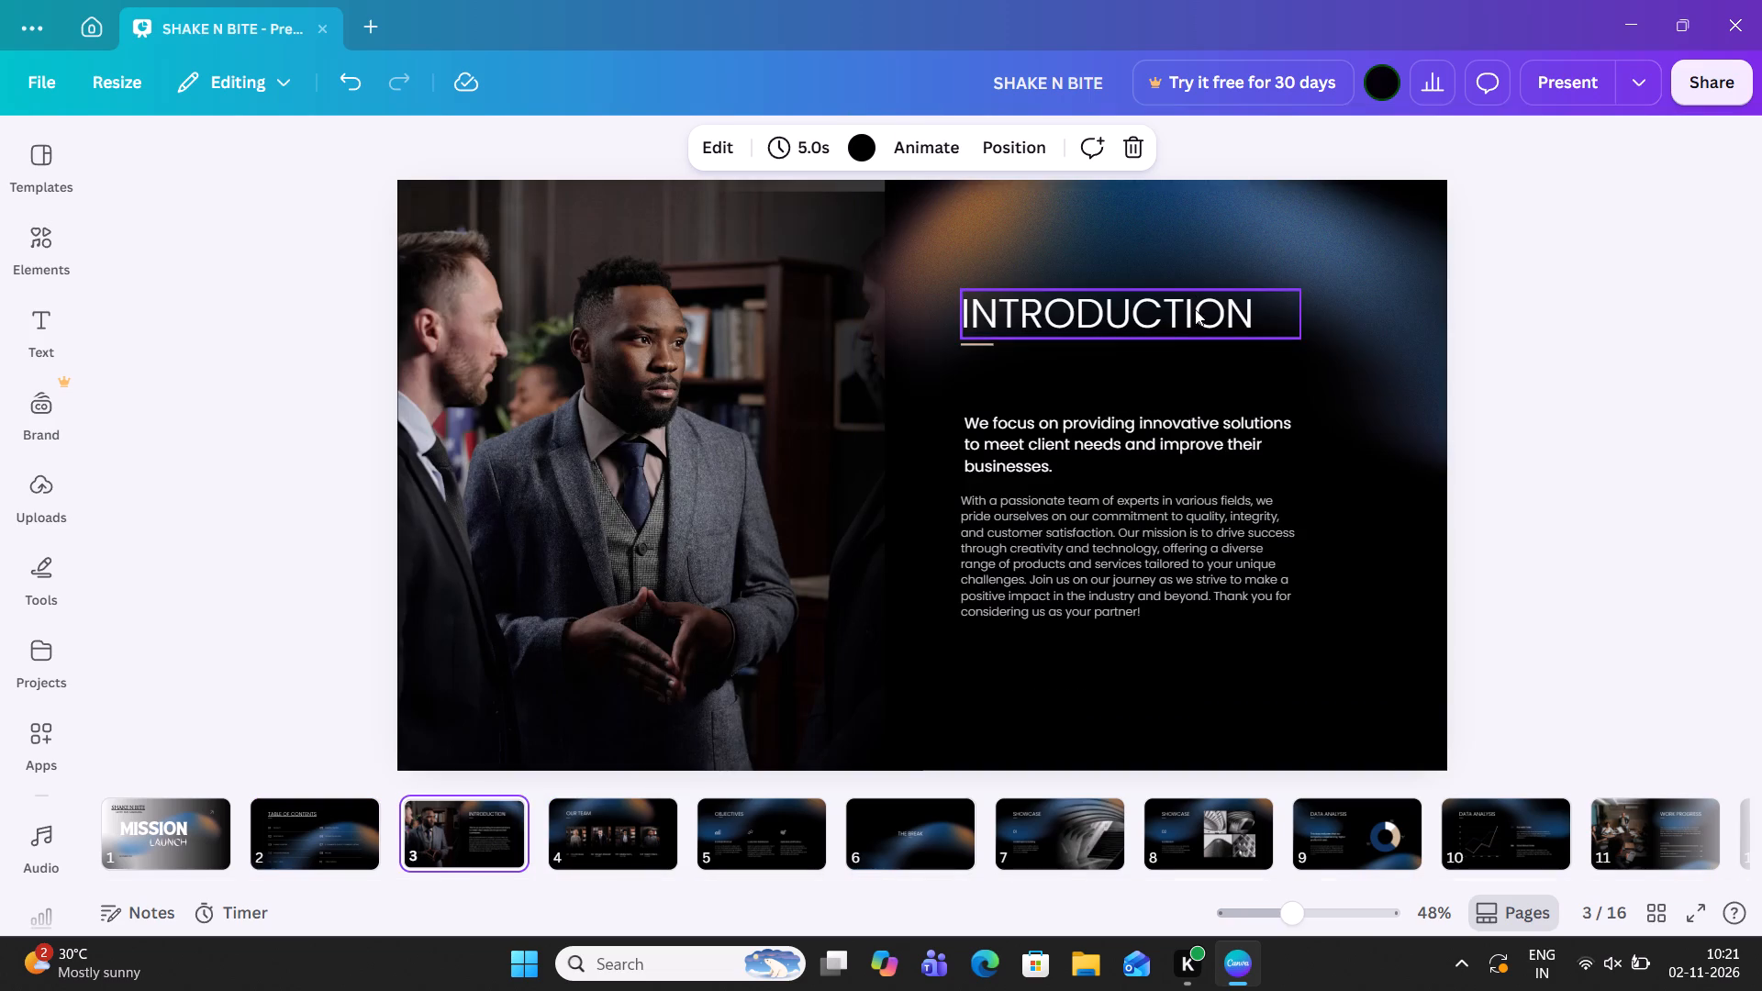
{"action": "type", "text": "PRODUCTS"}
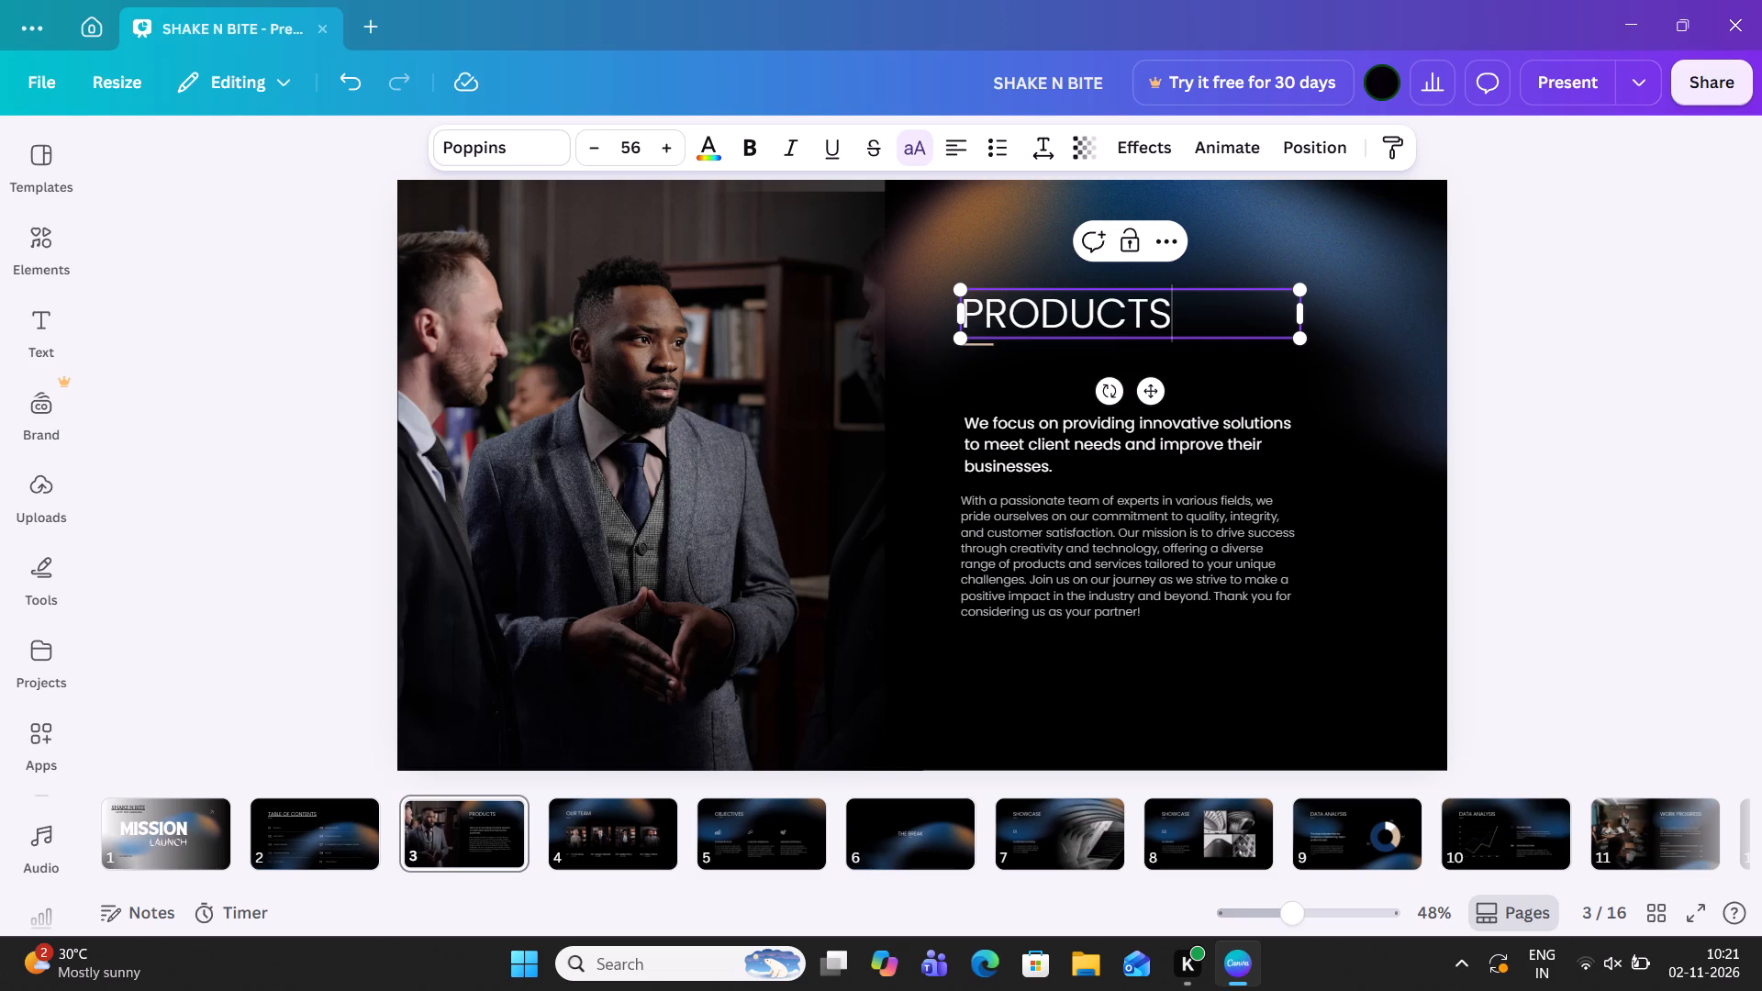
{"action": "key", "text": "space"}
{"action": "type", "text": "&"}
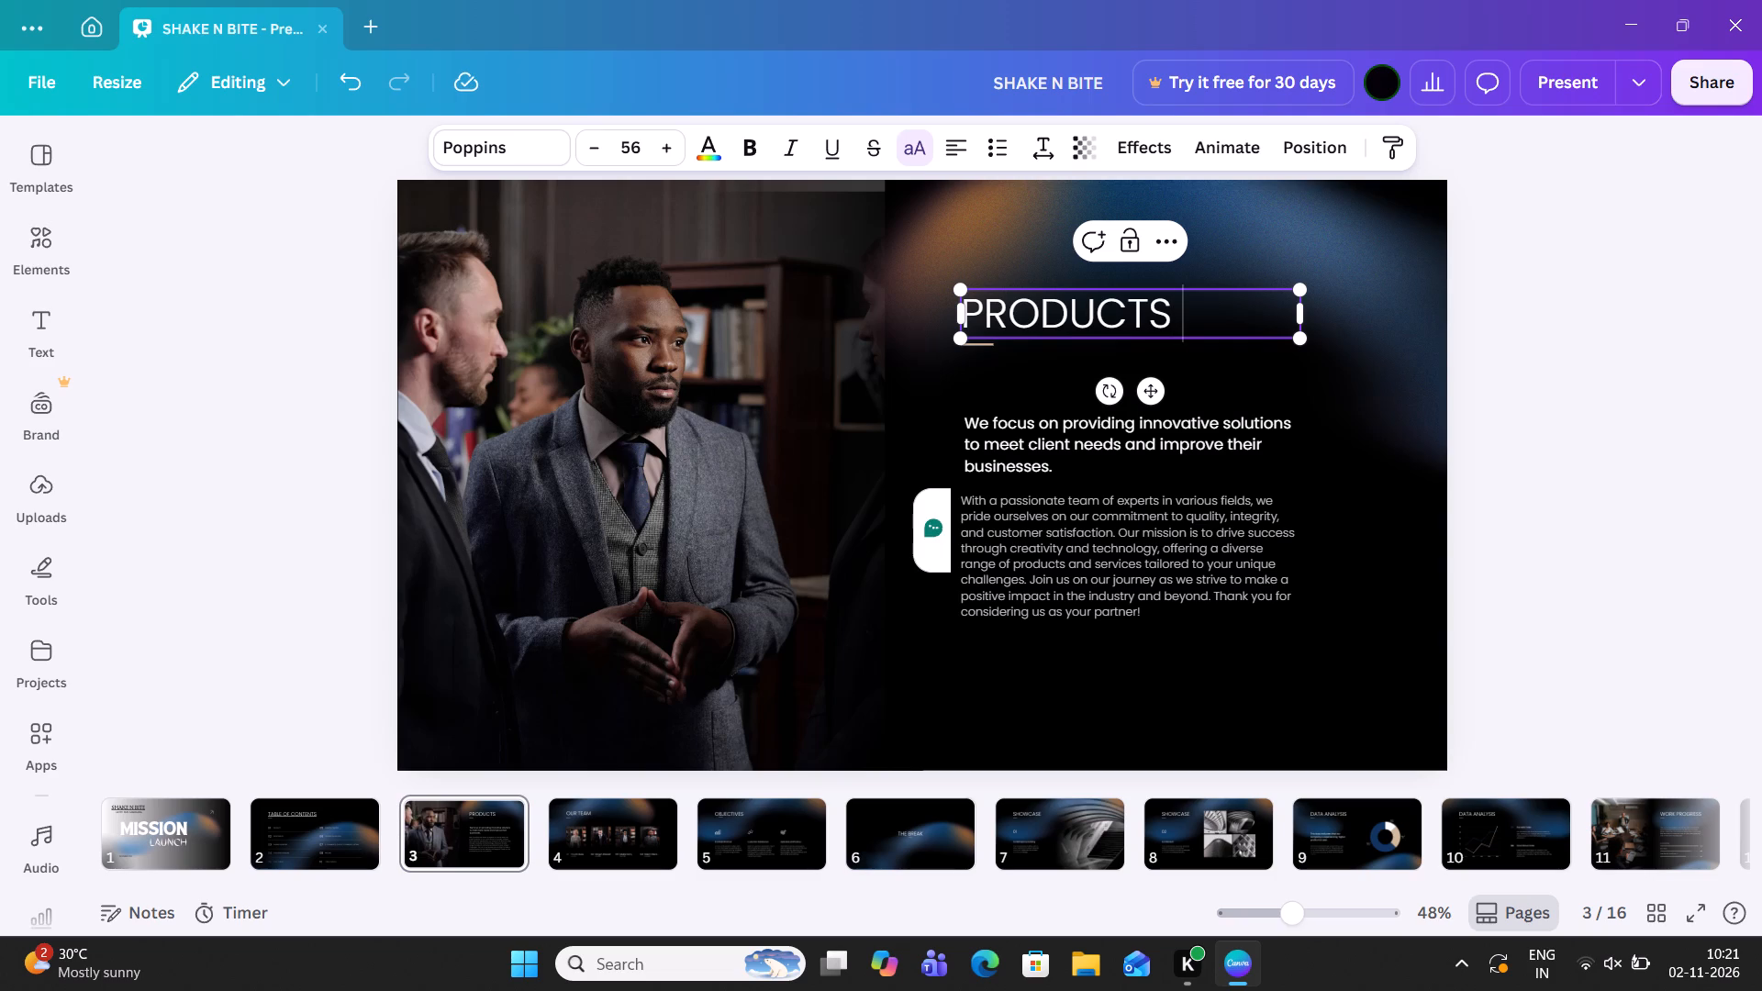
{"action": "key", "text": "space"}
{"action": "type", "text": "INDUSTRY"}
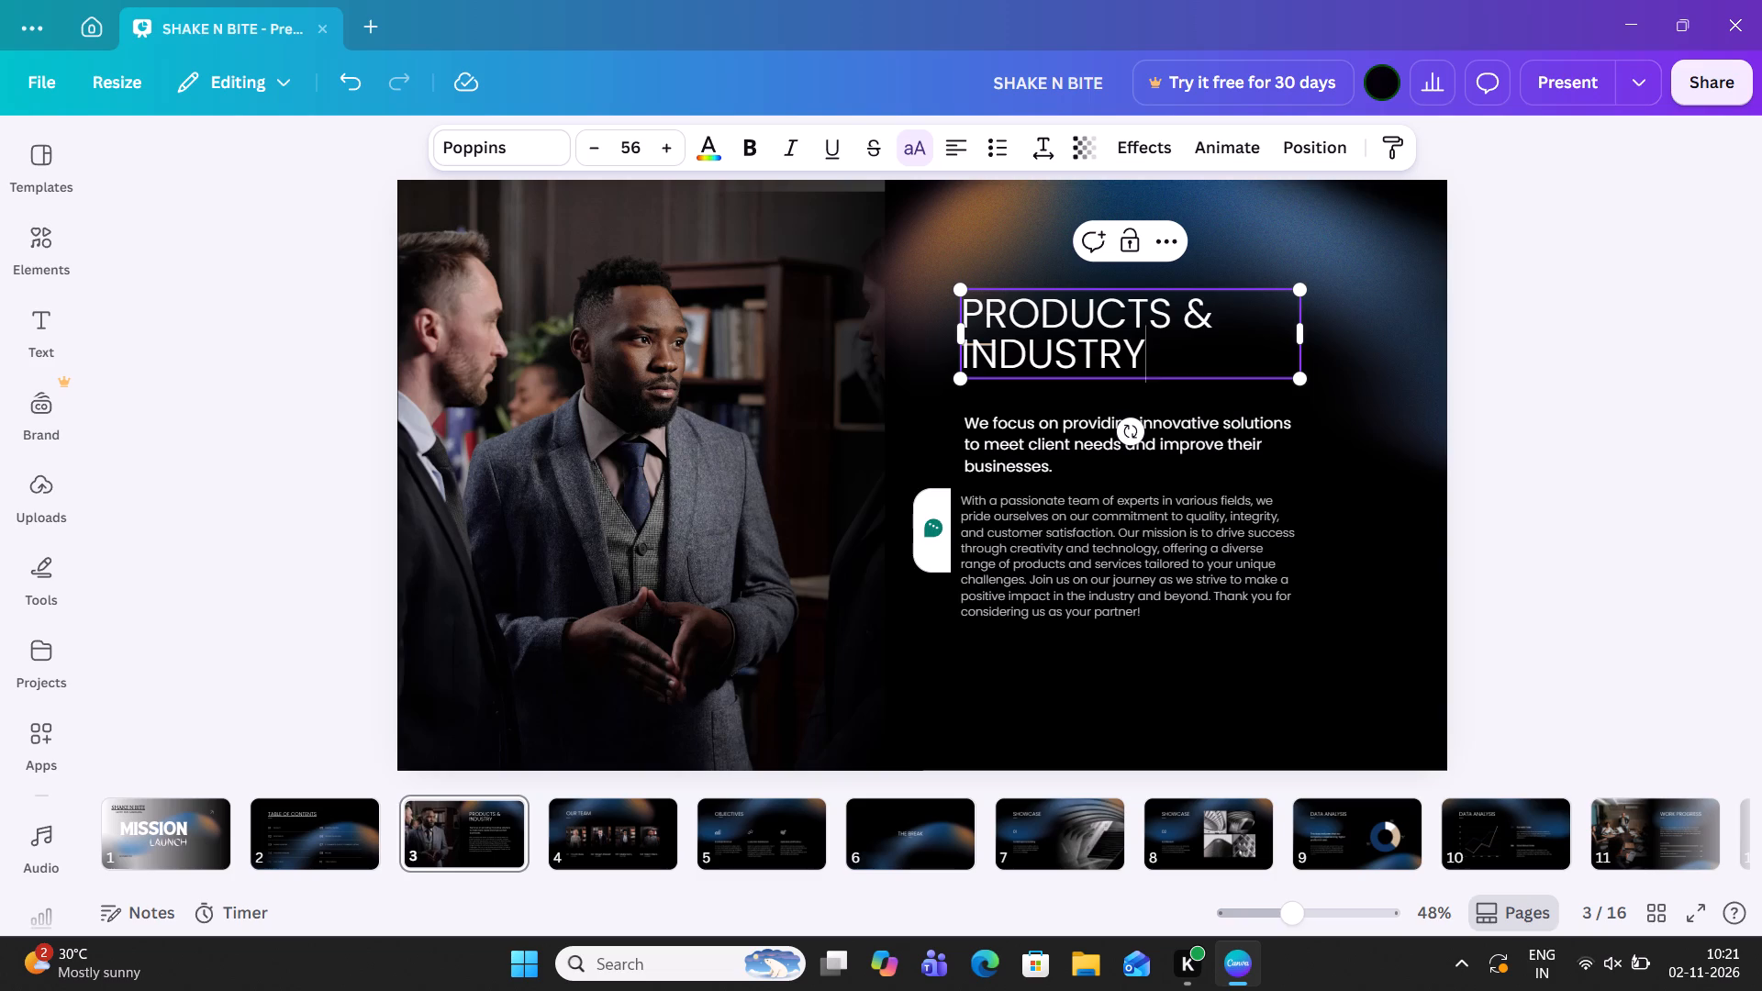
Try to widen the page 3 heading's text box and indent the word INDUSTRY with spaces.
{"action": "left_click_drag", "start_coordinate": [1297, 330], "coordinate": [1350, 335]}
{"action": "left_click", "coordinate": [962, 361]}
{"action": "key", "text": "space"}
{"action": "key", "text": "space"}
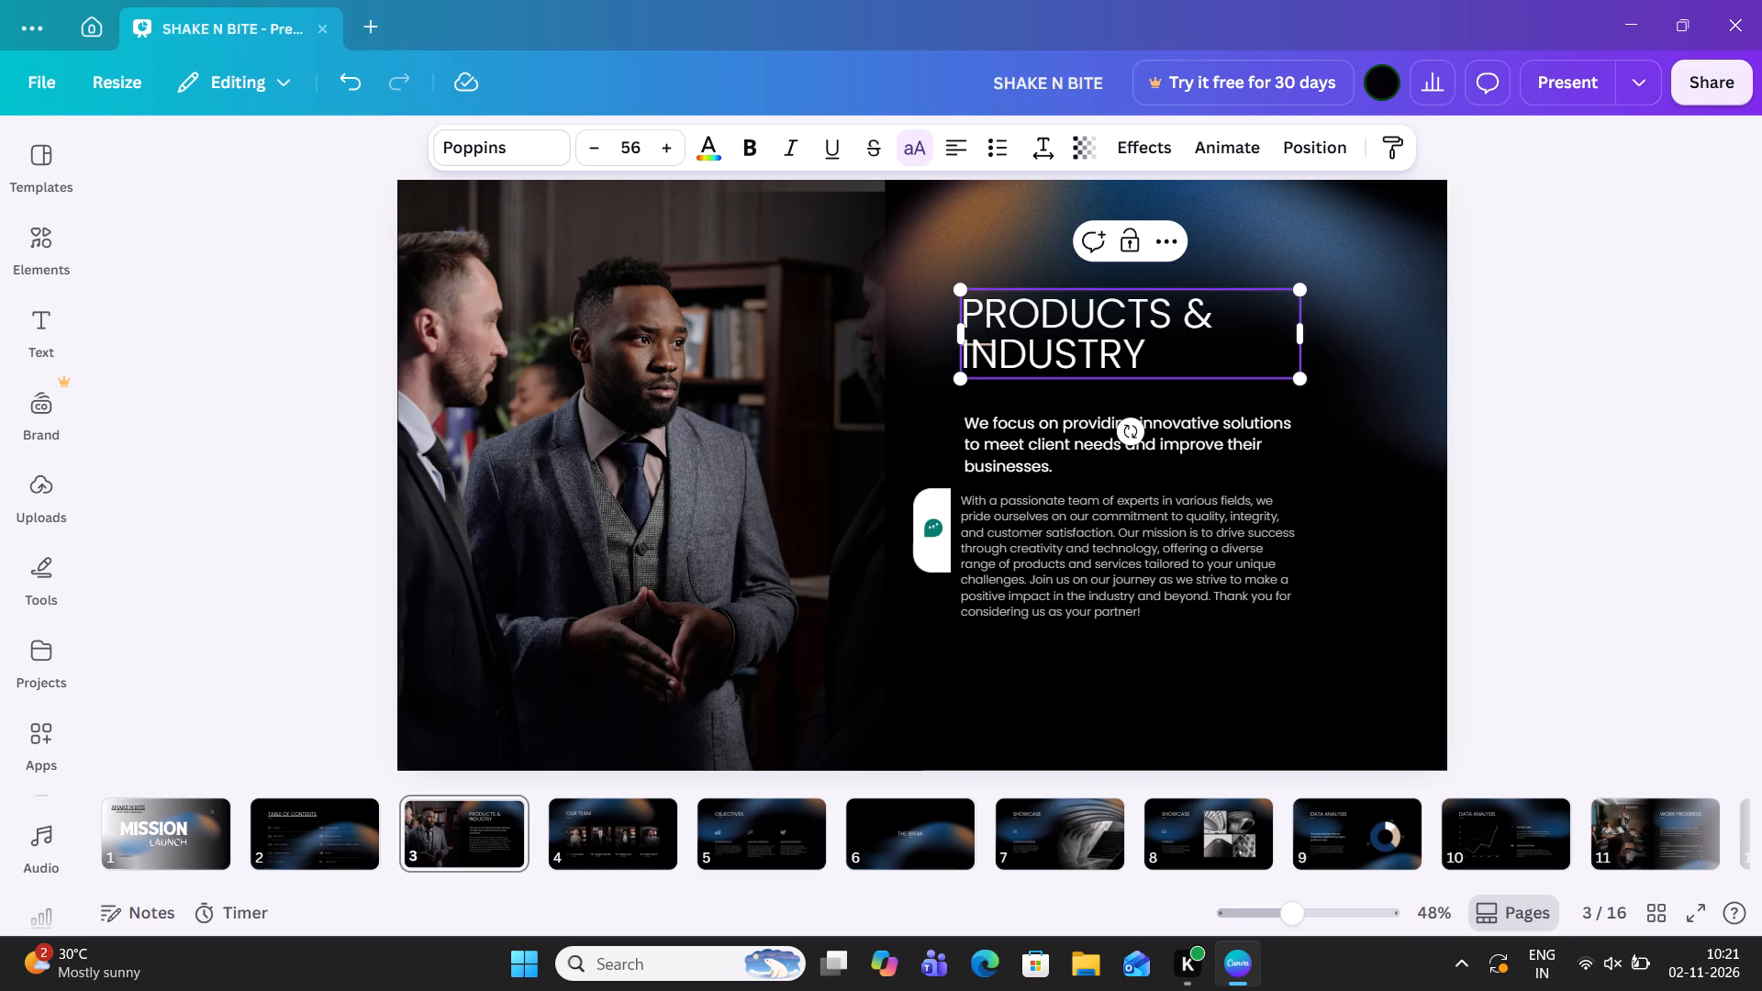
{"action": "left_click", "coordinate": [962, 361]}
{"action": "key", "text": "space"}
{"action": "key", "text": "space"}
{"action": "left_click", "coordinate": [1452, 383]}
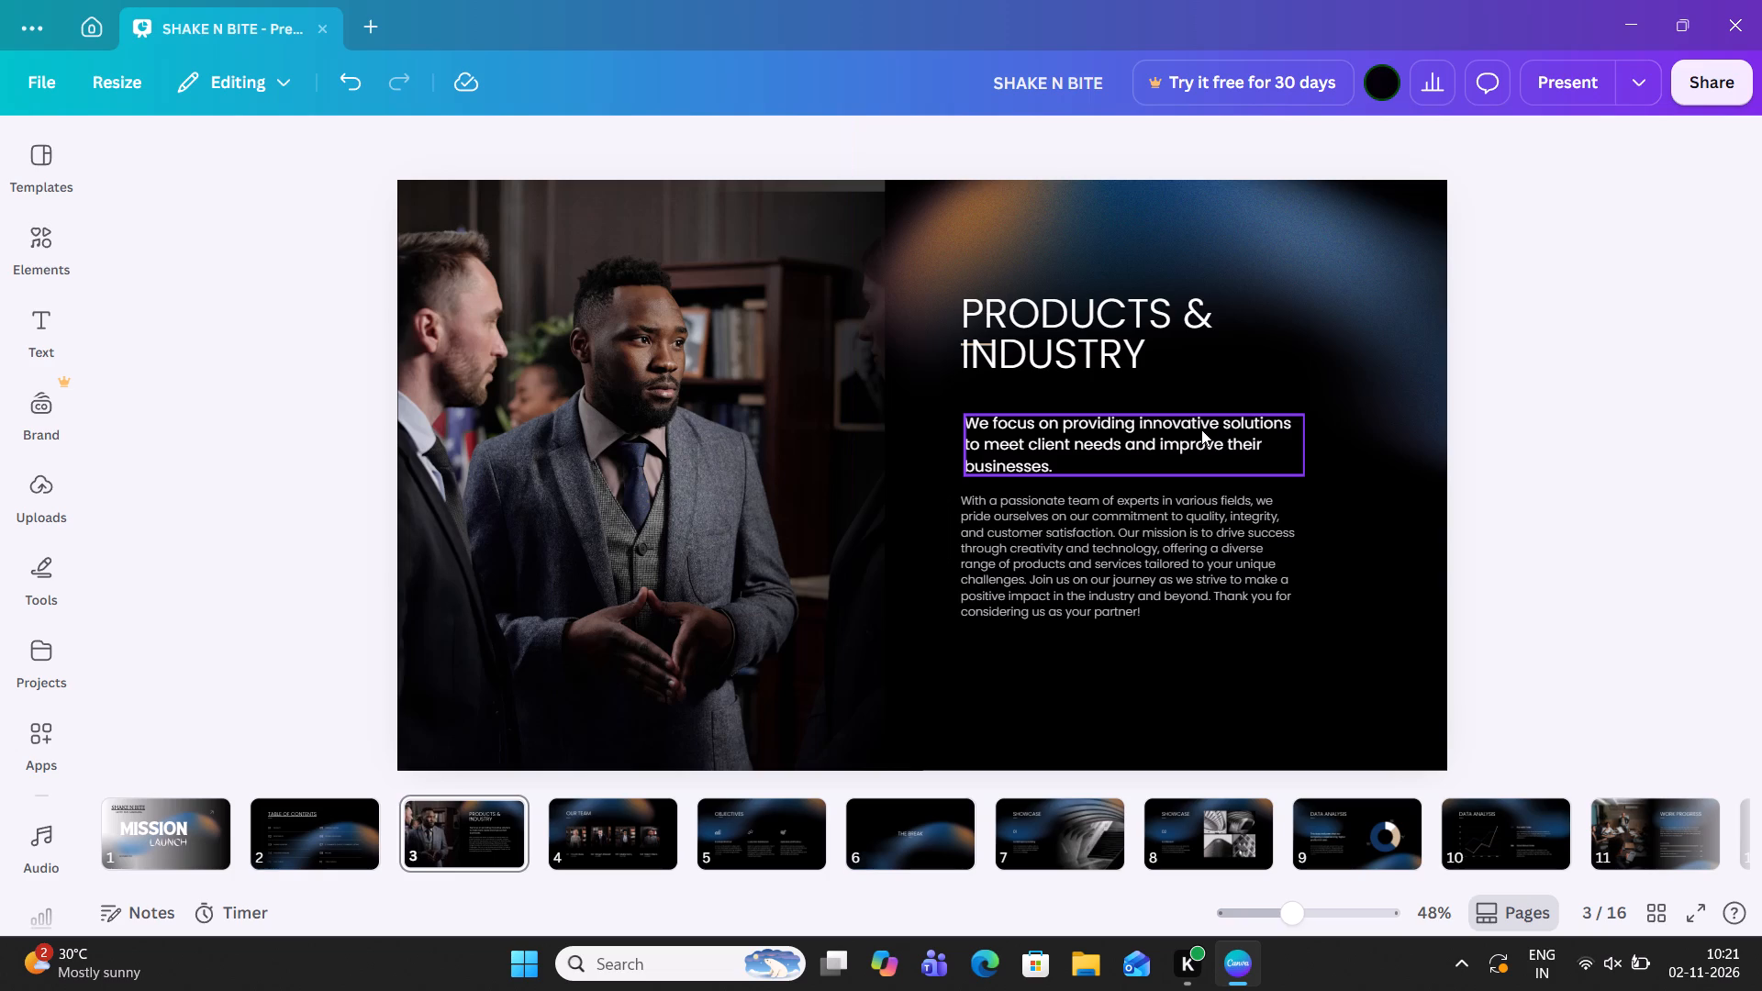
Delete the photo of the men in suits from page 3.
{"action": "left_click", "coordinate": [572, 382]}
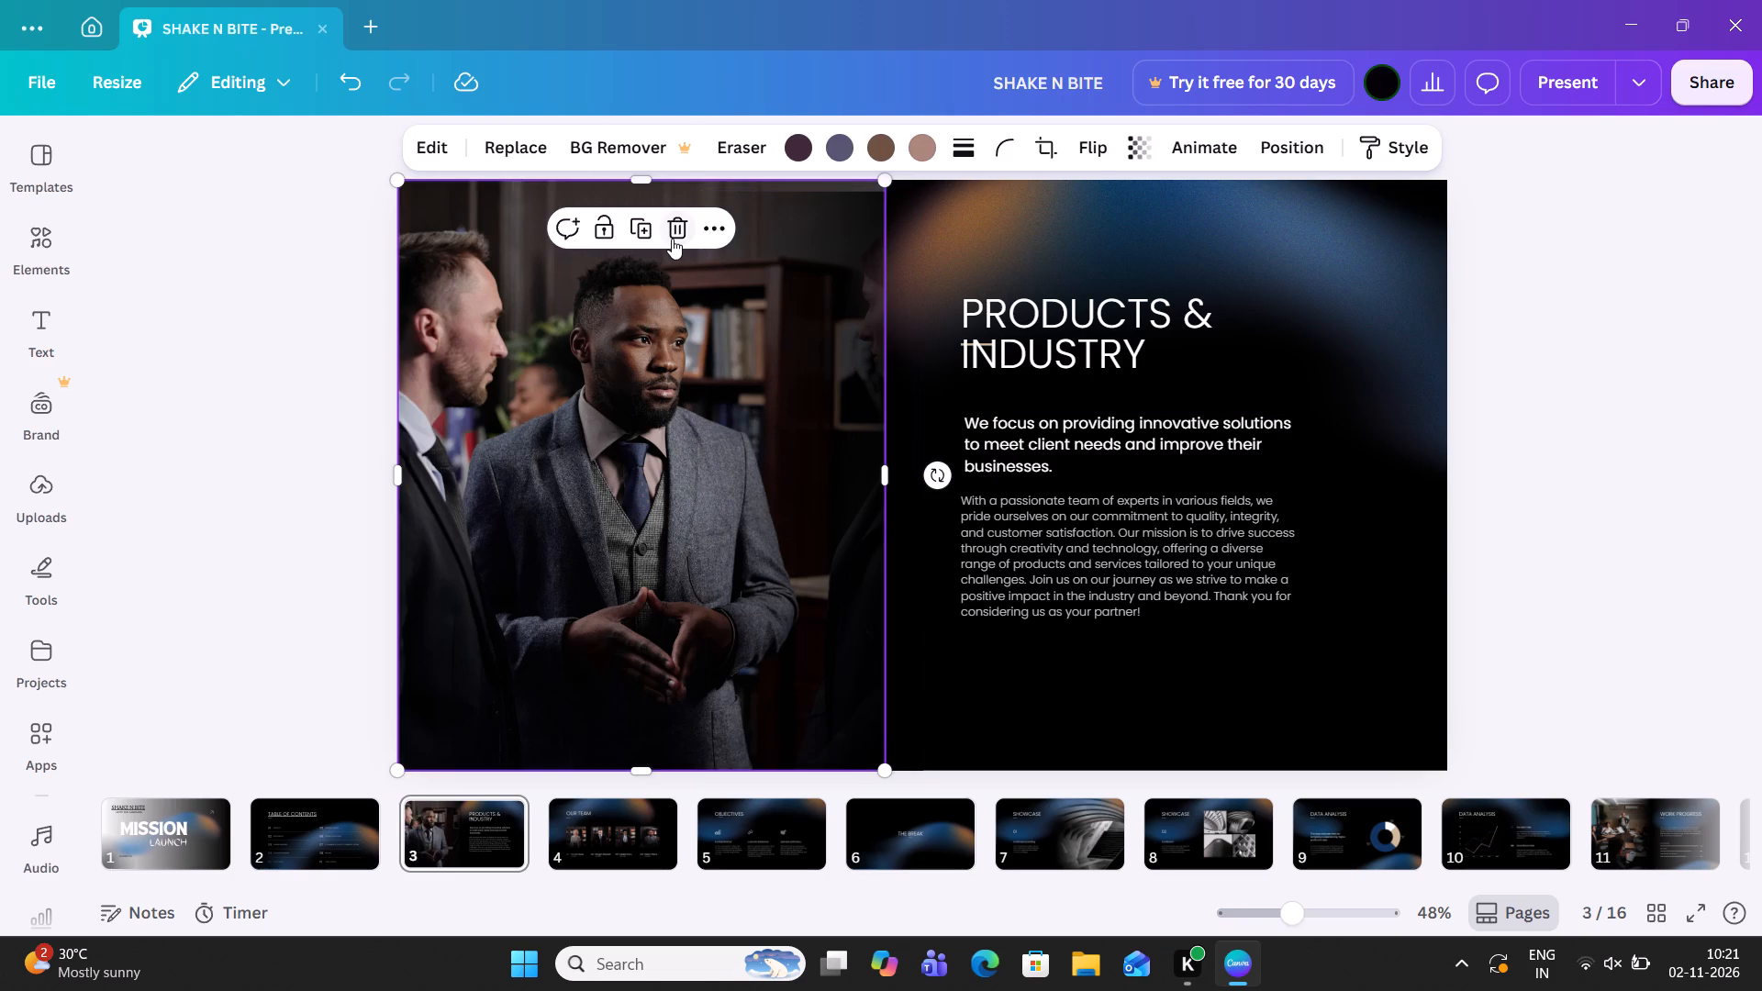
{"action": "left_click", "coordinate": [671, 239]}
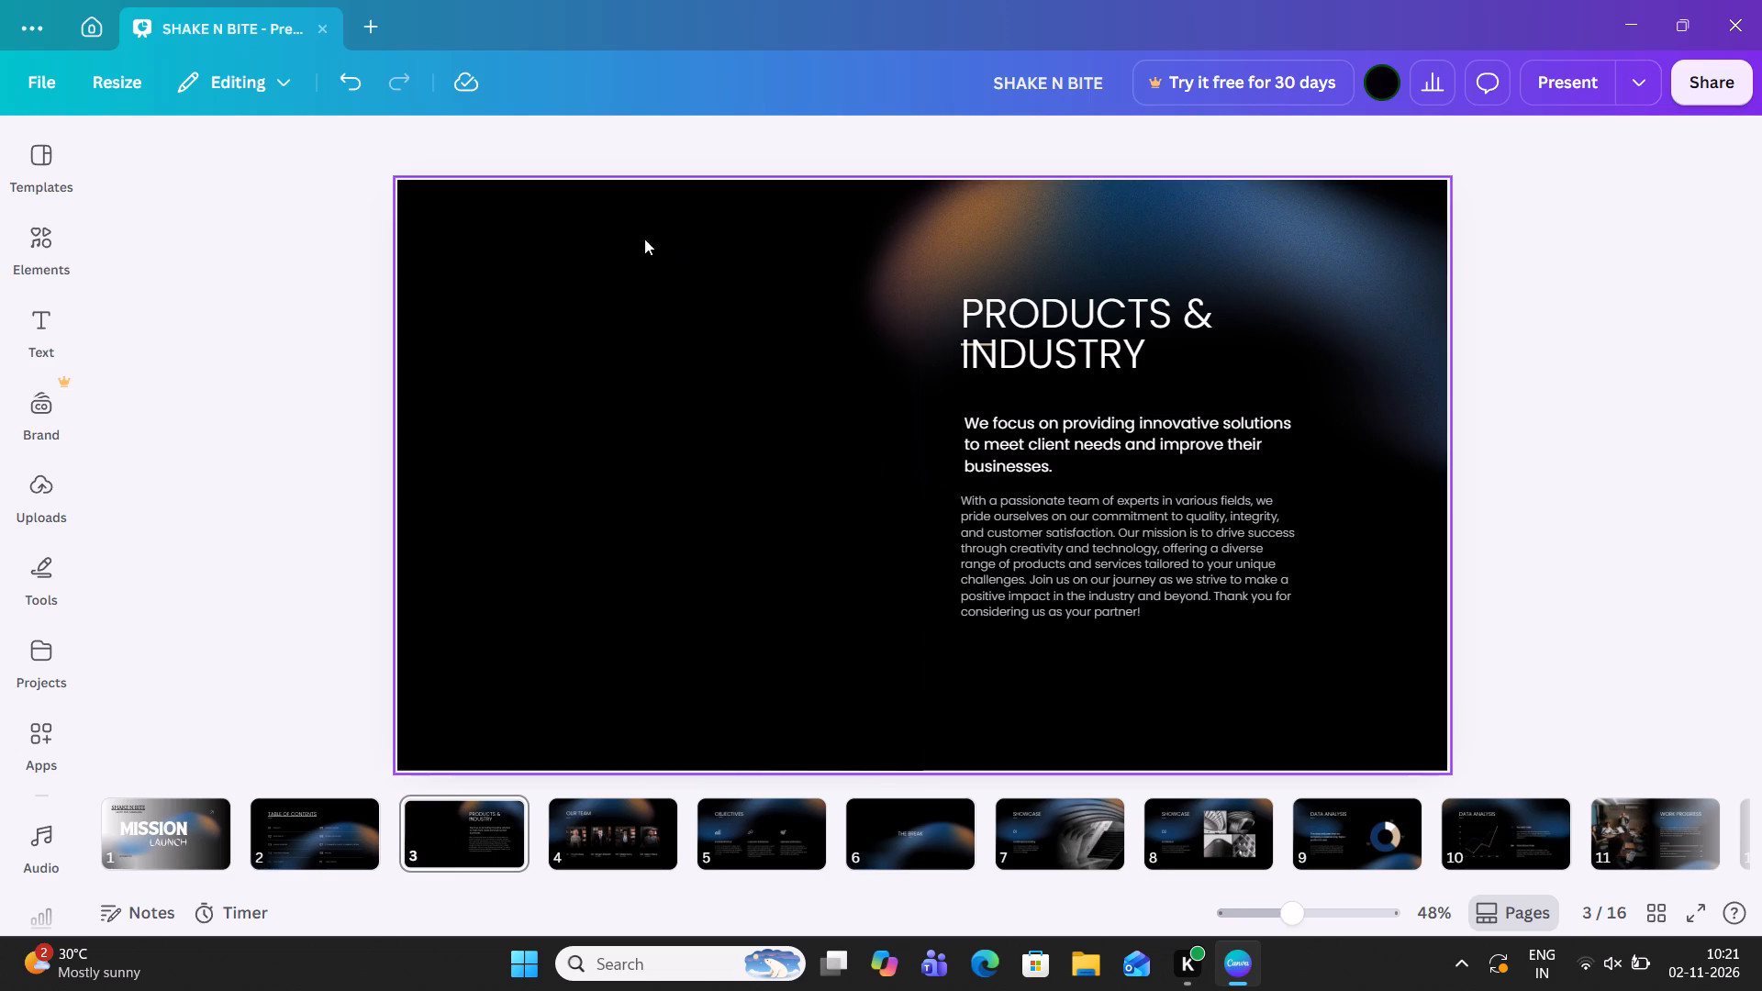
Search the elements for FMCG and insert the photo of the dimly lit supermarket snack shelves on page 3.
{"action": "left_click", "coordinate": [17, 259]}
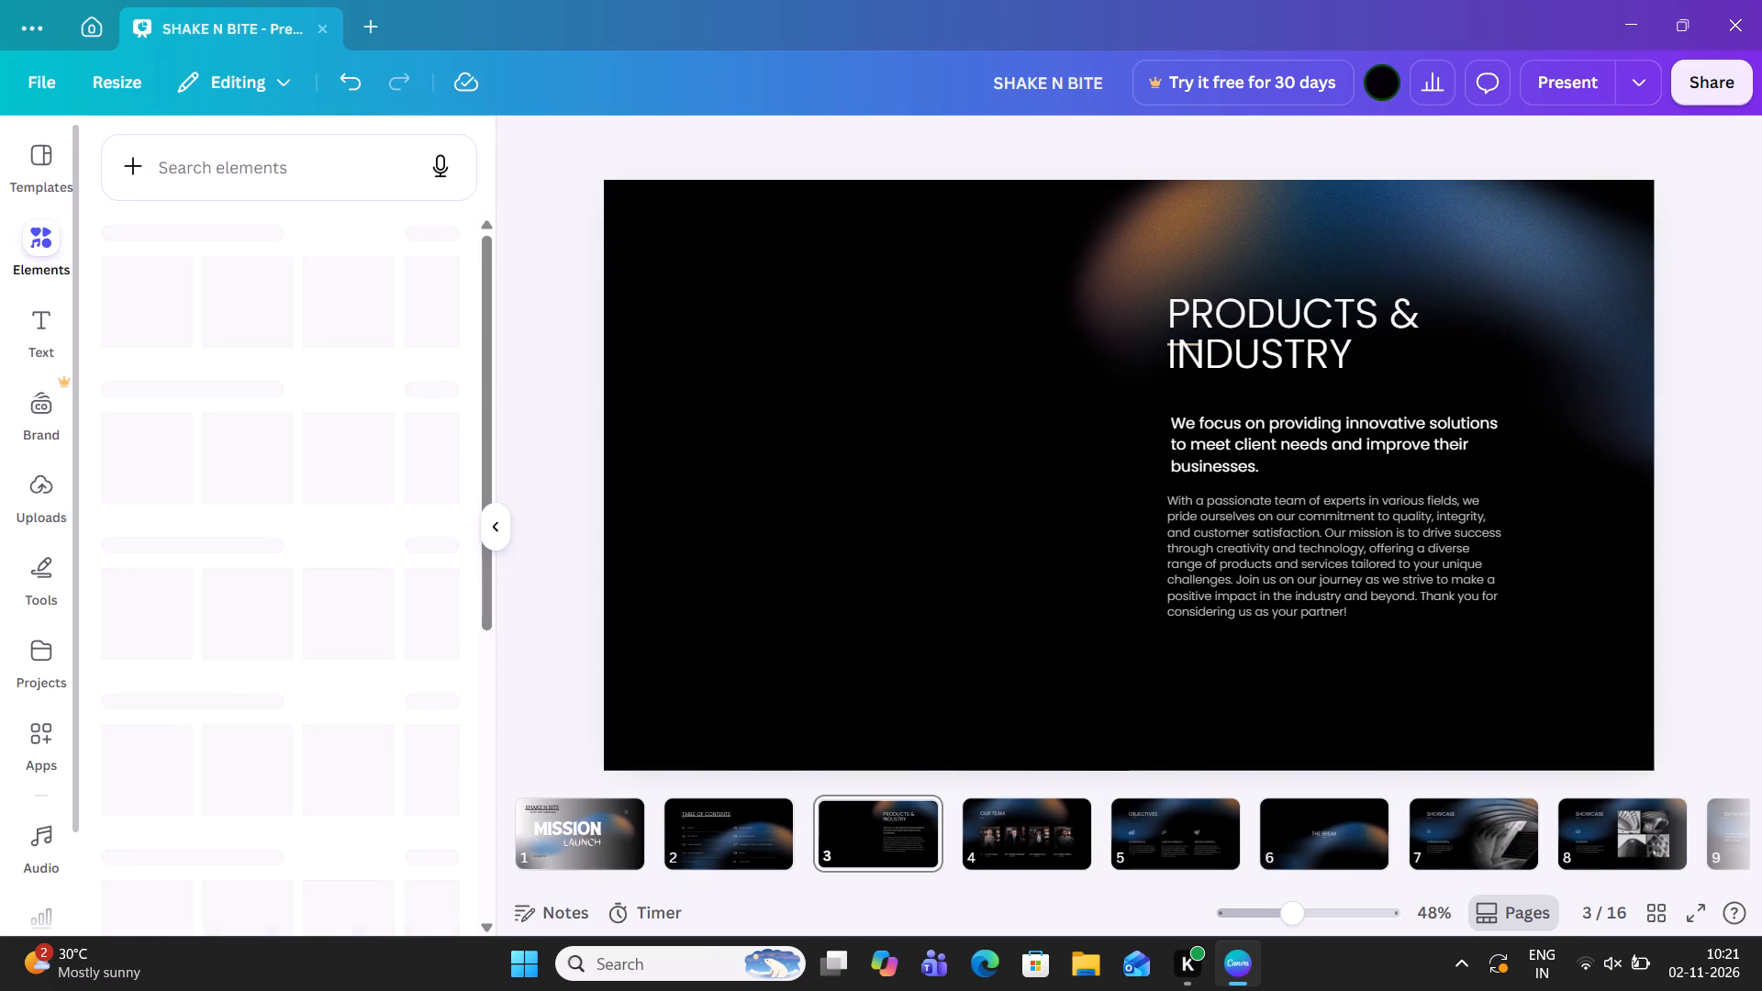
{"action": "left_click", "coordinate": [288, 179]}
{"action": "type", "text": "FMCG"}
{"action": "key", "text": "Return"}
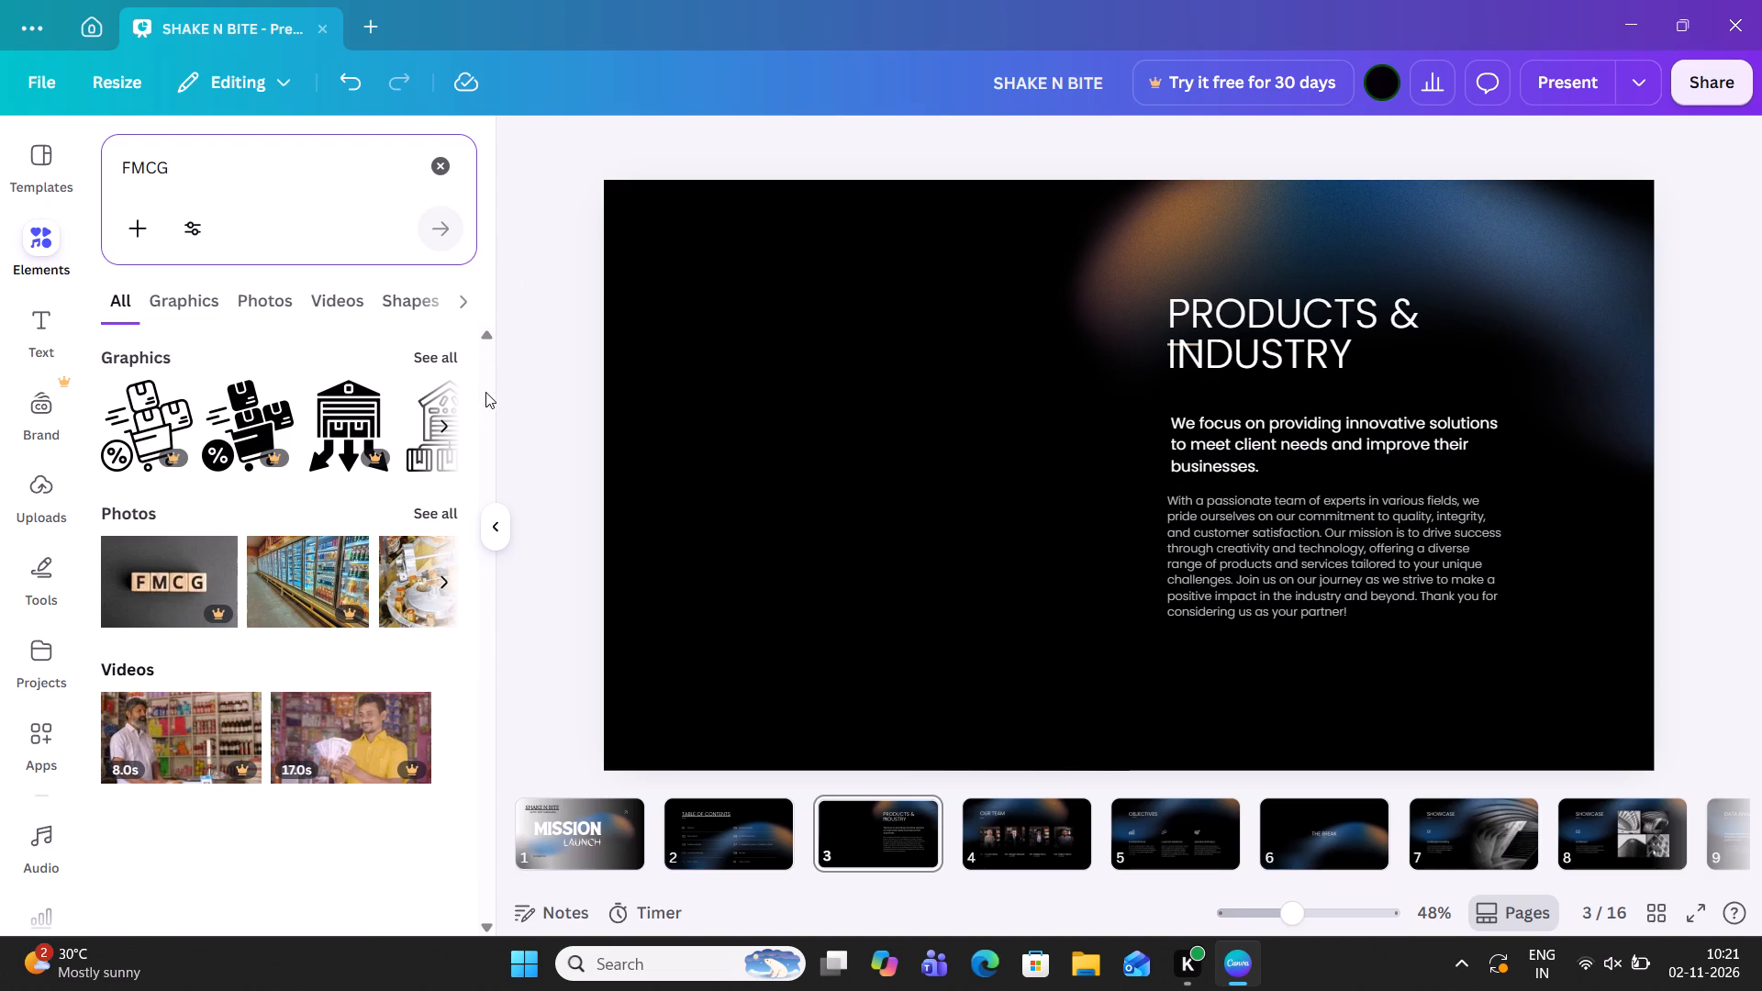
{"action": "left_click", "coordinate": [440, 359]}
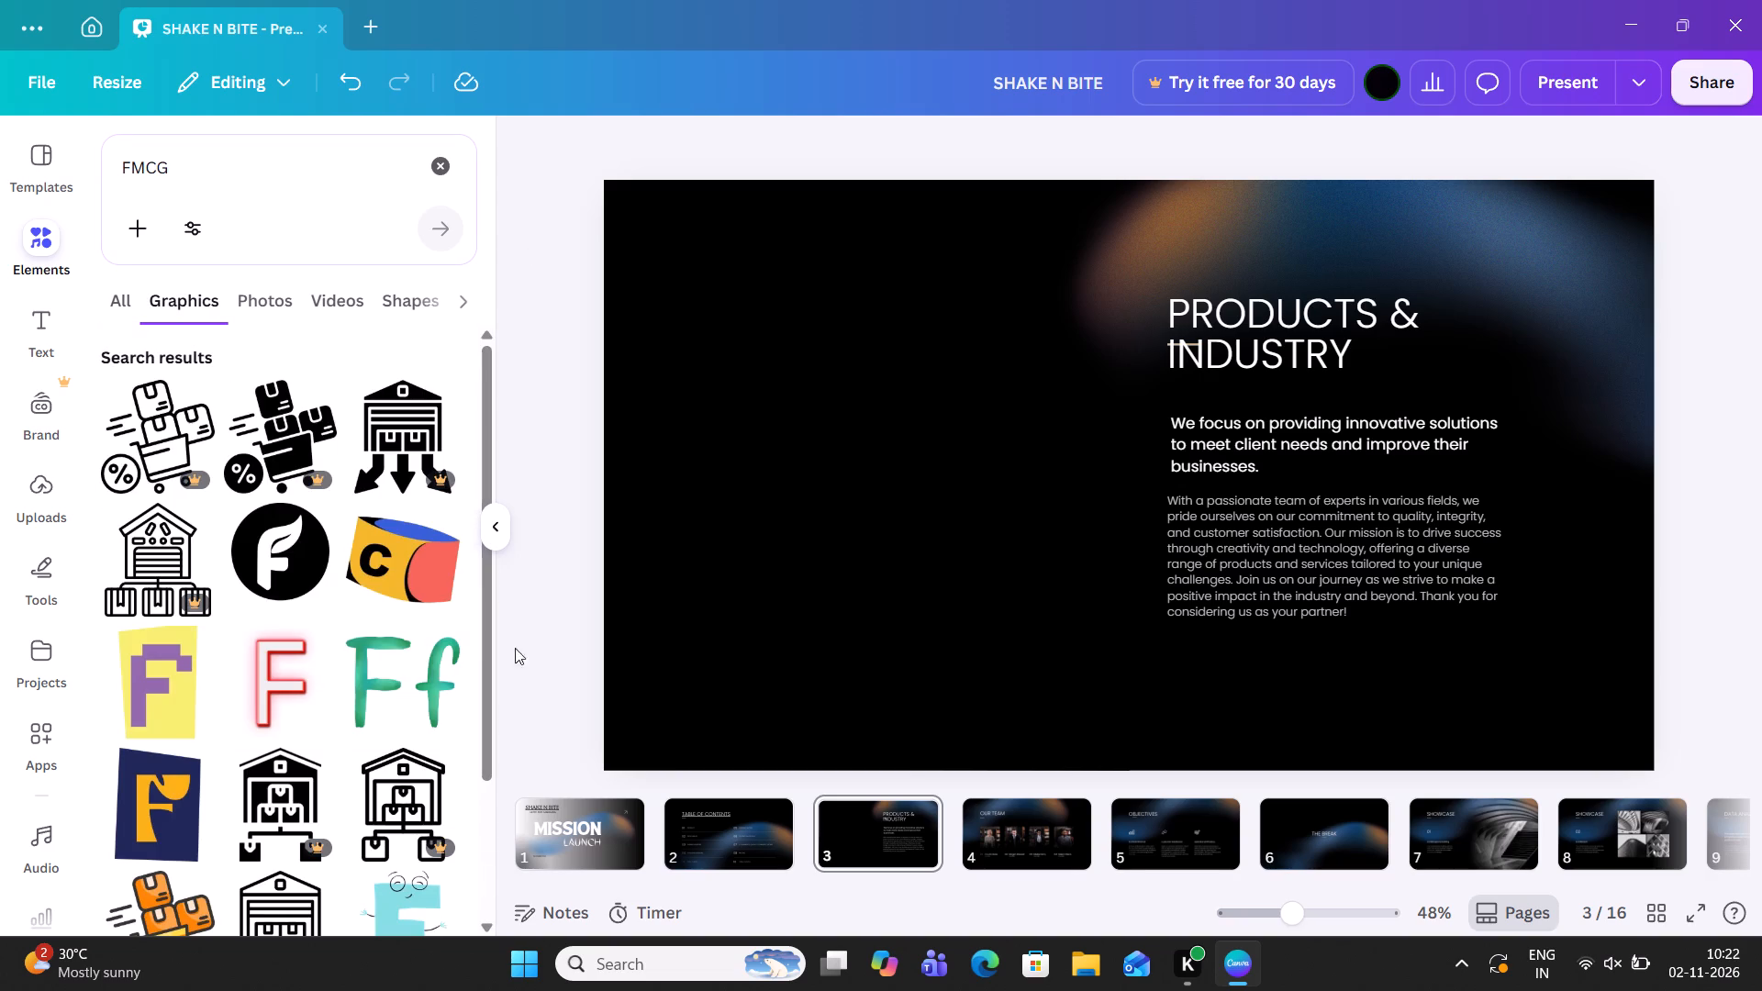
{"action": "left_click", "coordinate": [477, 807]}
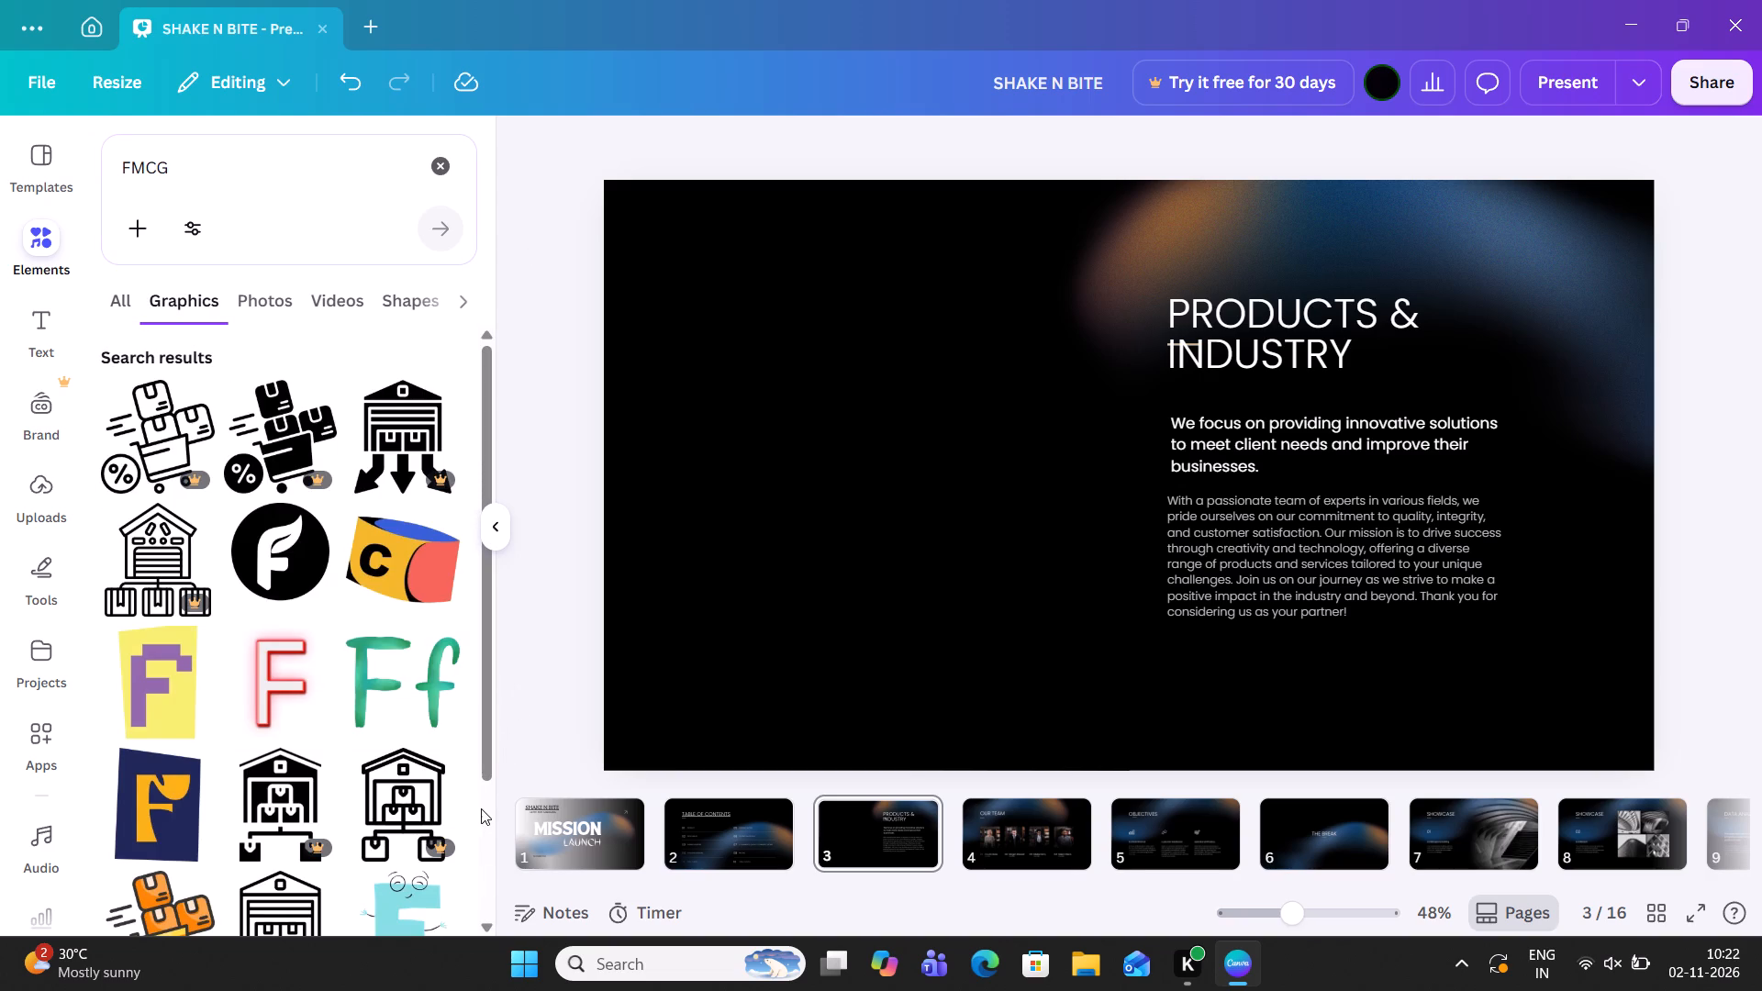
{"action": "left_click", "coordinate": [489, 818]}
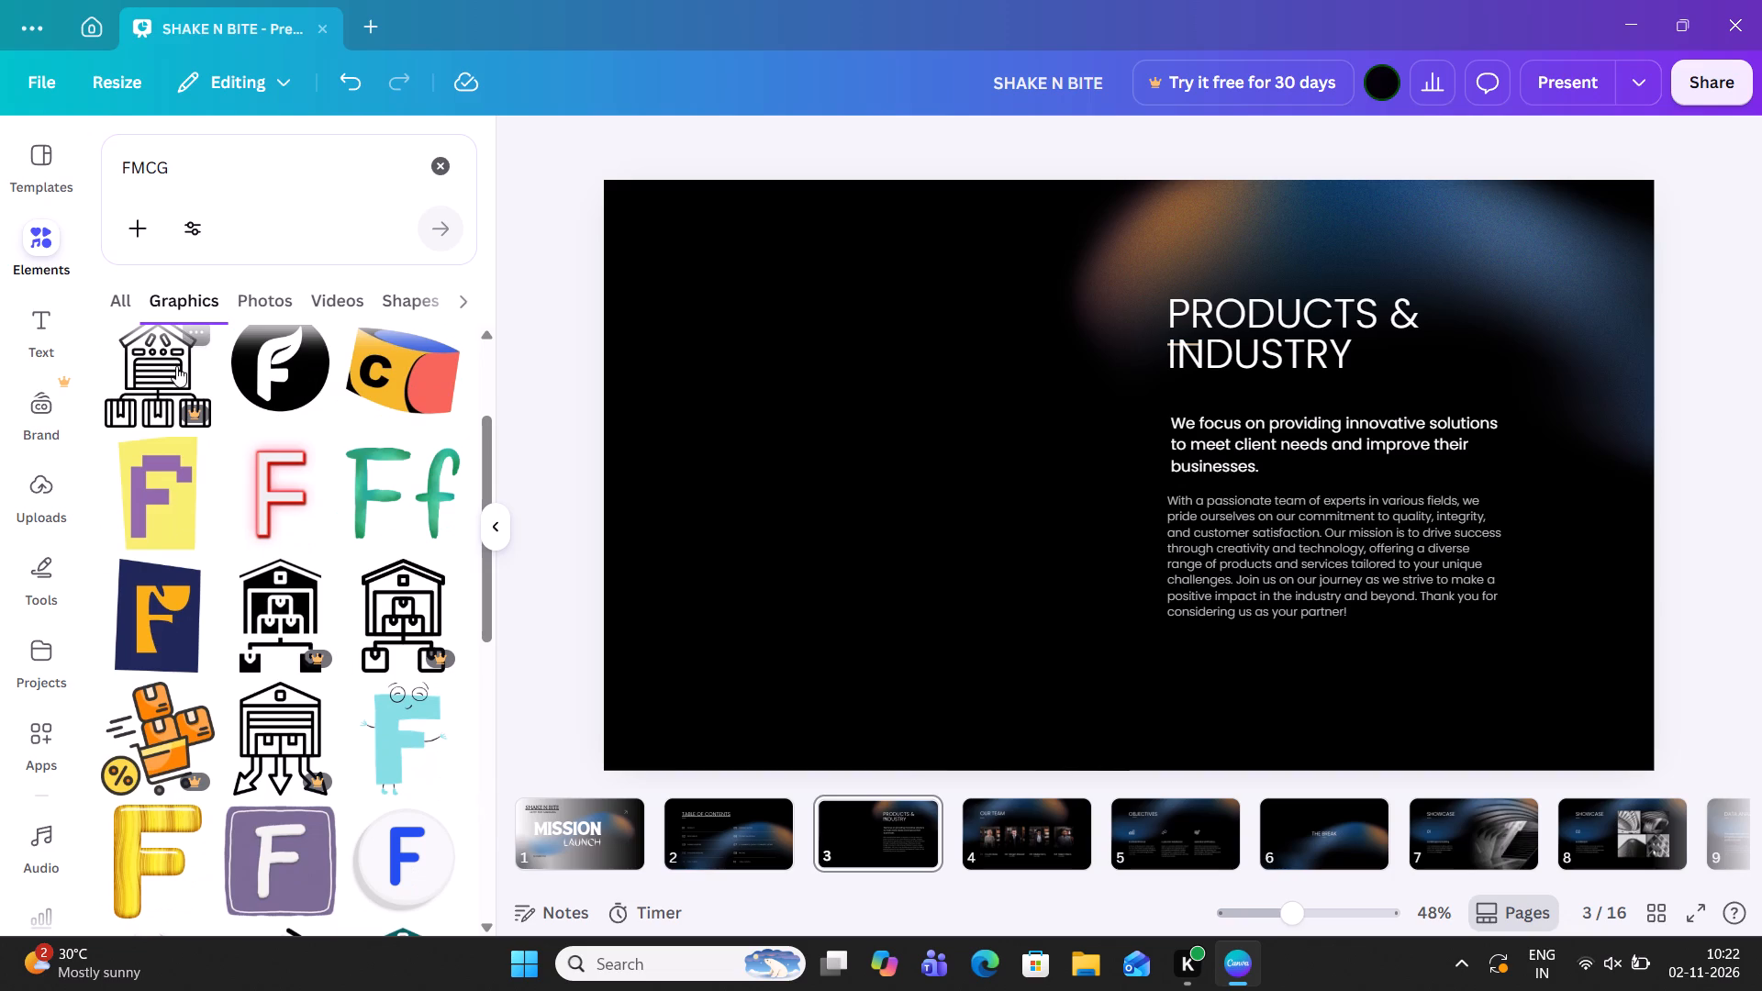
{"action": "left_click", "coordinate": [127, 304]}
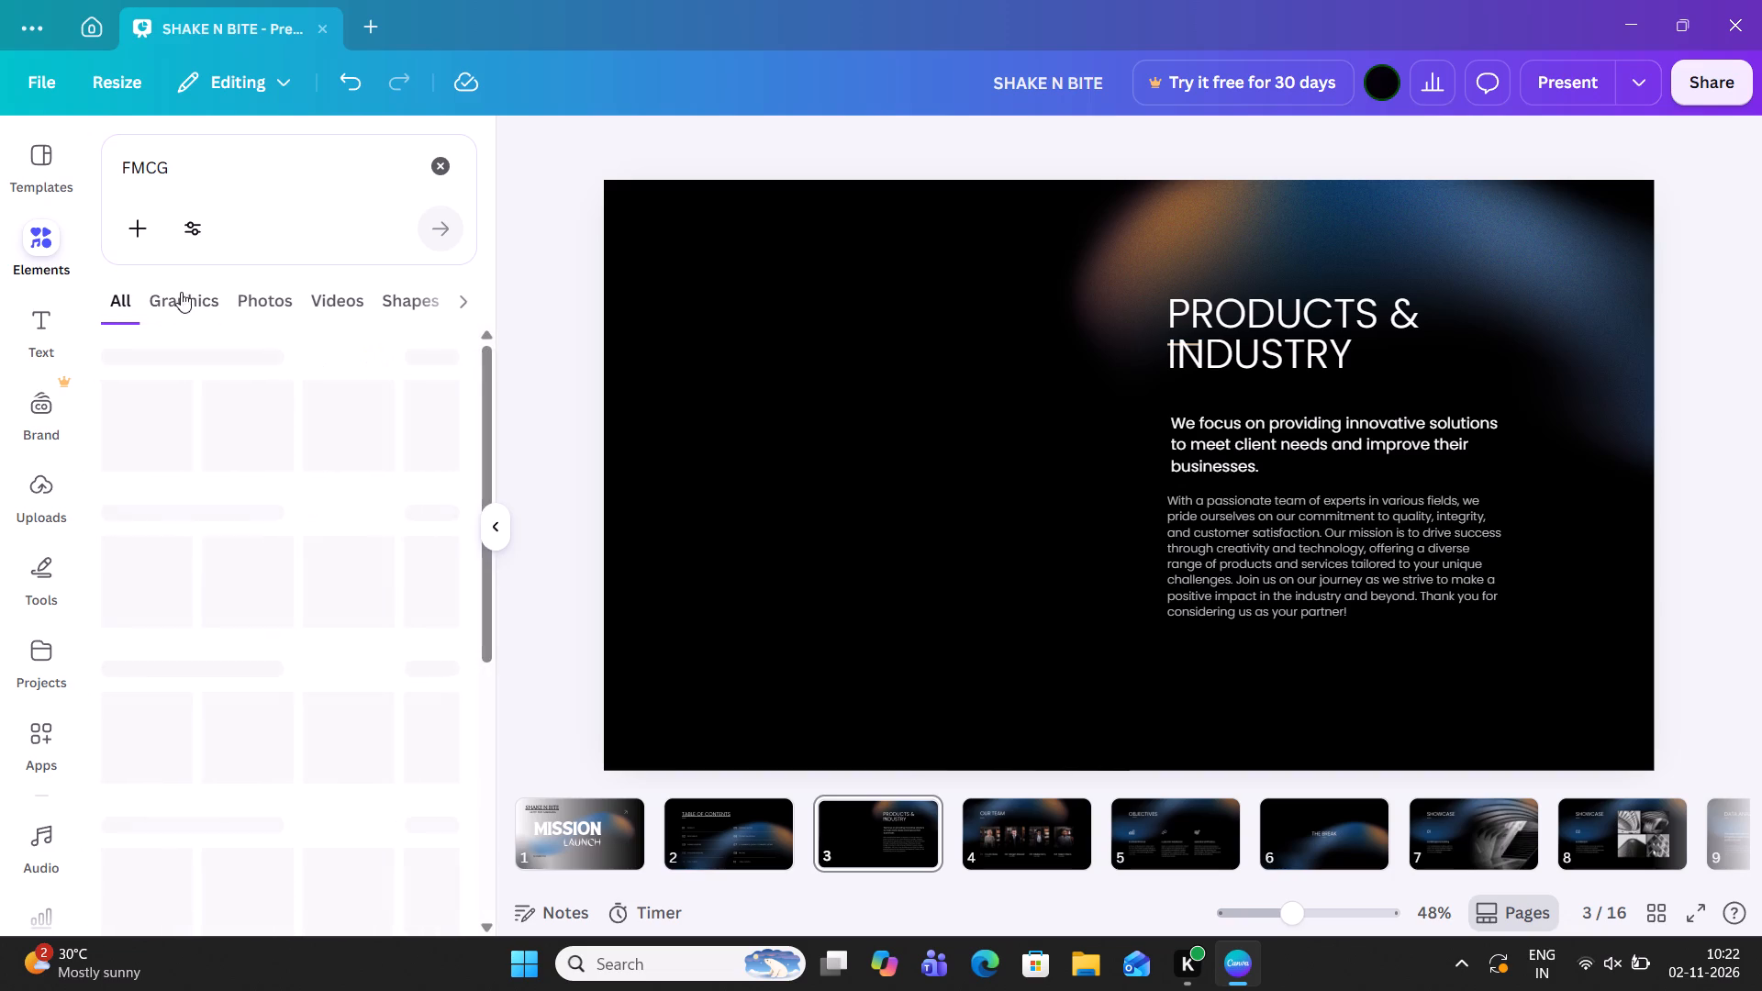
{"action": "left_click", "coordinate": [274, 292]}
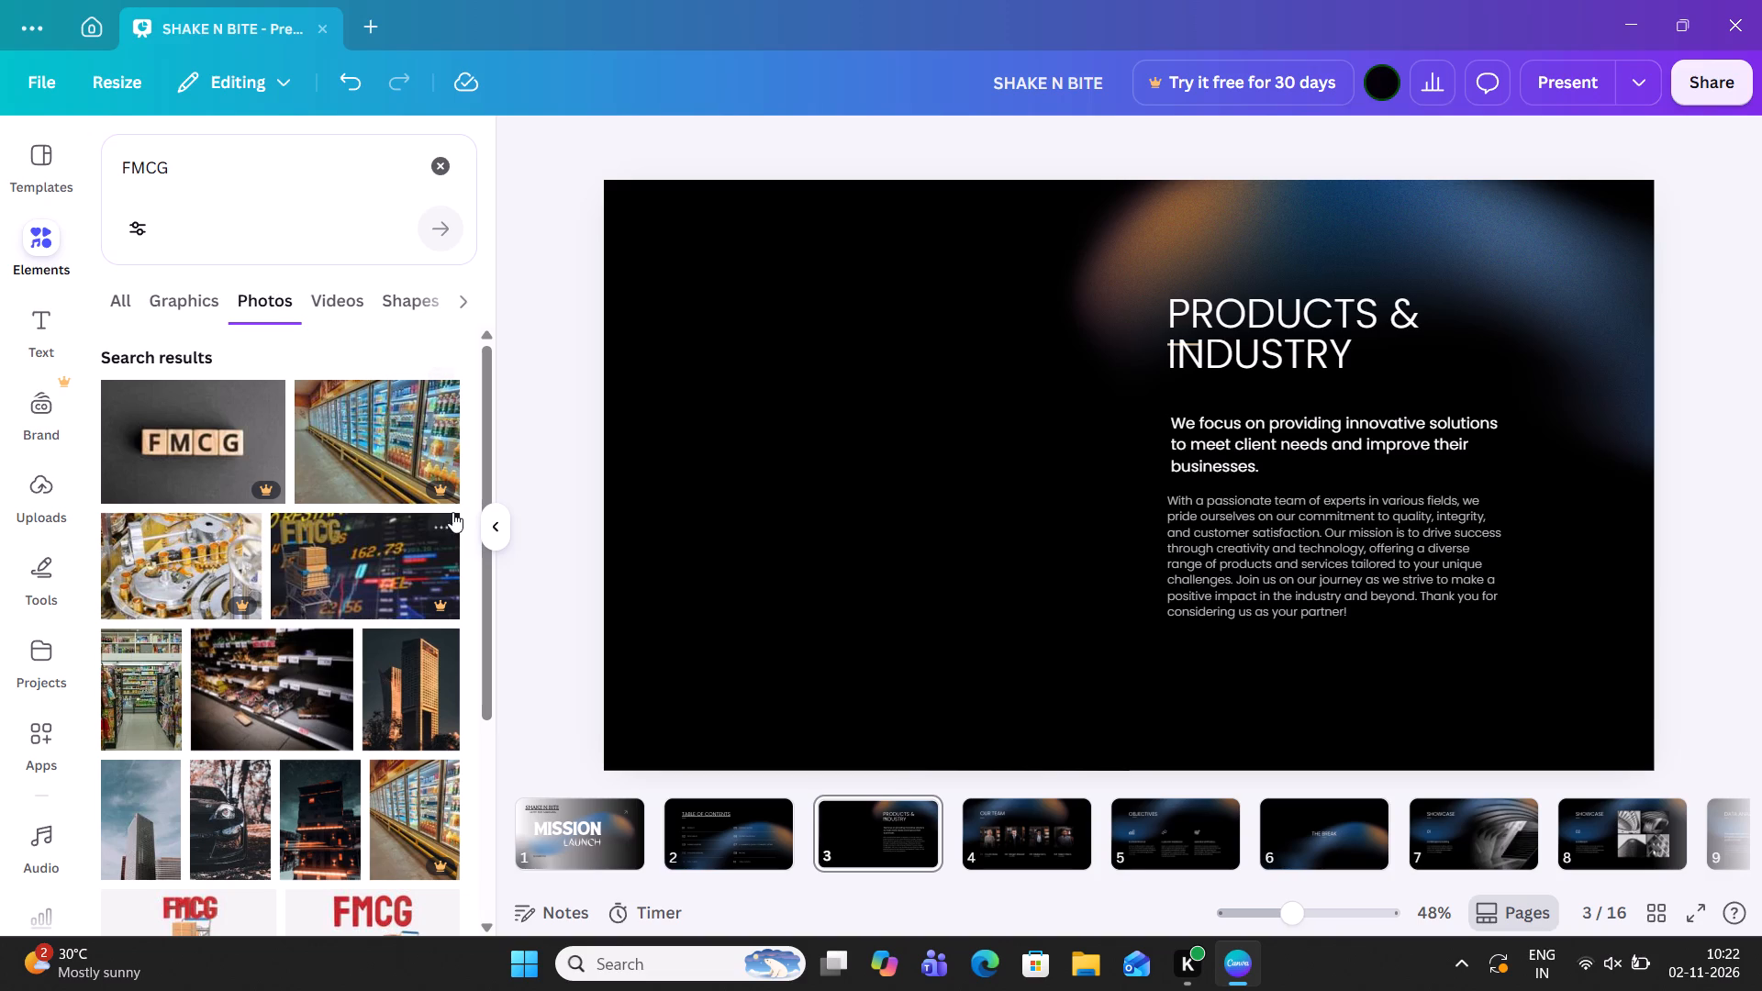
{"action": "left_click", "coordinate": [482, 742]}
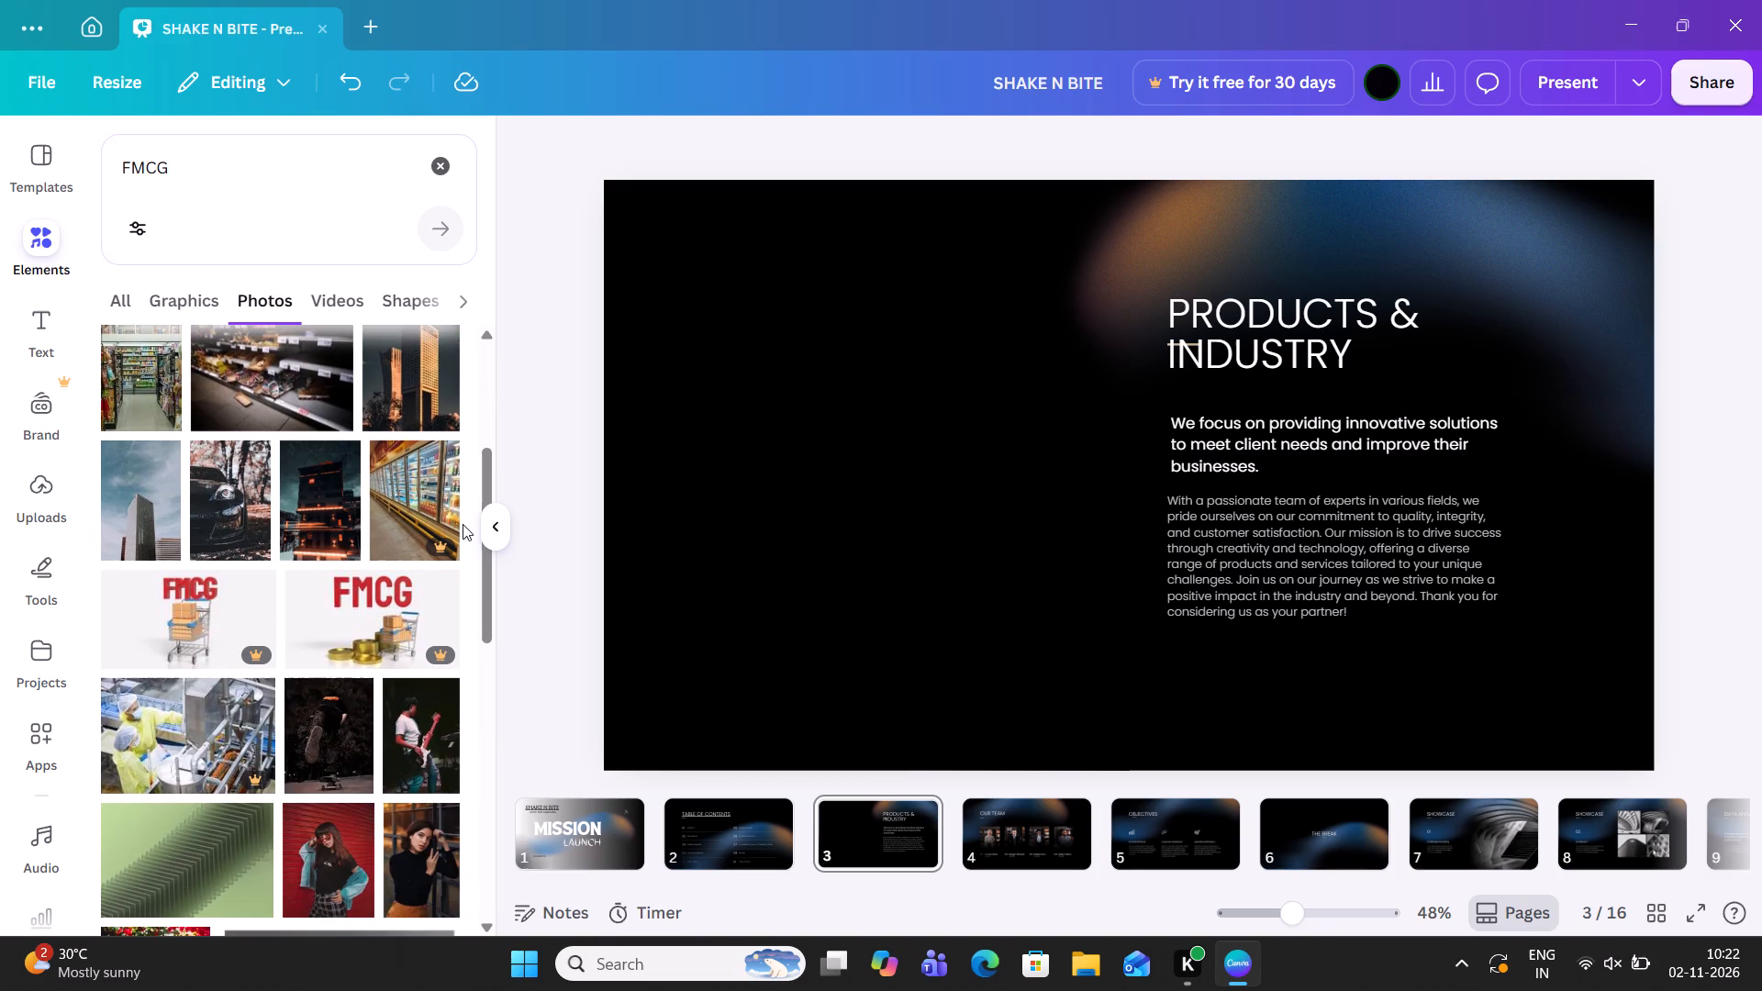
{"action": "left_click", "coordinate": [491, 391]}
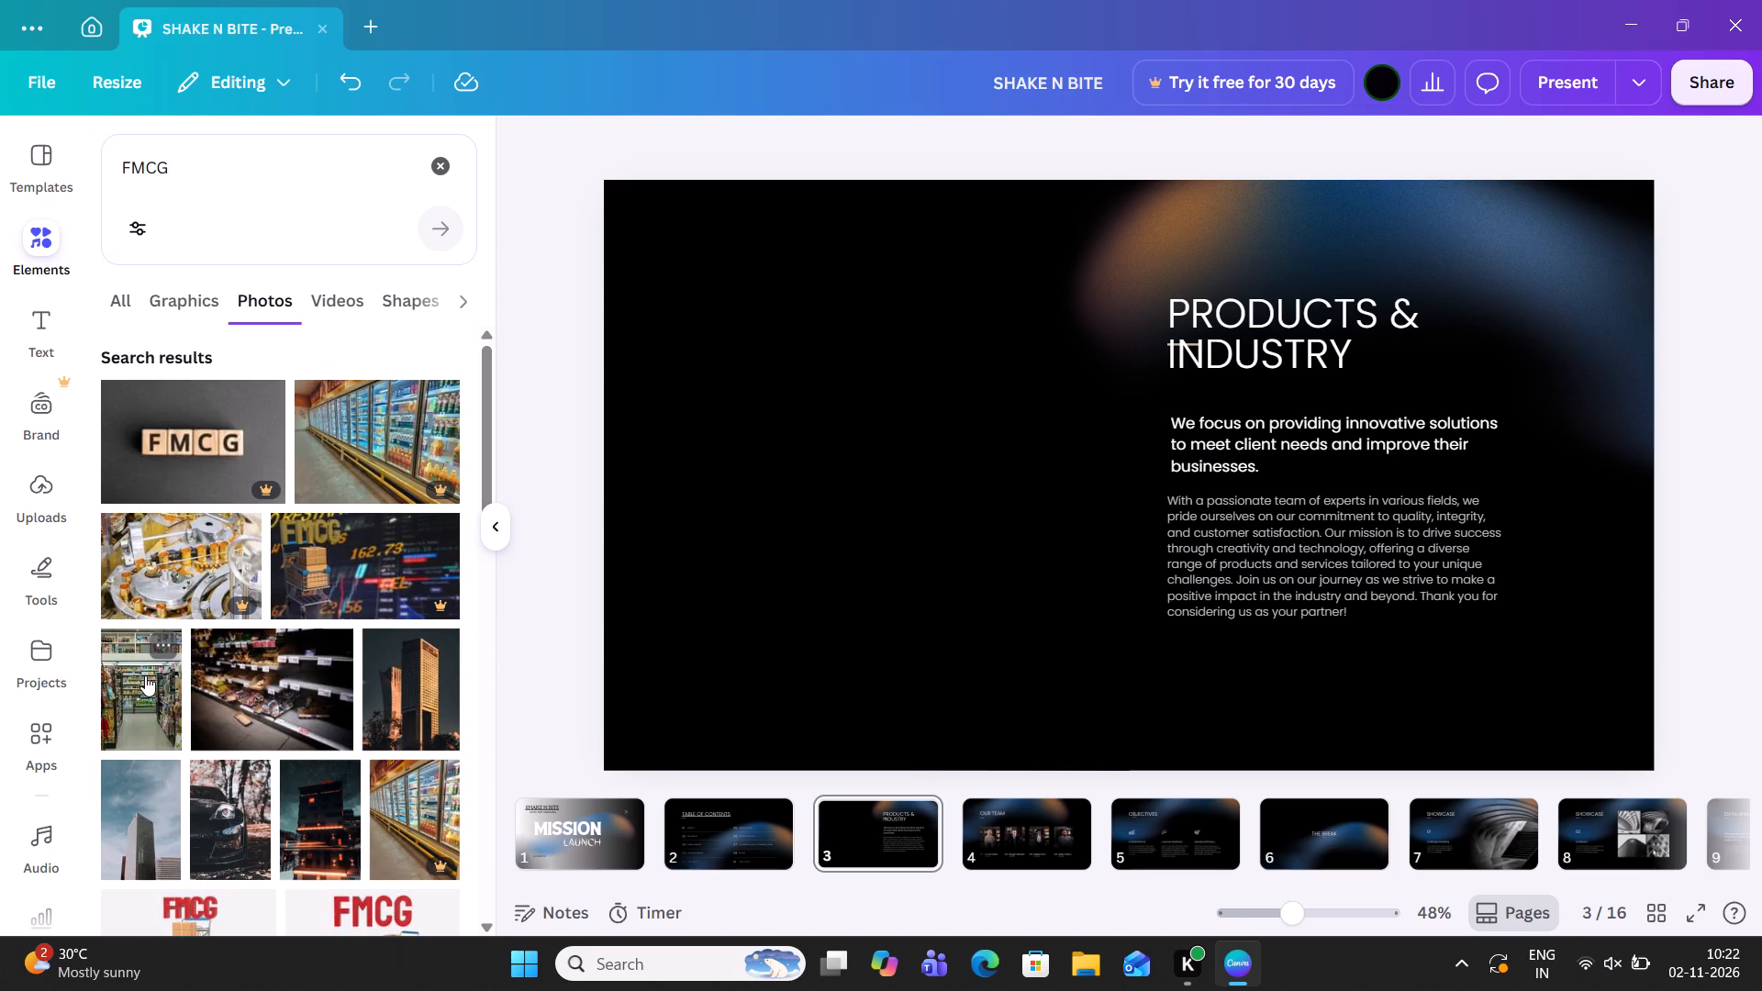
{"action": "left_click", "coordinate": [243, 703]}
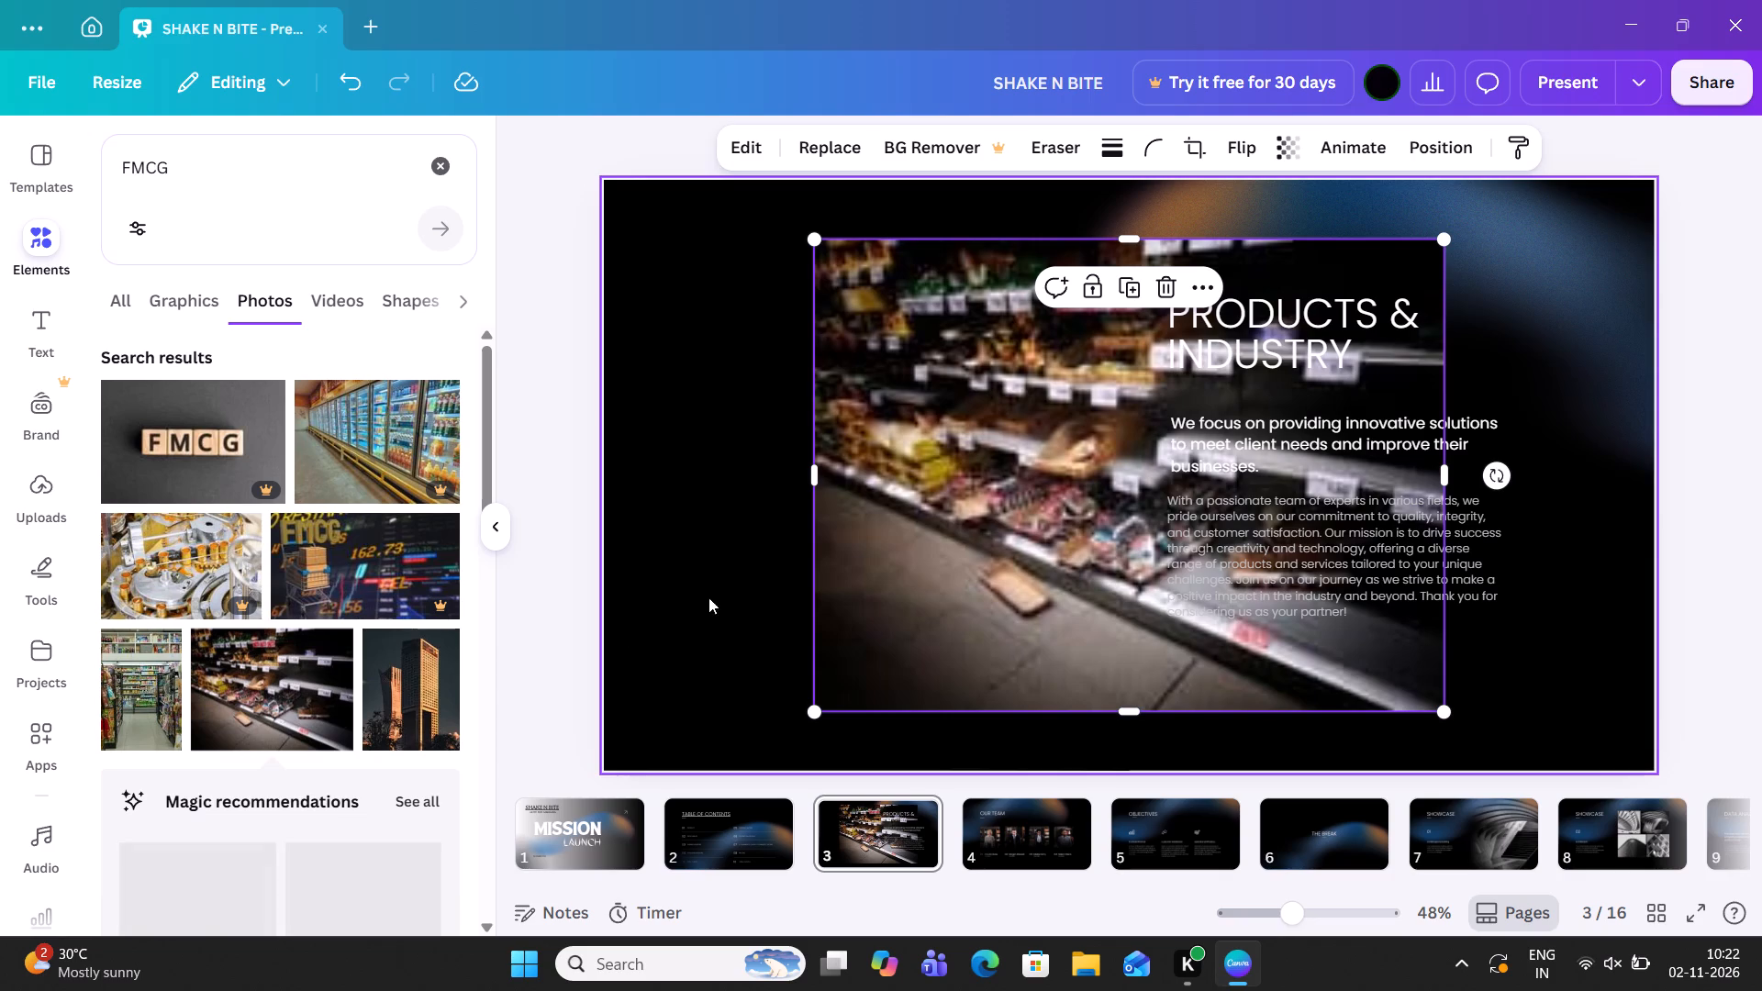
Move the shelf photo to the page's top-left corner, crop its right side, and enlarge it to the full page height beside the text.
{"action": "left_click_drag", "start_coordinate": [937, 566], "coordinate": [876, 567]}
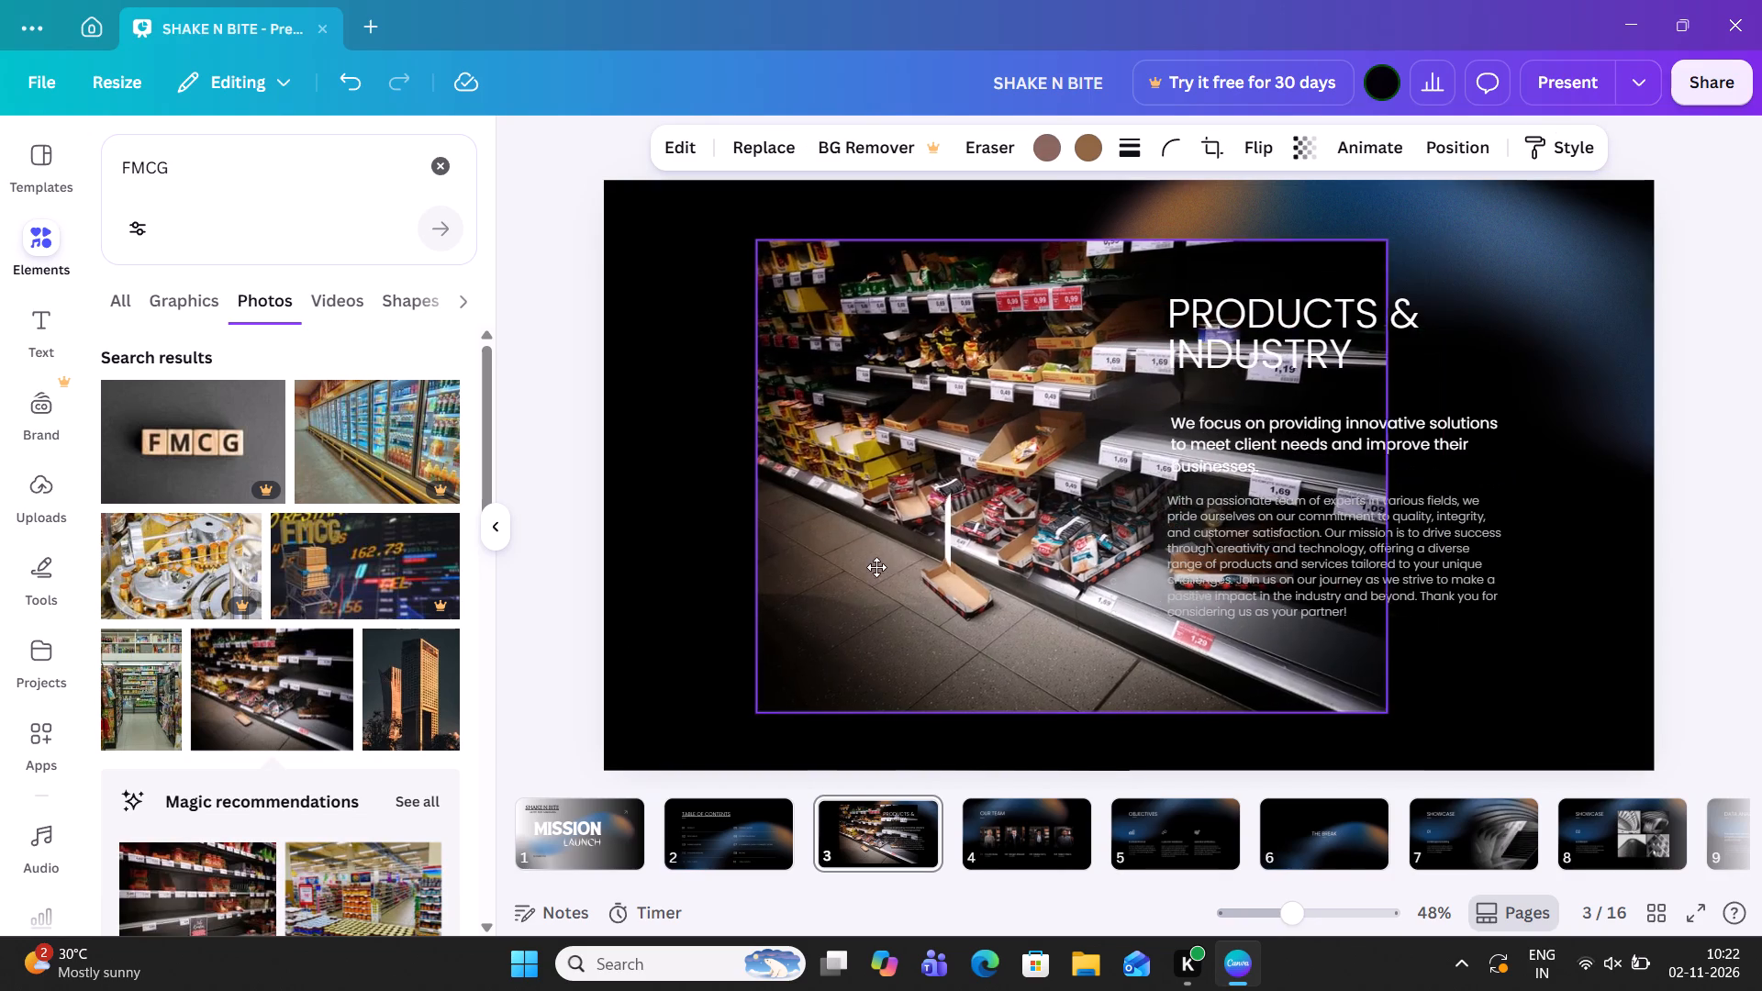
{"action": "left_click_drag", "start_coordinate": [876, 567], "coordinate": [730, 508]}
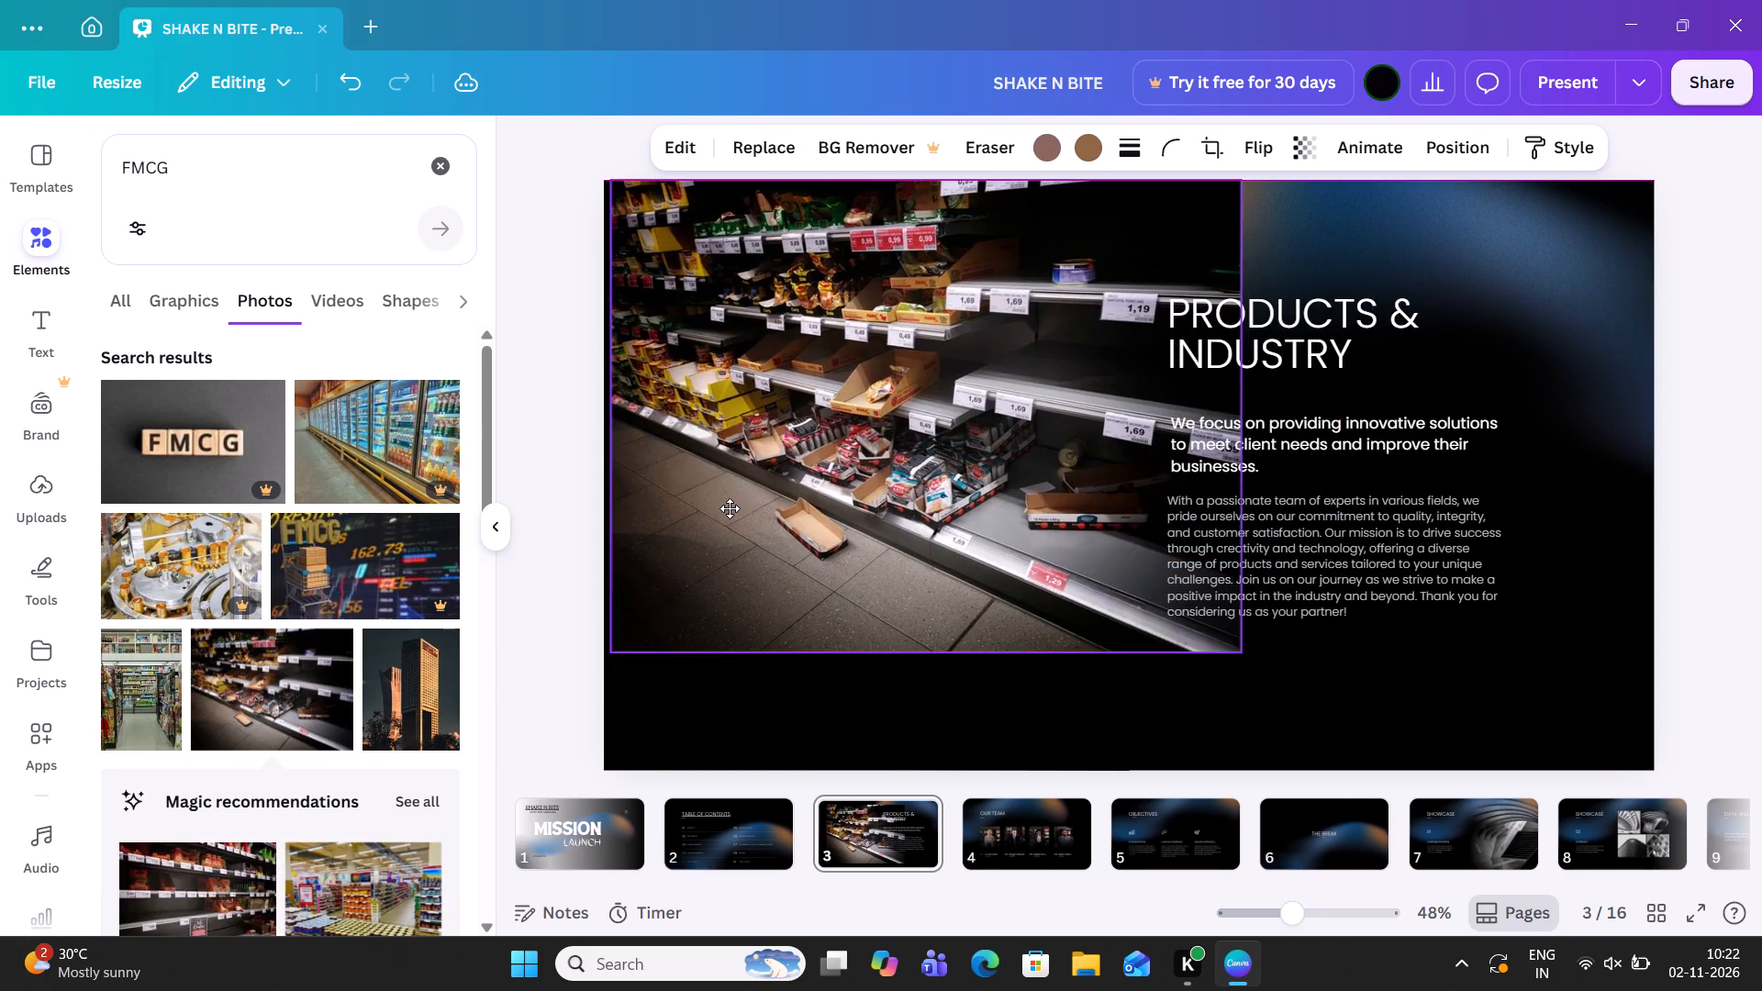
{"action": "left_click_drag", "start_coordinate": [730, 508], "coordinate": [730, 507]}
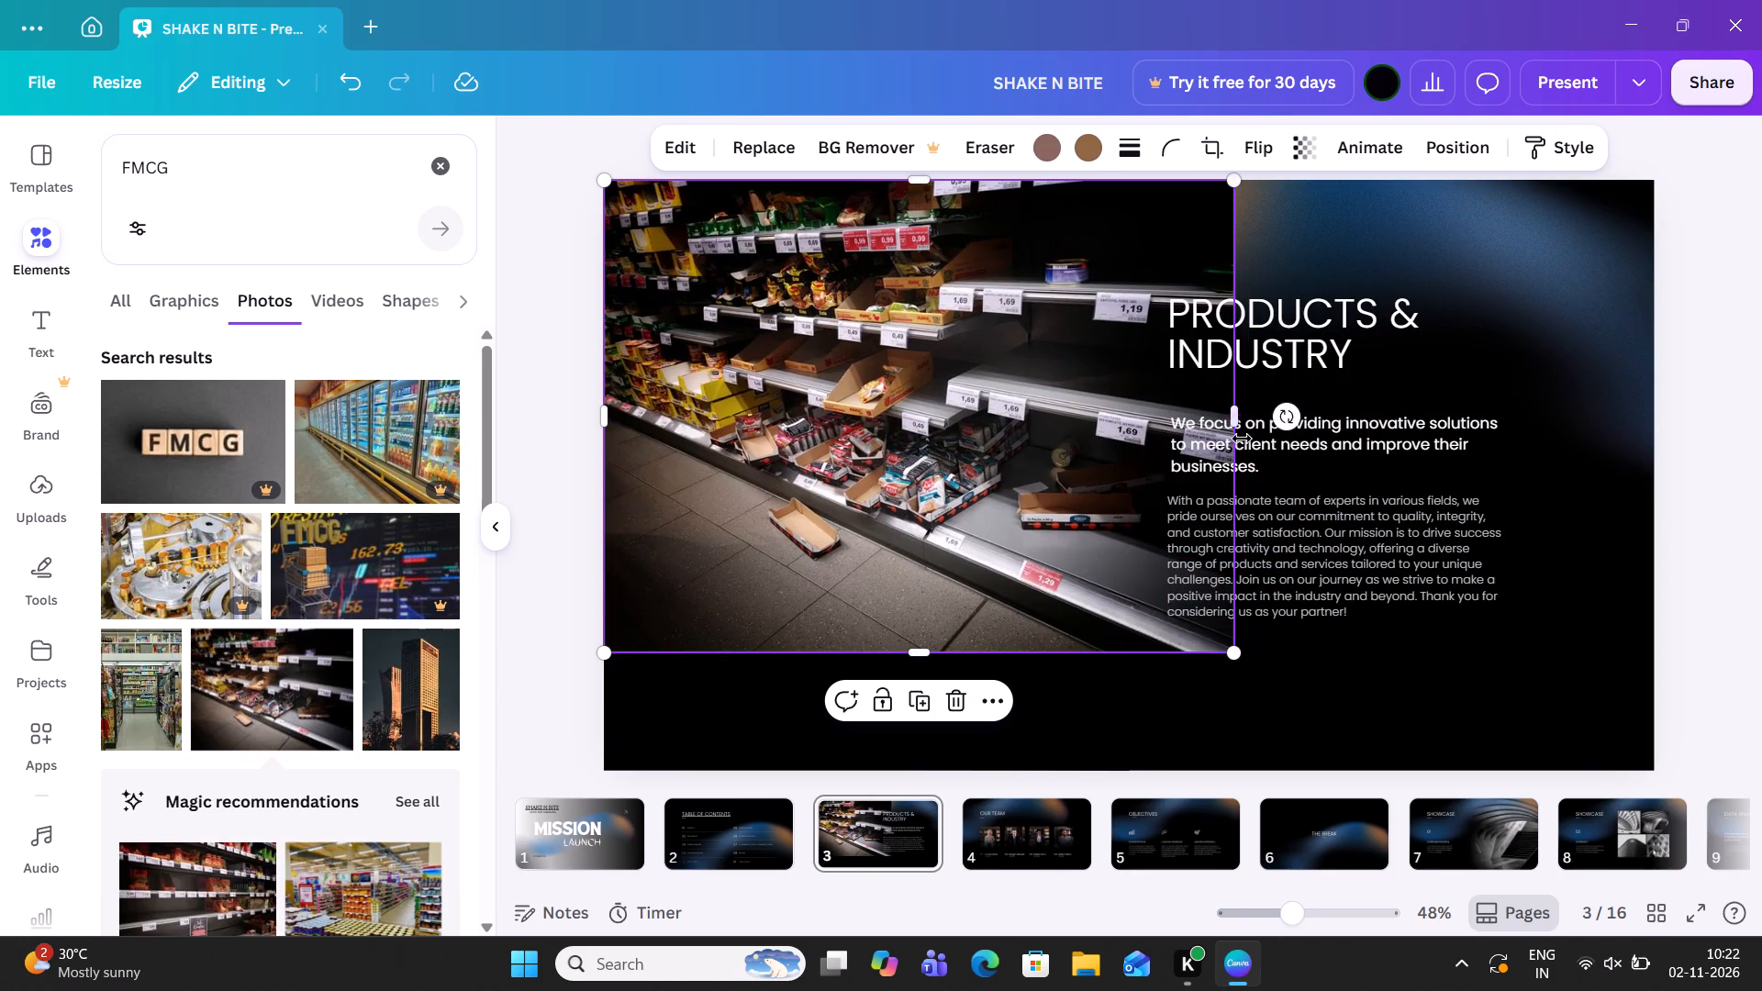
{"action": "left_click_drag", "start_coordinate": [1240, 426], "coordinate": [1071, 431]}
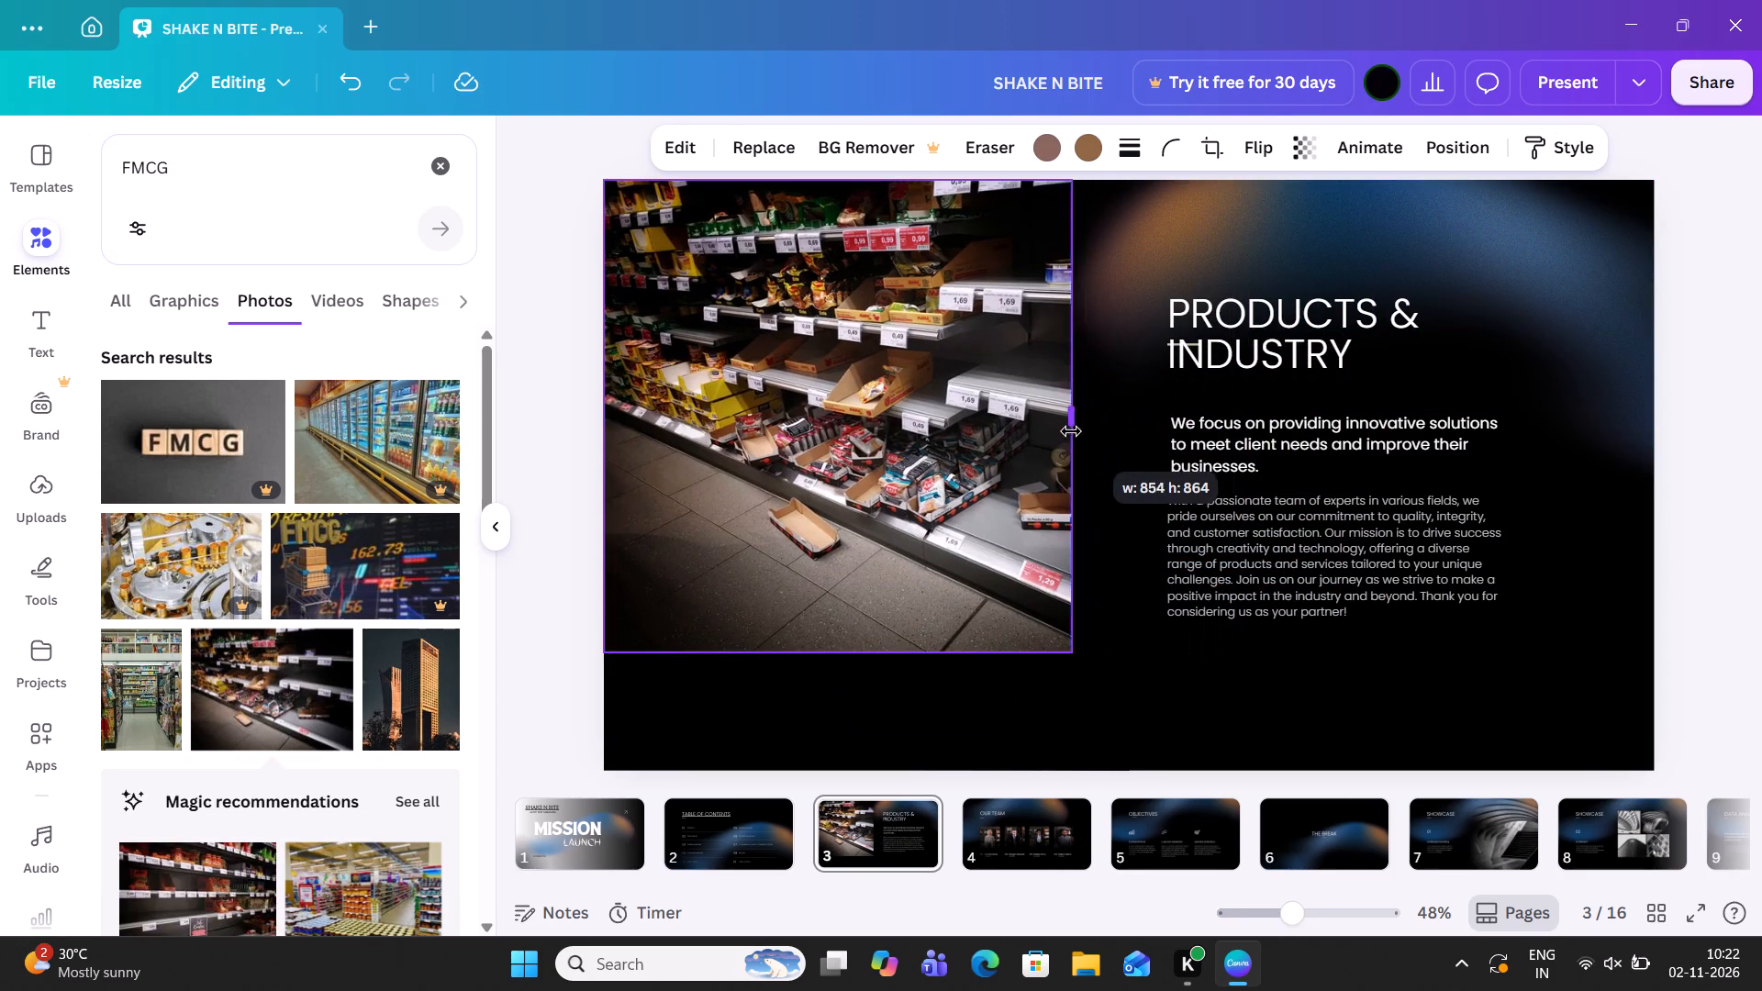
{"action": "left_click_drag", "start_coordinate": [1071, 431], "coordinate": [986, 446]}
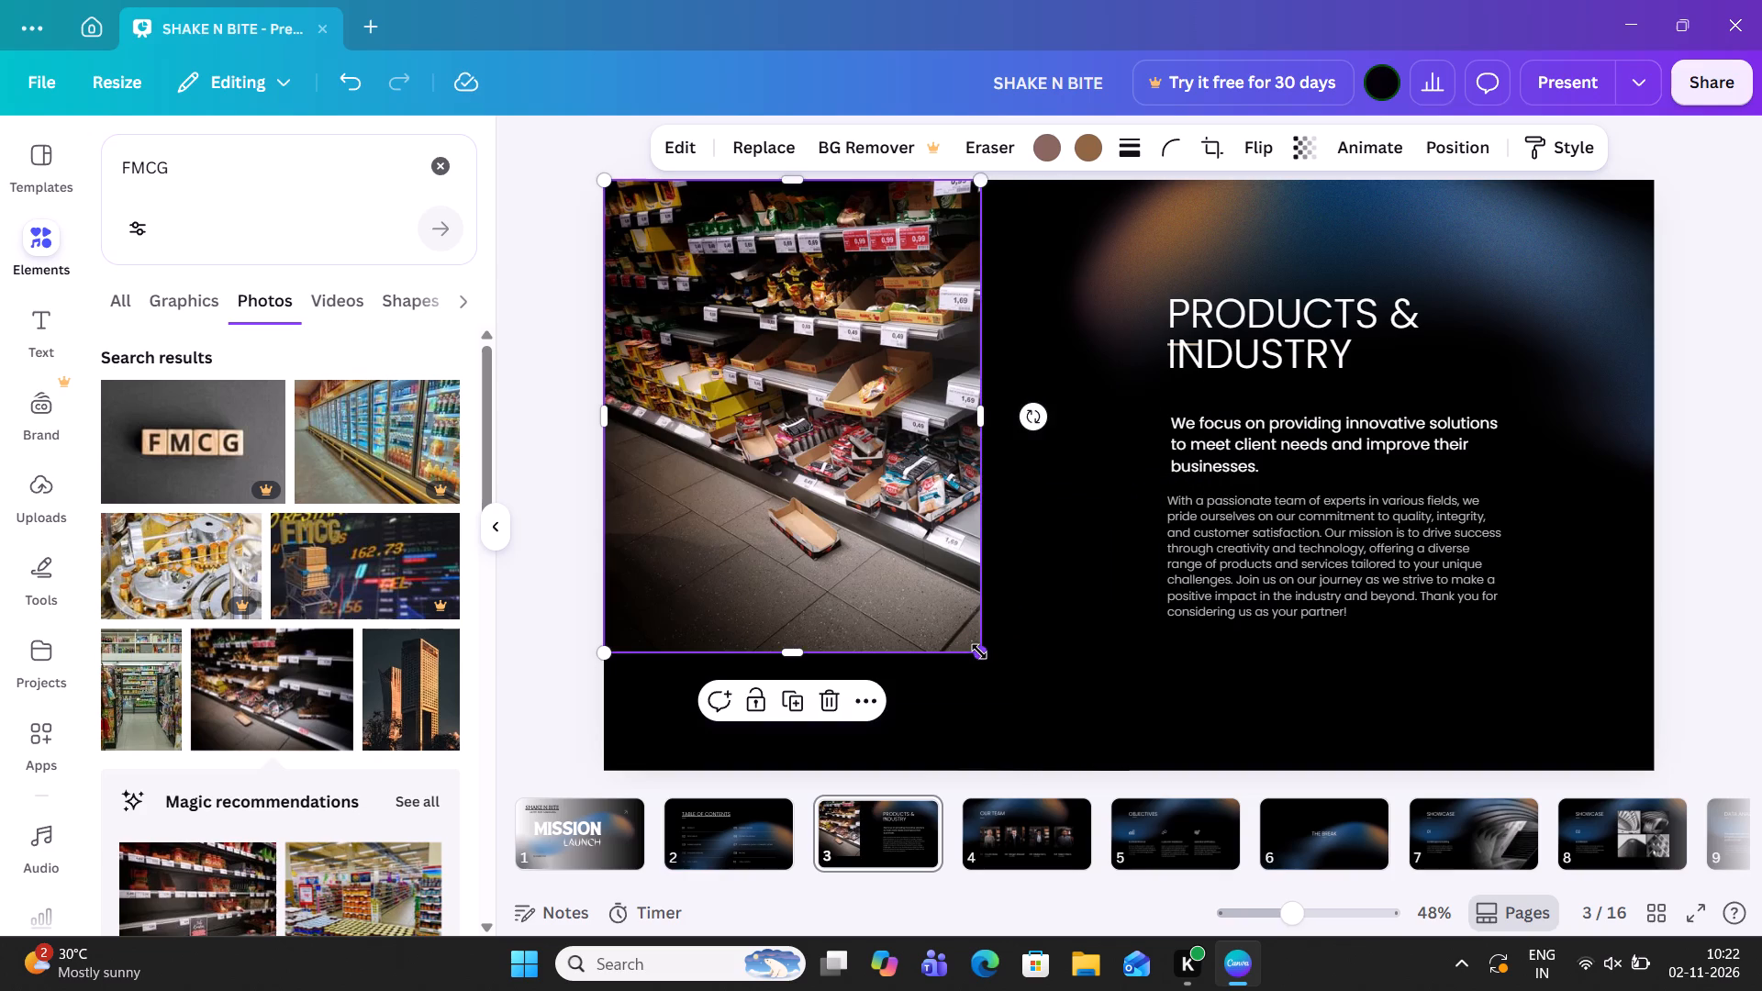
{"action": "left_click_drag", "start_coordinate": [980, 652], "coordinate": [1009, 763]}
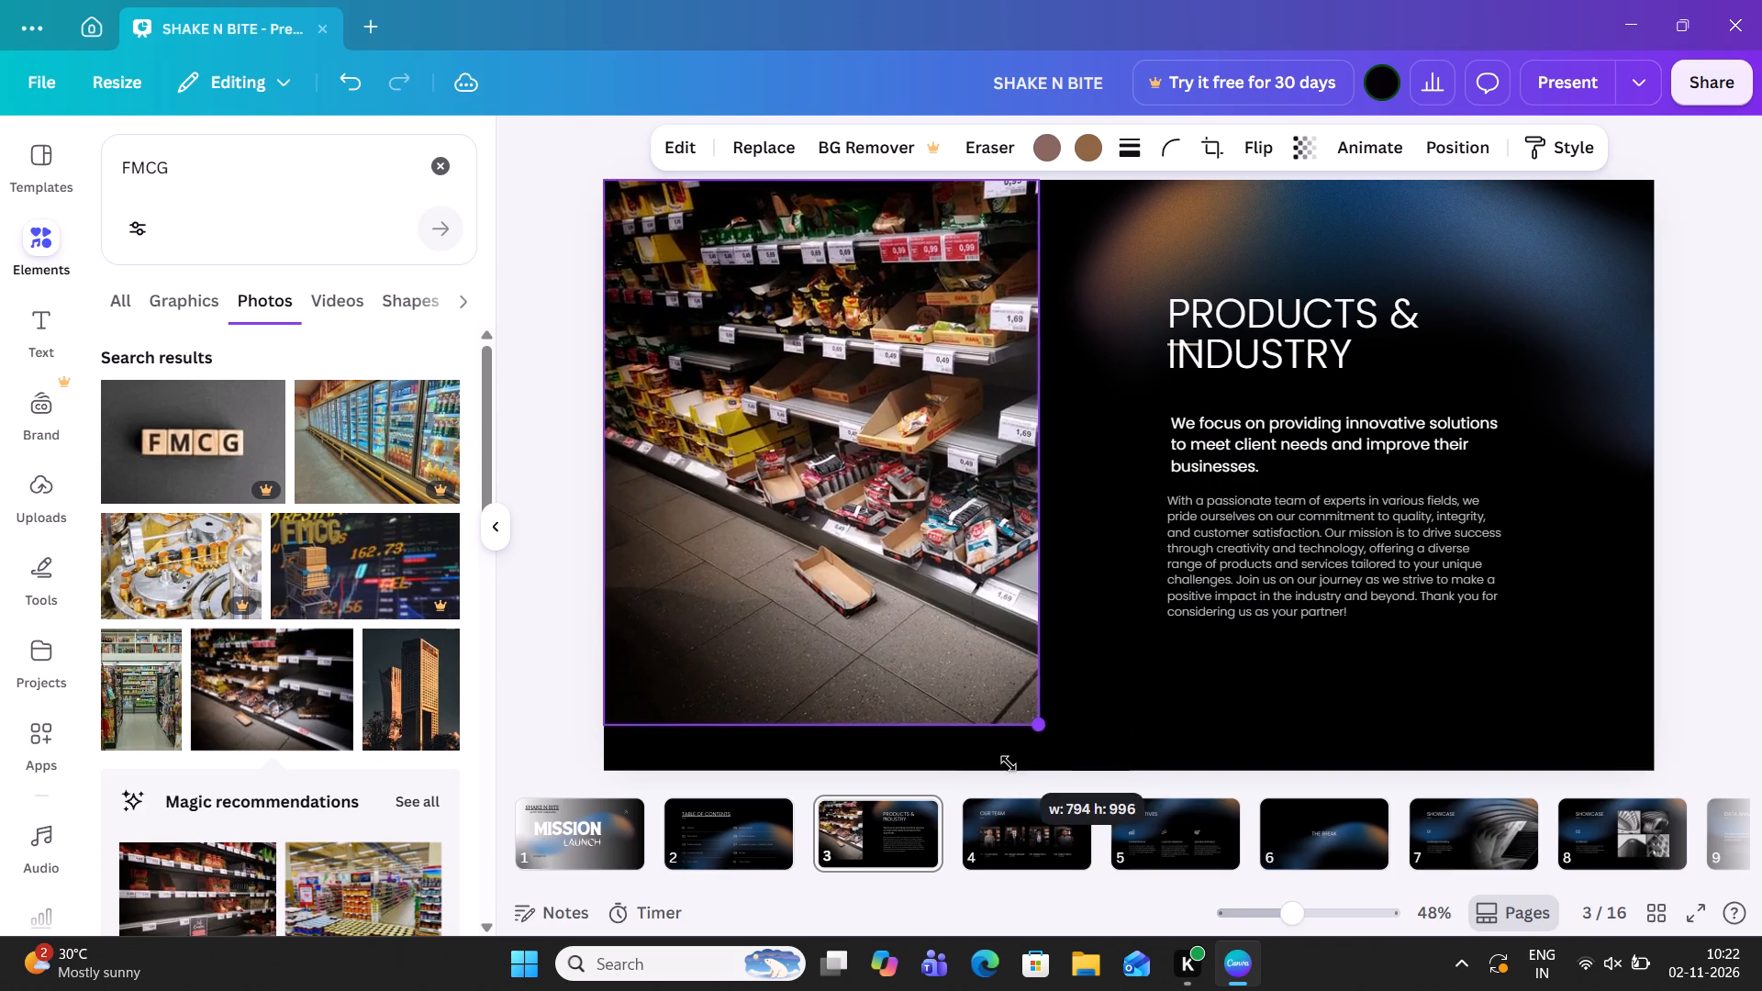
{"action": "left_click_drag", "start_coordinate": [1009, 763], "coordinate": [1027, 801]}
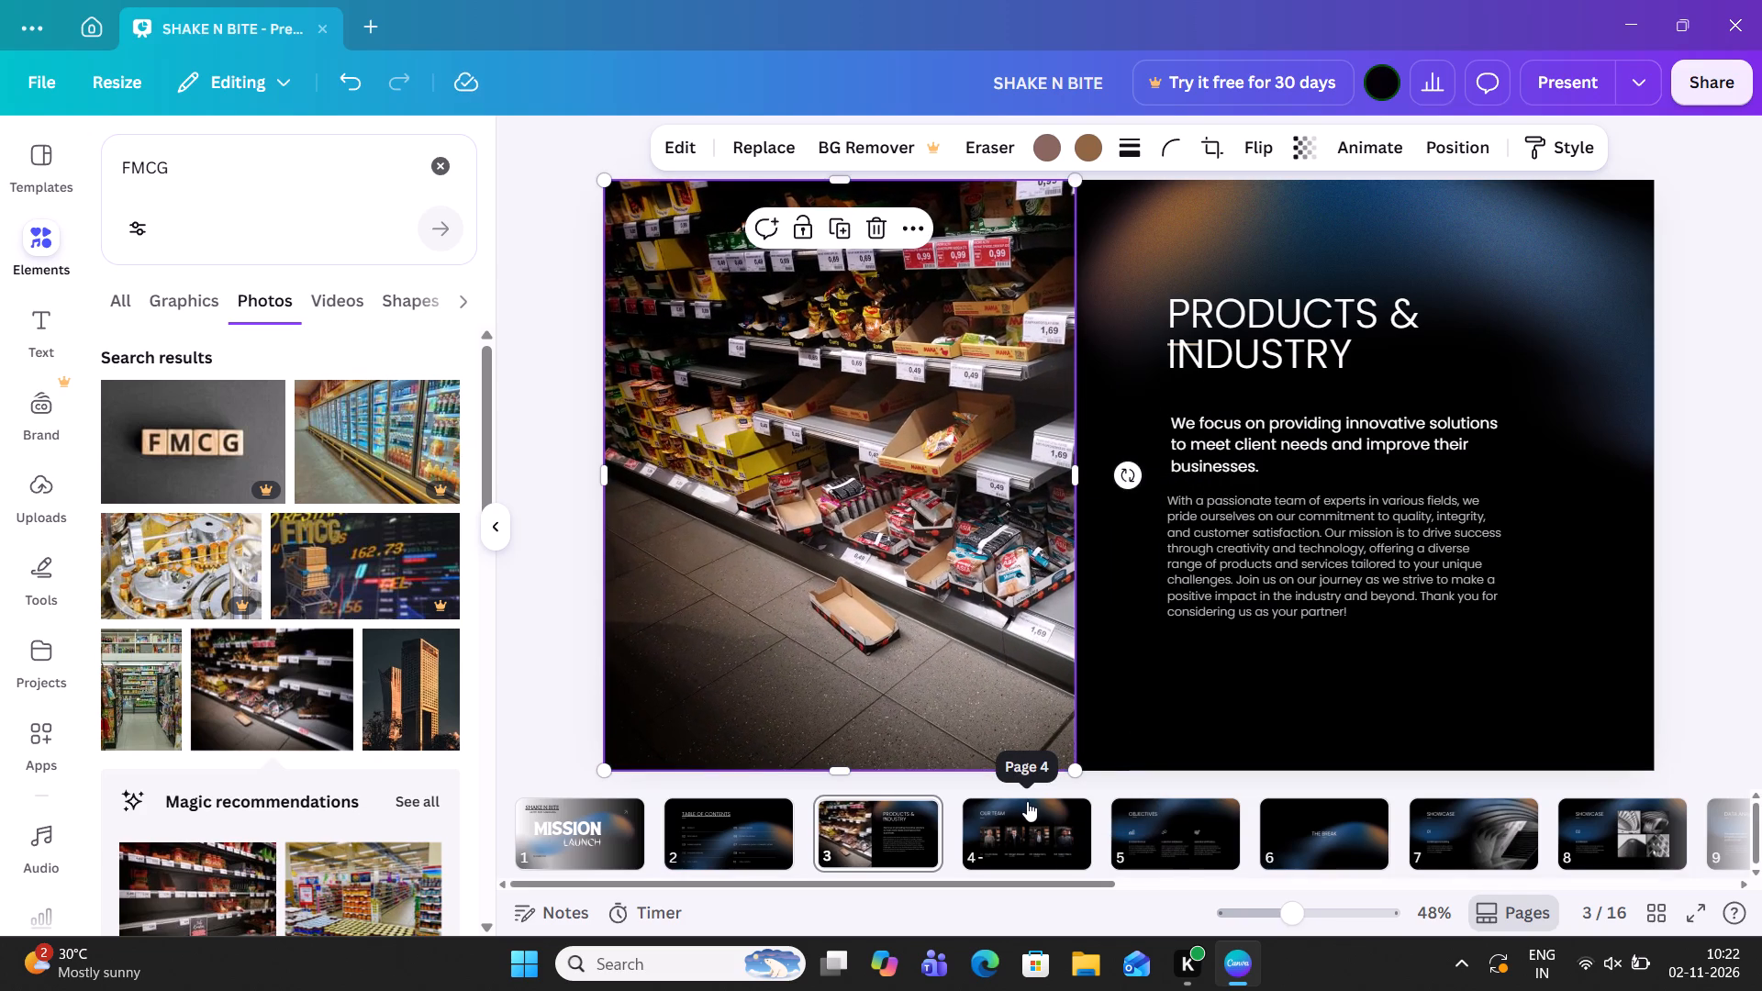
{"action": "left_click", "coordinate": [1729, 425]}
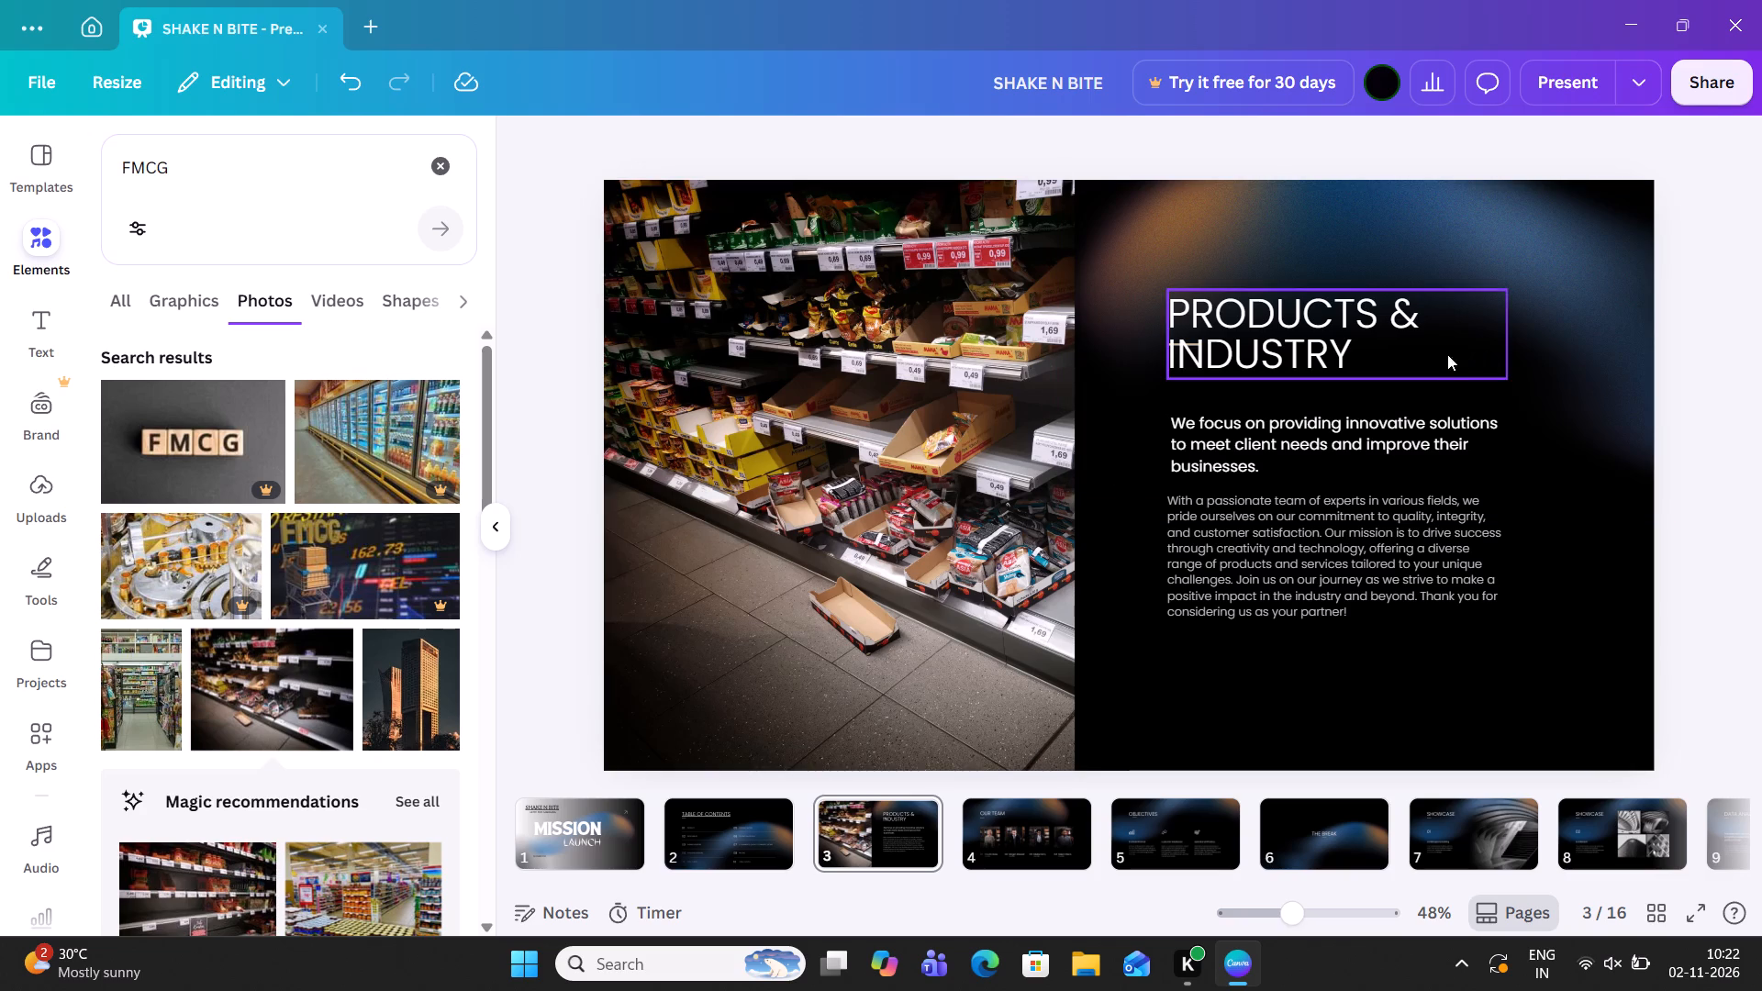
Replace the bold subheading under PRODUCTS & INDUSTRY with "PRODUCT REASEARCH & FINALISING.".
{"action": "double_click", "coordinate": [1323, 472]}
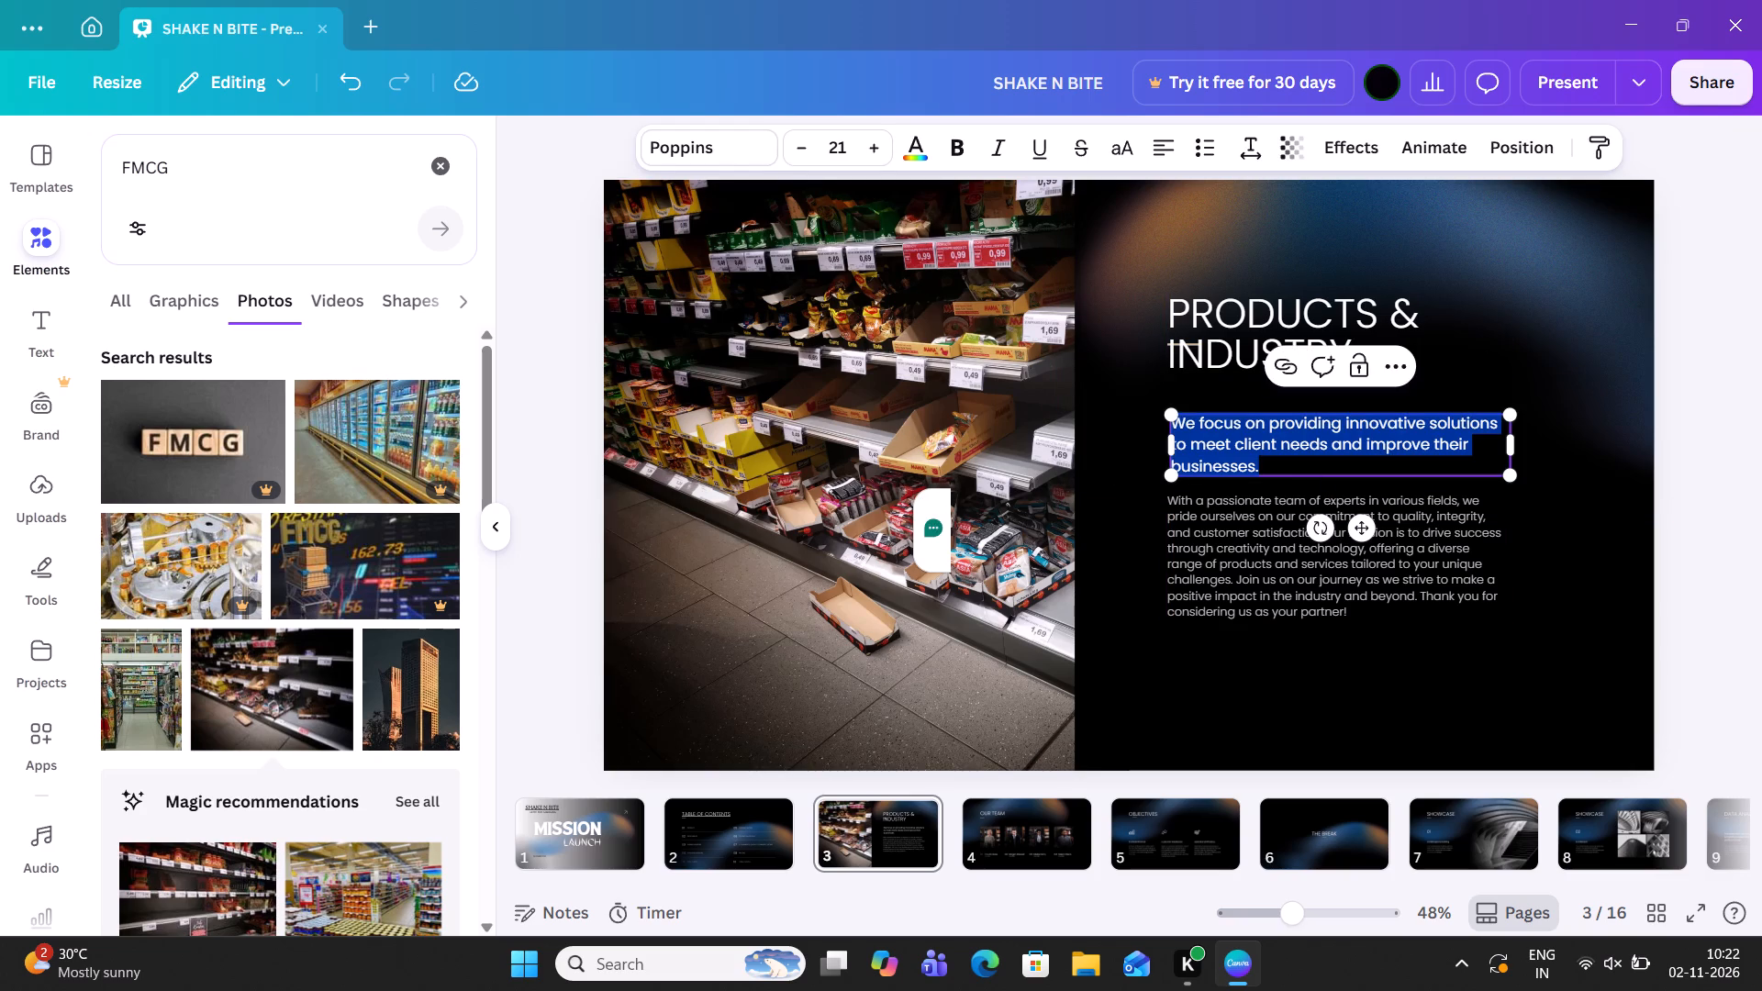
{"action": "type", "text": "PRODUUCTS"}
{"action": "key", "text": "space"}
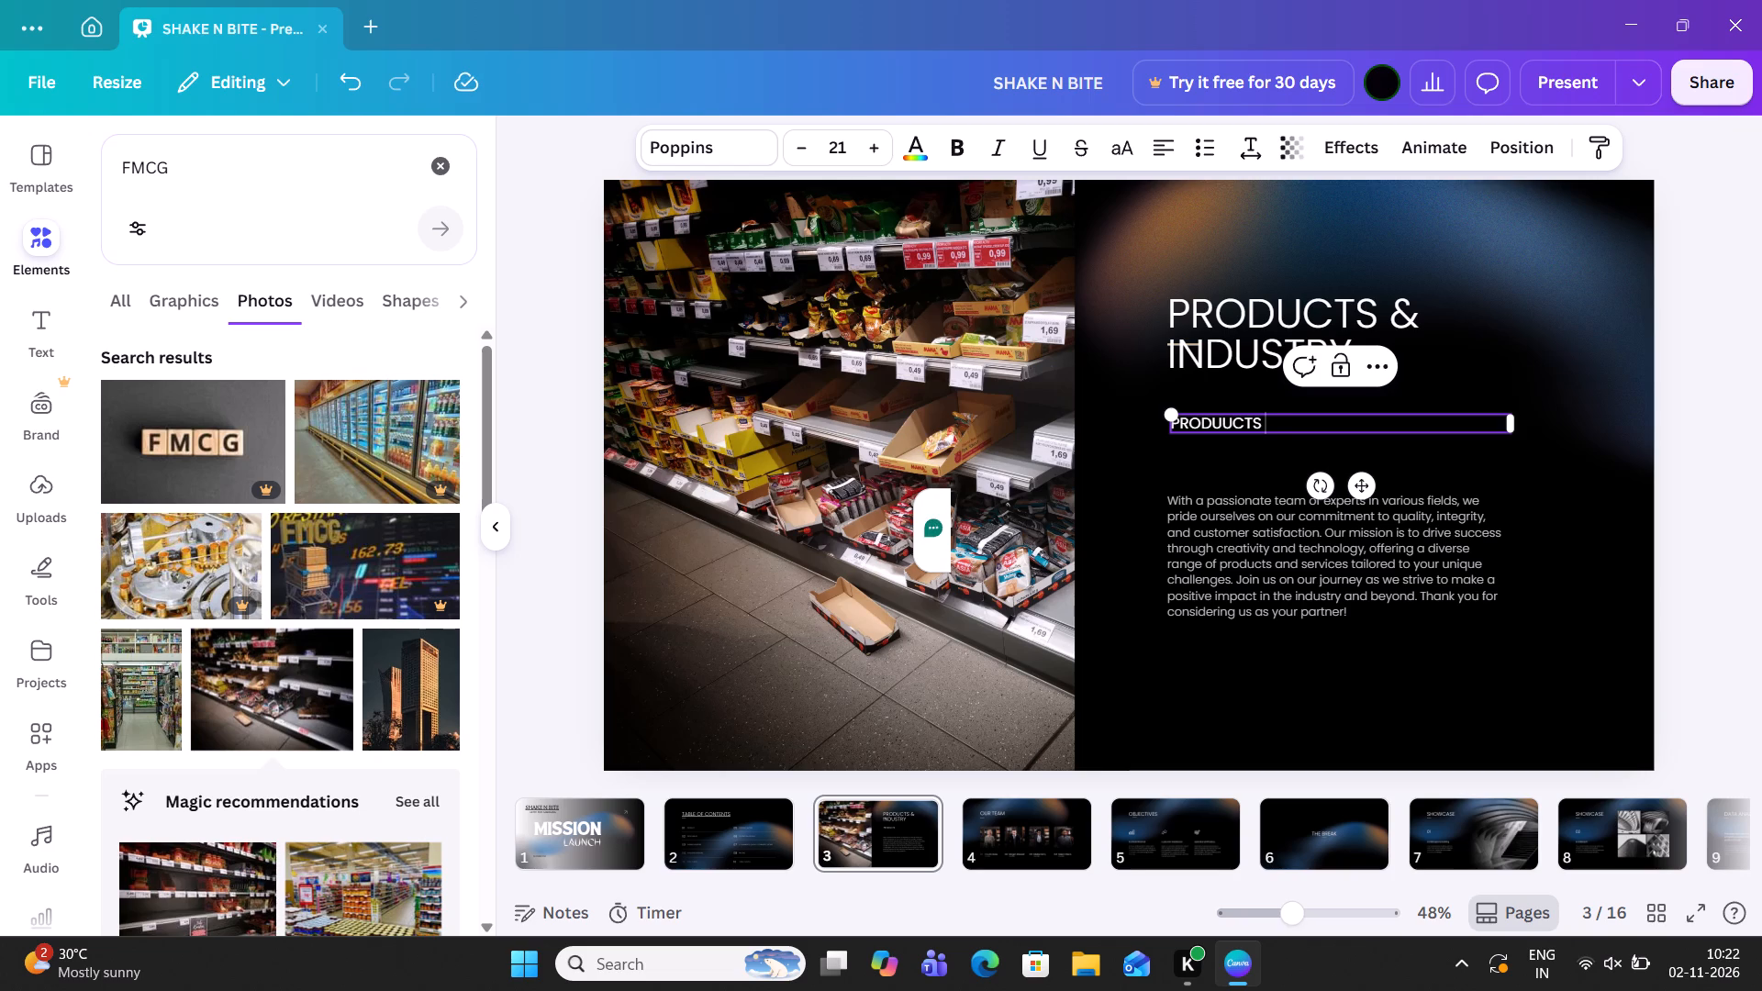
{"action": "key", "text": "backslash"}
{"action": "key", "text": "BackSpace"}
{"action": "key", "text": "BackSpace"}
{"action": "key", "text": "BackSpace"}
{"action": "key", "text": "BackSpace"}
{"action": "key", "text": "BackSpace"}
{"action": "key", "text": "BackSpace"}
{"action": "type", "text": "CT"}
{"action": "key", "text": "space"}
{"action": "type", "text": "TES"}
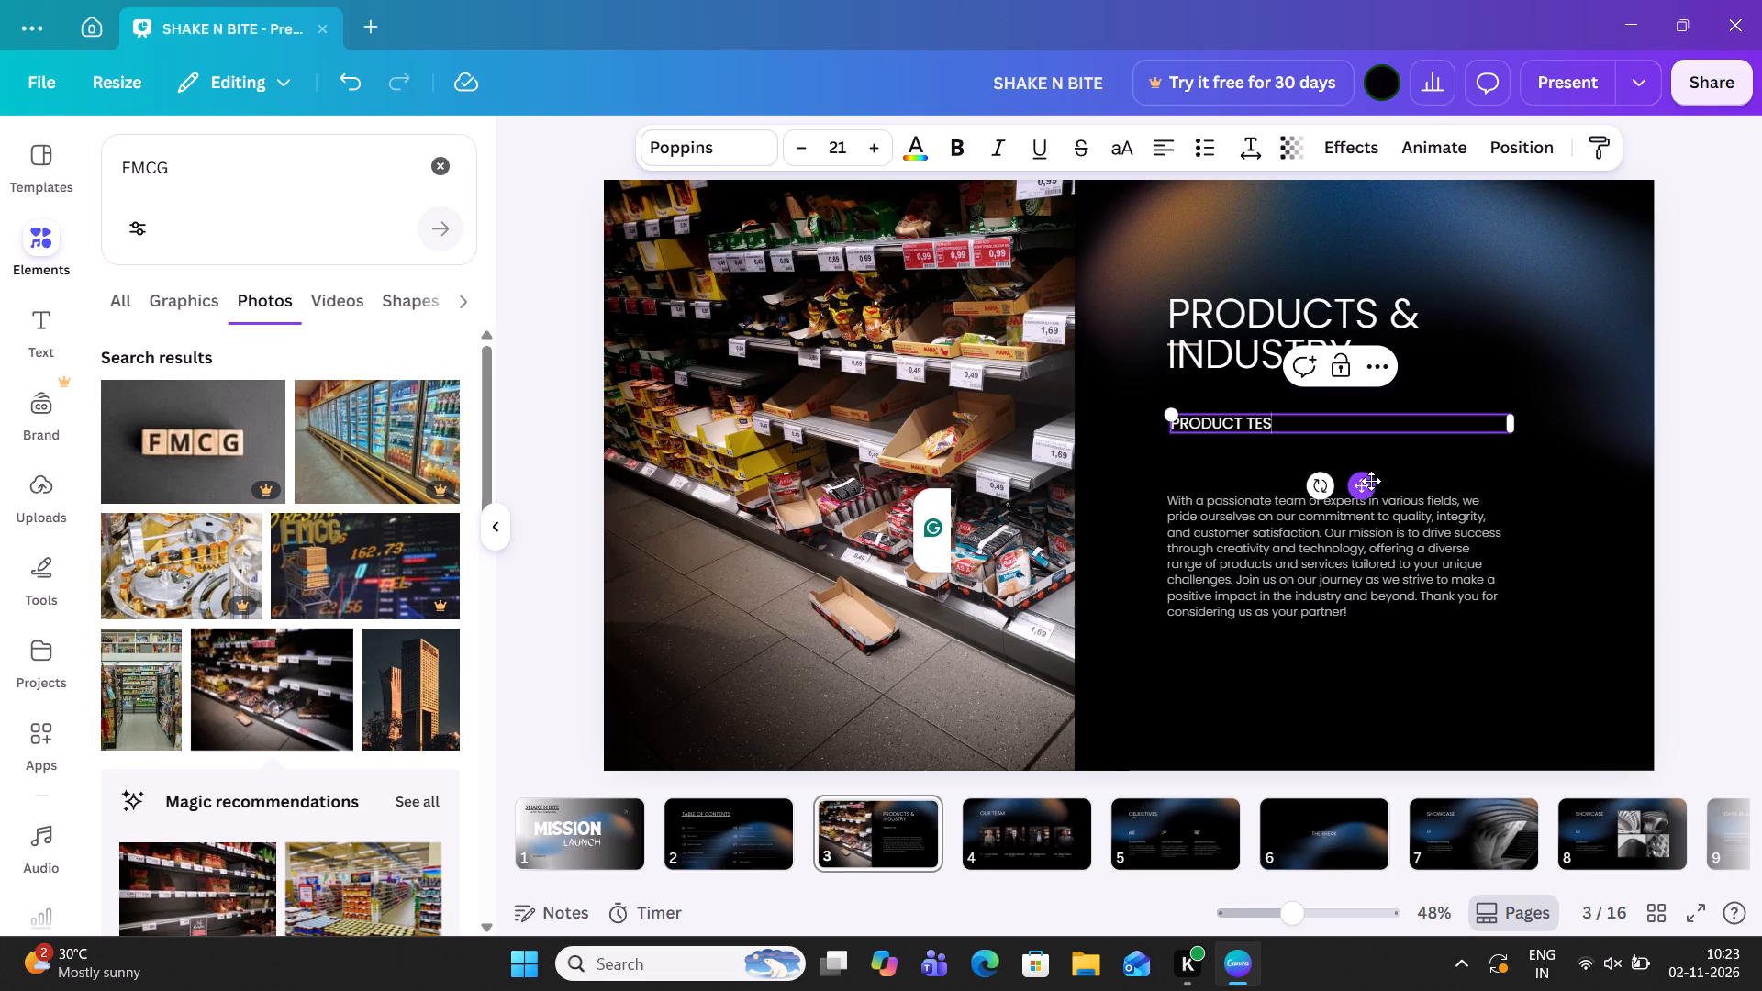
{"action": "key", "text": "BackSpace"}
{"action": "key", "text": "BackSpace"}
{"action": "key", "text": "BackSpace"}
{"action": "type", "text": "REASEARCH"}
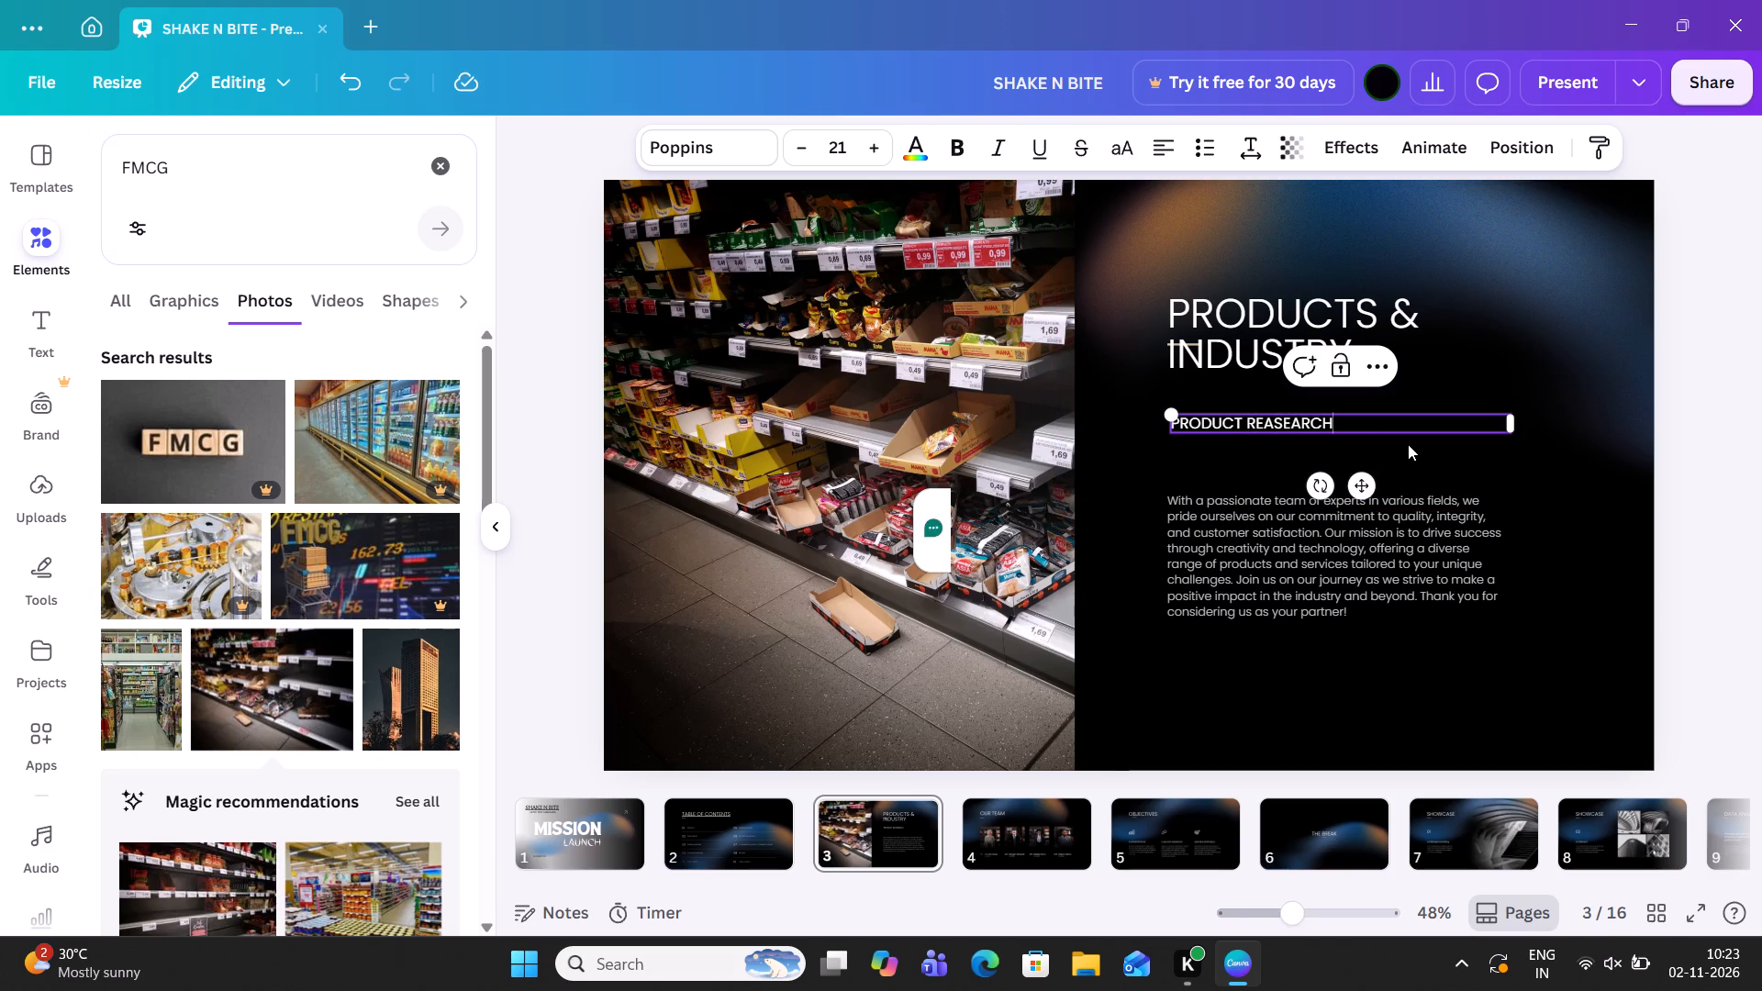
{"action": "key", "text": "space"}
{"action": "type", "text": "& FINALISI"}
{"action": "type", "text": "NG"}
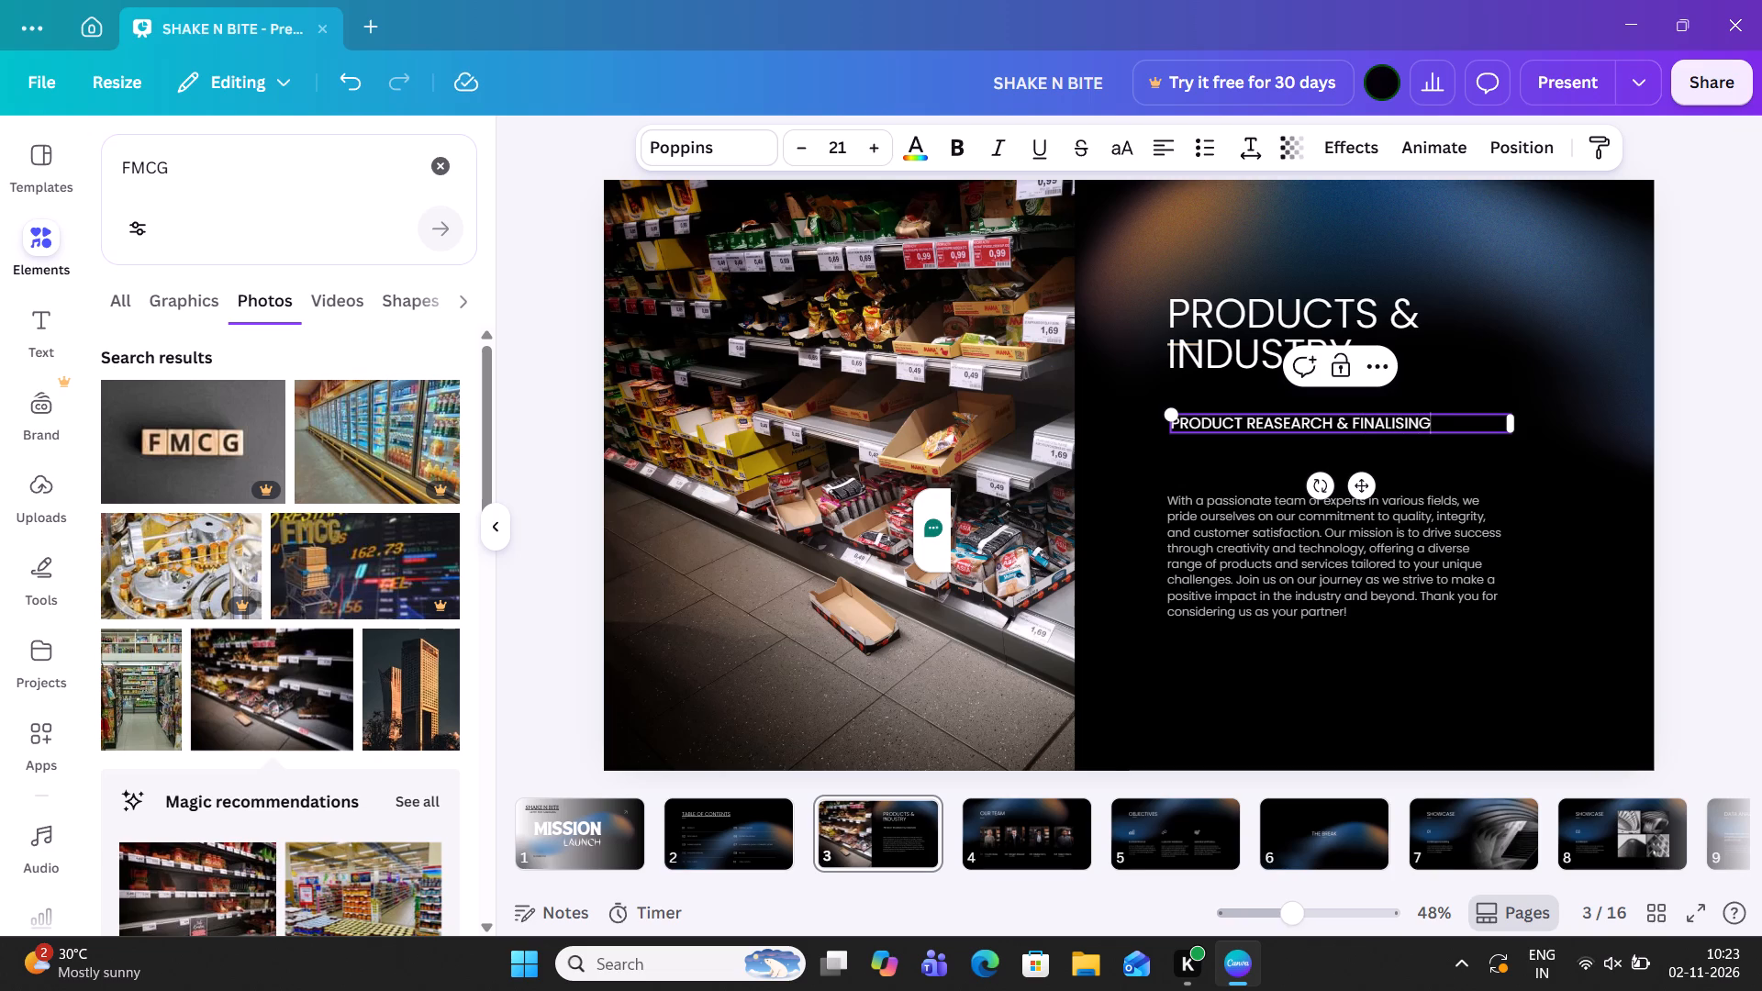
{"action": "key", "text": "period"}
Replace the body paragraph below the subheading with text beginning "PRODUCT RESEARCH".
{"action": "double_click", "coordinate": [1422, 572]}
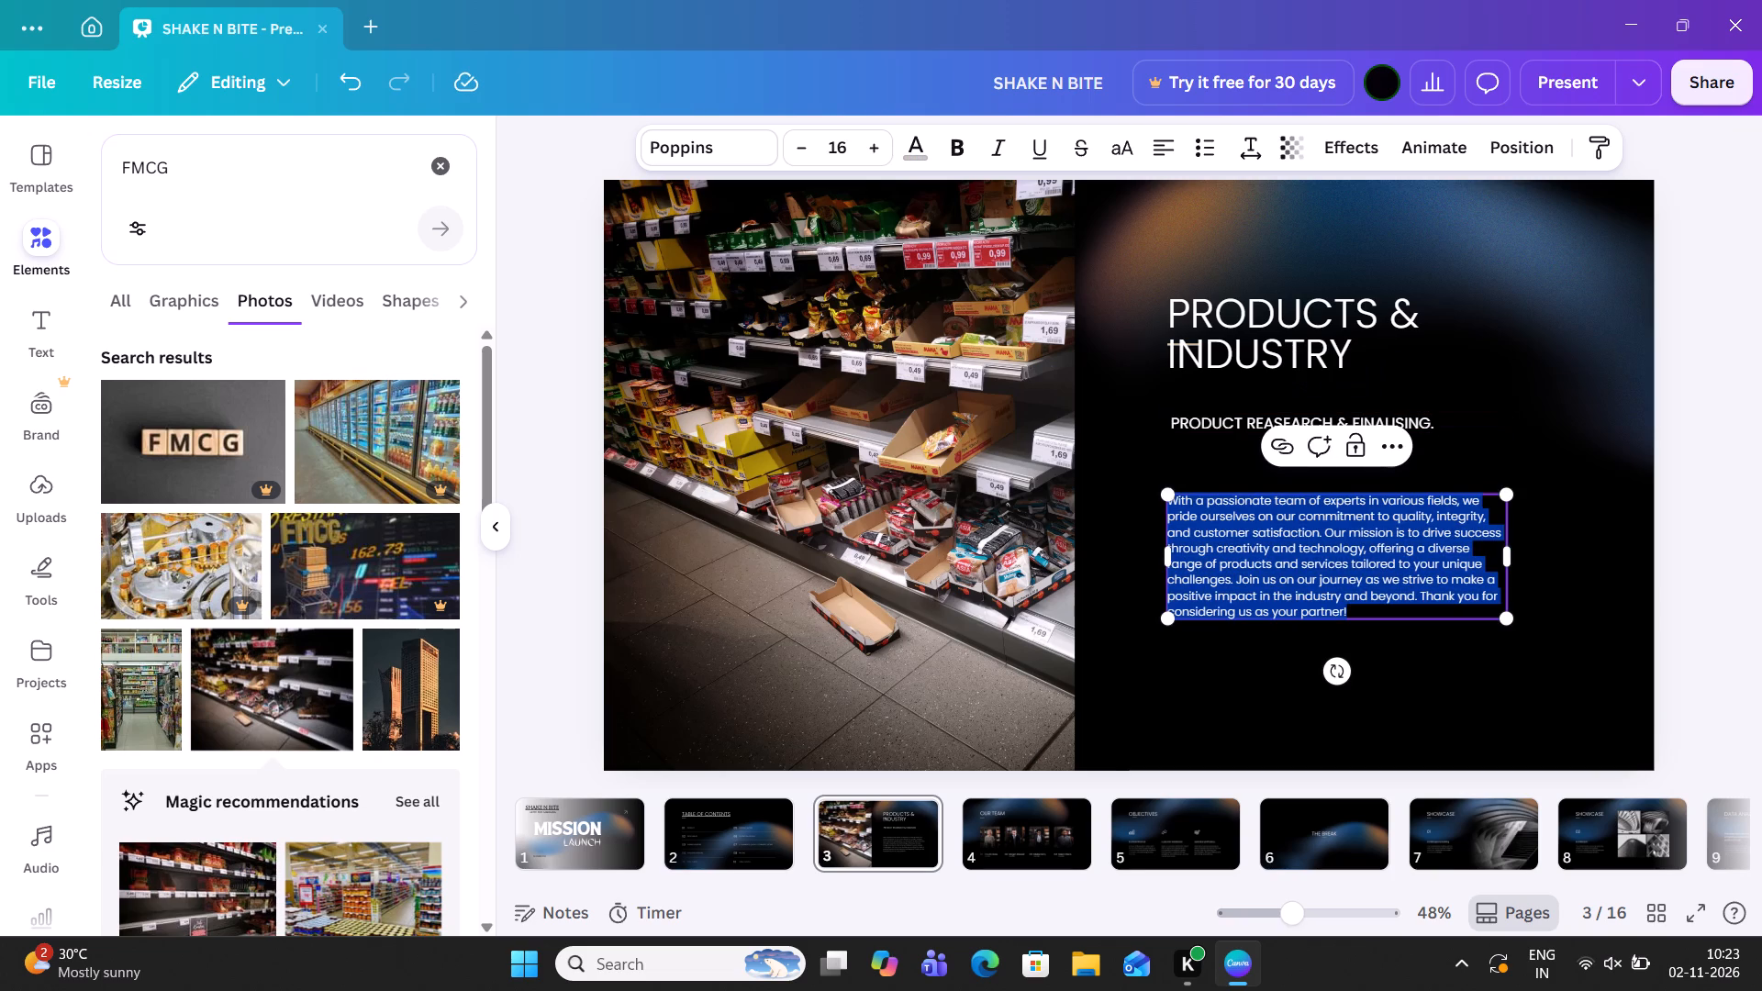
{"action": "type", "text": "PRODUCT RESEARCH W"}
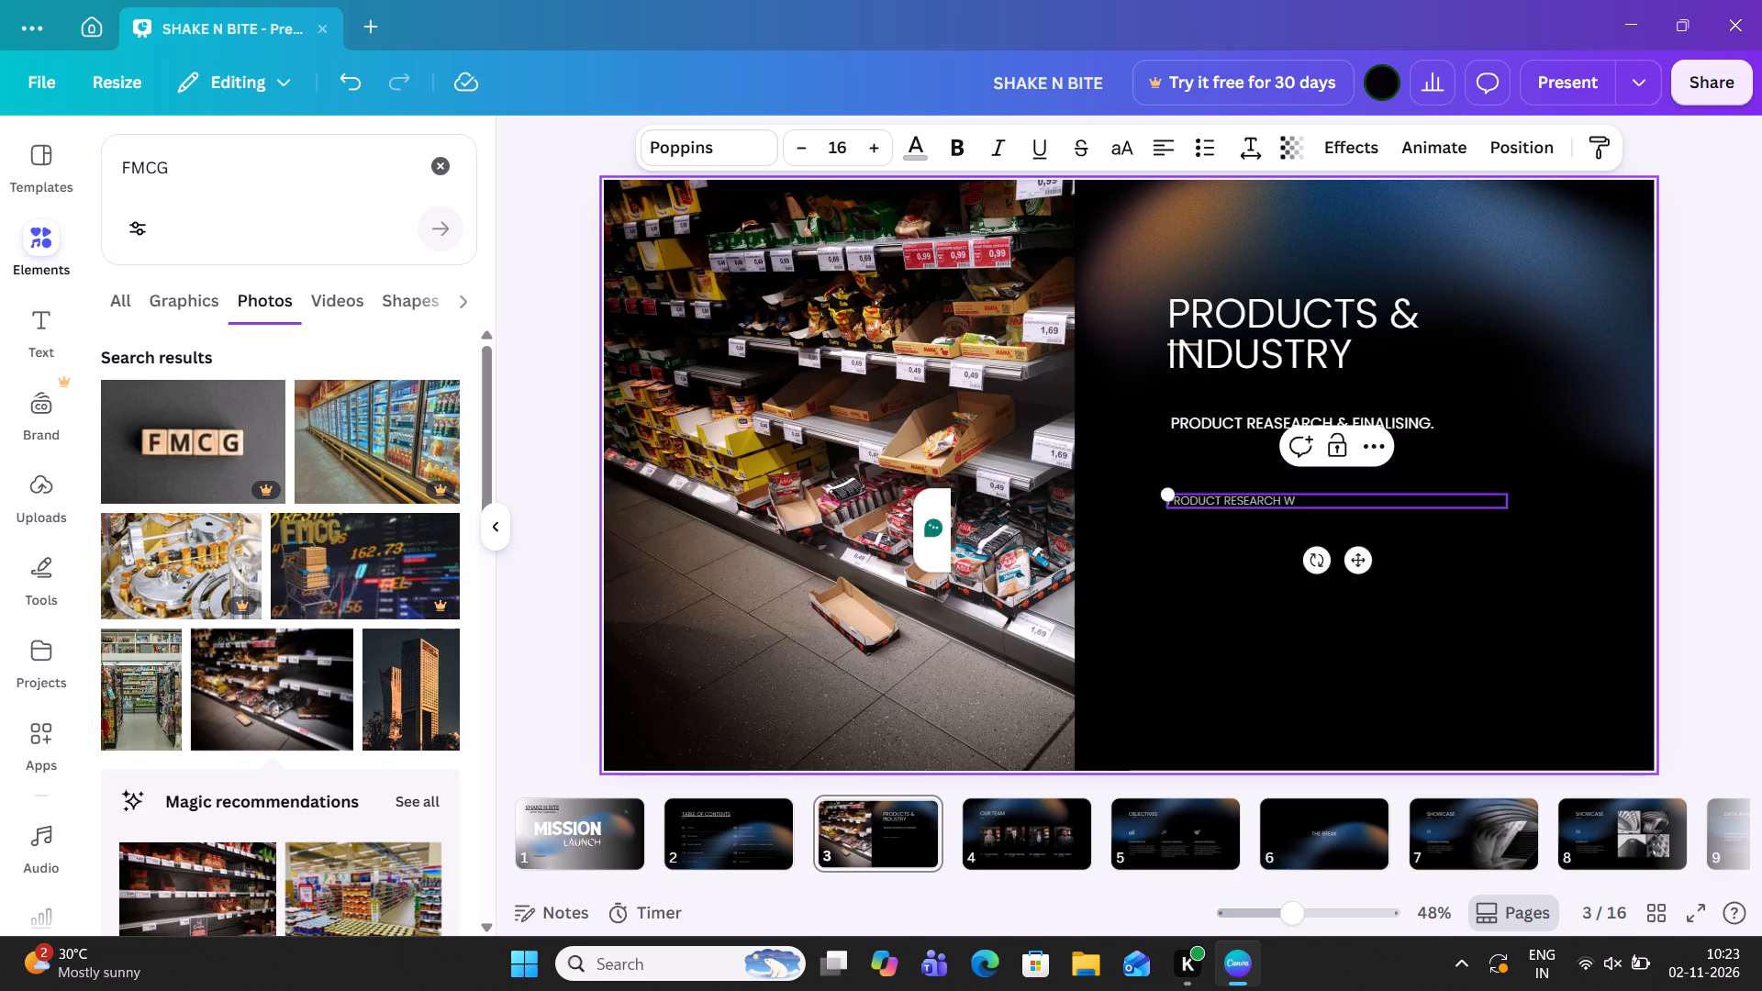
{"action": "type", "text": "ILL HELP IN UNDERS"}
{"action": "key", "text": "BackSpace"}
{"action": "key", "text": "BackSpace"}
{"action": "key", "text": "BackSpace"}
{"action": "key", "text": "BackSpace"}
{"action": "key", "text": "BackSpace"}
{"action": "key", "text": "BackSpace"}
{"action": "key", "text": "BackSpace"}
{"action": "key", "text": "BackSpace"}
{"action": "key", "text": "BackSpace"}
{"action": "key", "text": "BackSpace"}
{"action": "key", "text": "BackSpace"}
{"action": "key", "text": "BackSpace"}
{"action": "key", "text": "BackSpace"}
{"action": "key", "text": "BackSpace"}
{"action": "key", "text": "BackSpace"}
{"action": "key", "text": "BackSpace"}
{"action": "key", "text": "BackSpace"}
{"action": "key", "text": "BackSpace"}
{"action": "key", "text": "BackSpace"}
{"action": "key", "text": "BackSpace"}
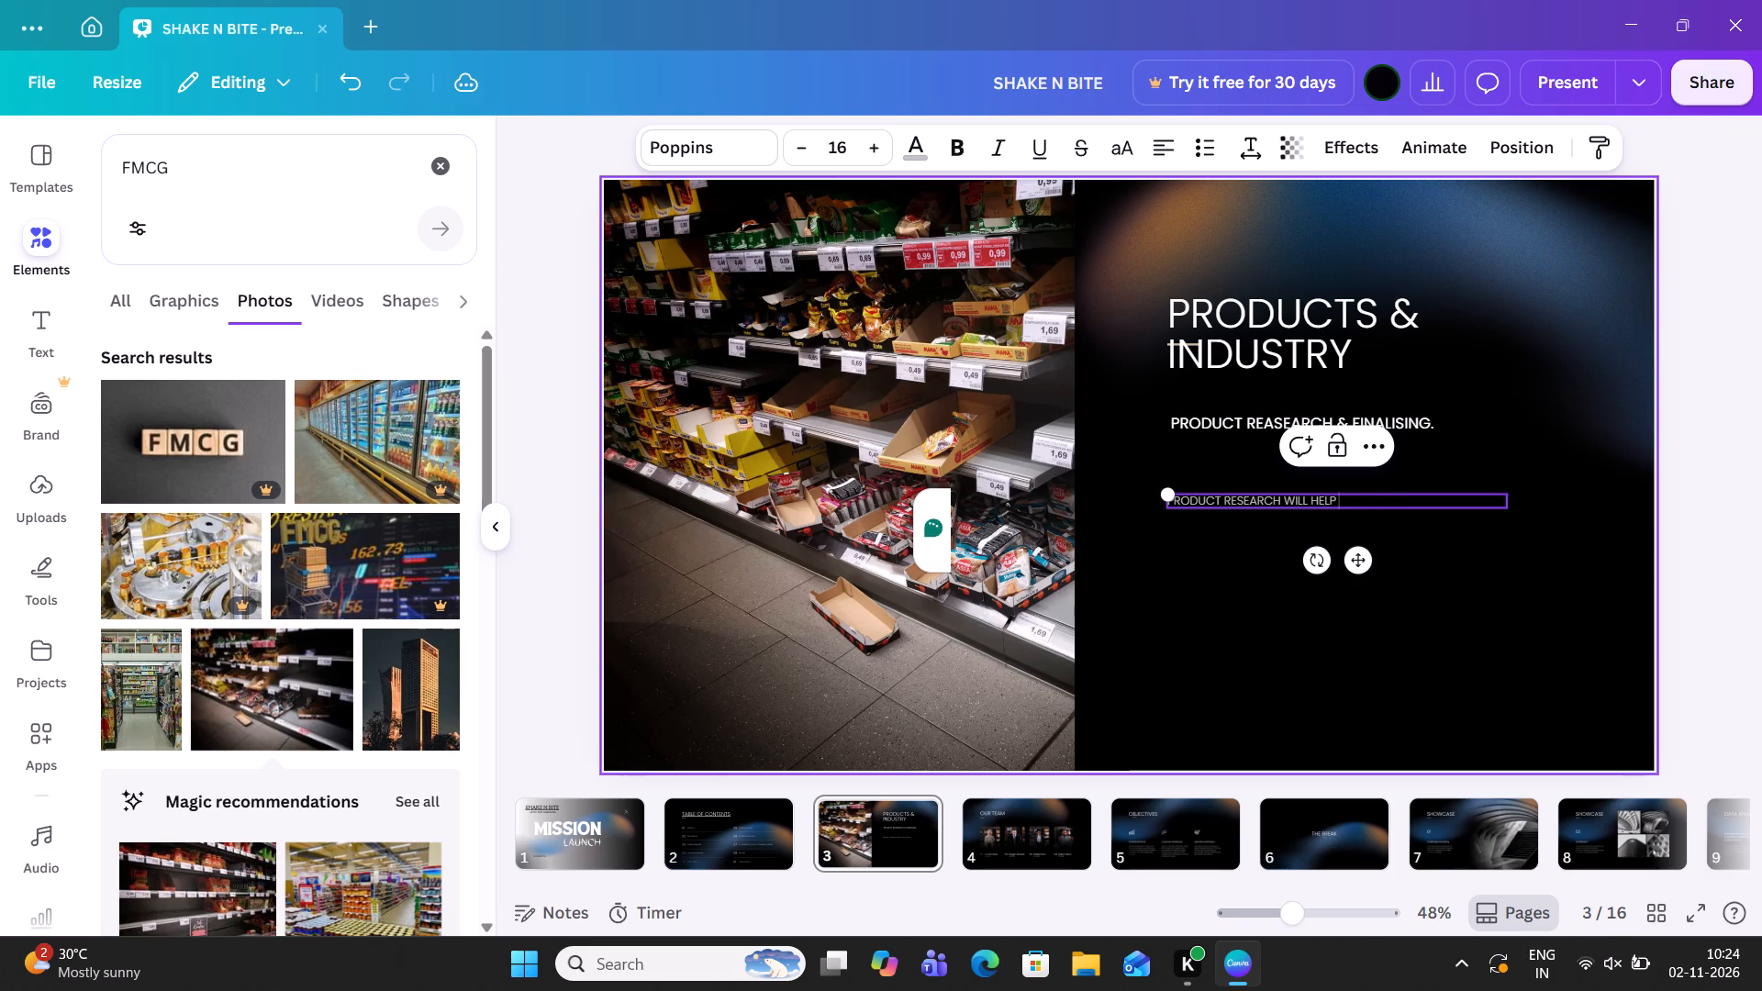